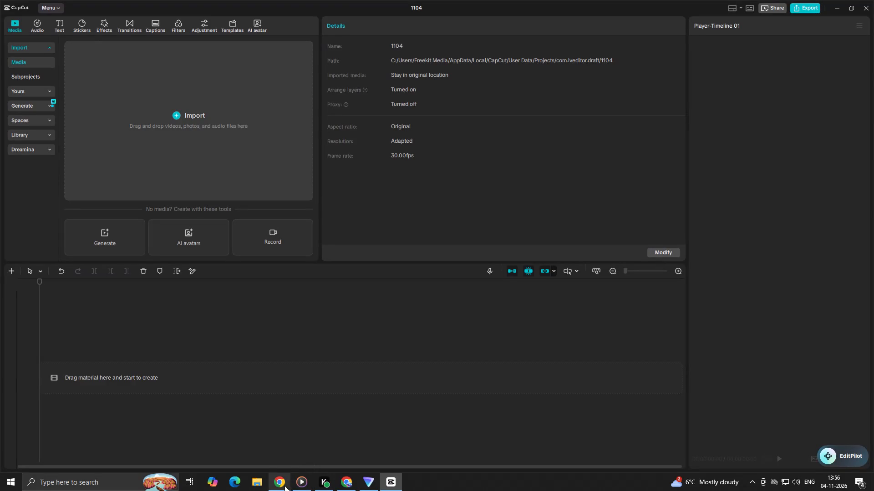
# Bring the ElevenLabs Bunty voice-over MP3 from the Downloads folder in File Explorer into the CapCut timeline, starting at 00:00.
pyautogui.click(260, 486)
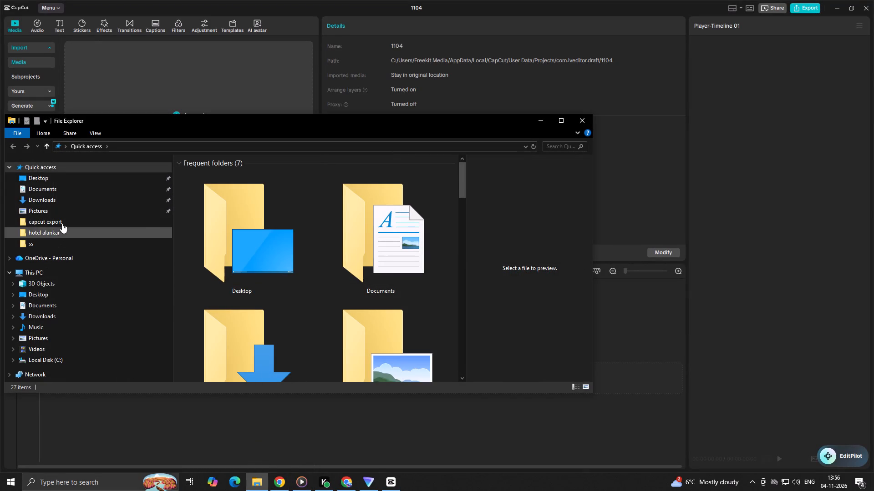
pyautogui.click(71, 201)
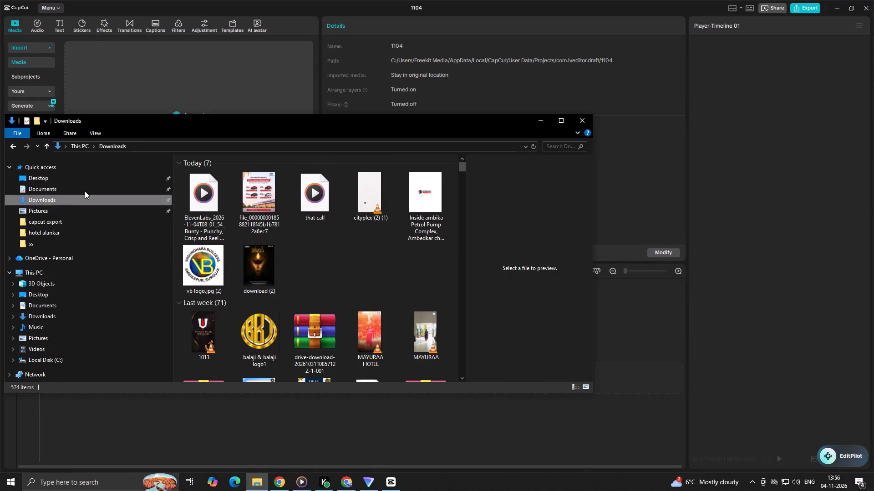
pyautogui.moveTo(198, 200); pyautogui.dragTo(531, 386)
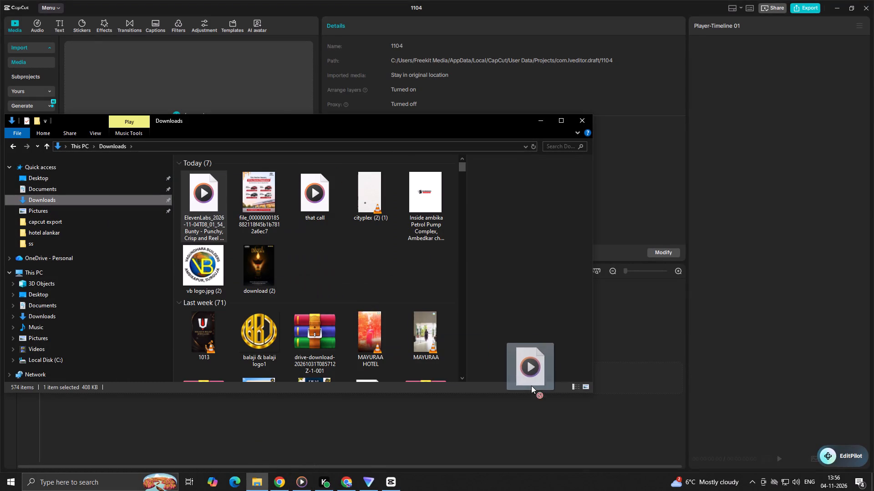
pyautogui.moveTo(531, 386); pyautogui.dragTo(558, 428)
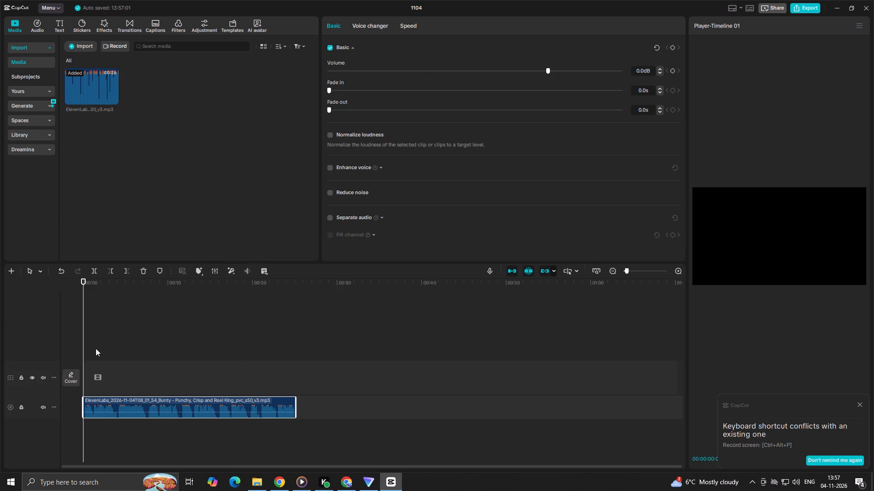
# Listen to the opening seconds of the voice-over repeatedly to locate the first pause between phrases.
pyautogui.press('space')
pyautogui.click(135, 381)
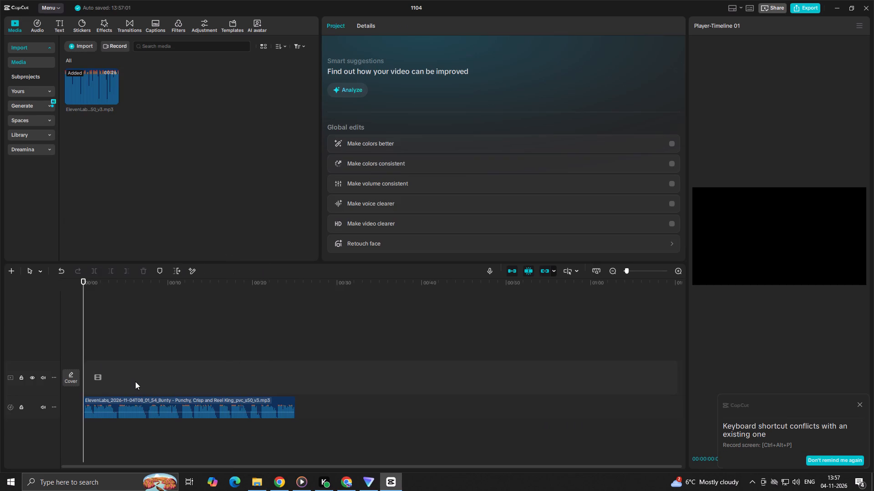
pyautogui.press('space')
pyautogui.moveTo(135, 381); pyautogui.dragTo(8, 386)
pyautogui.press('space')
pyautogui.press('space')
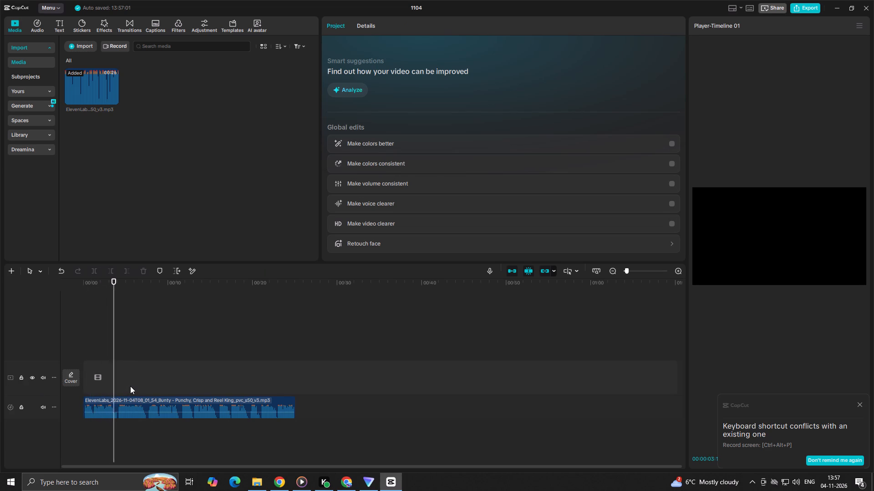
pyautogui.press('space')
pyautogui.keyDown('ctrl'); pyautogui.scroll(18, 130, 386); pyautogui.keyUp('ctrl')
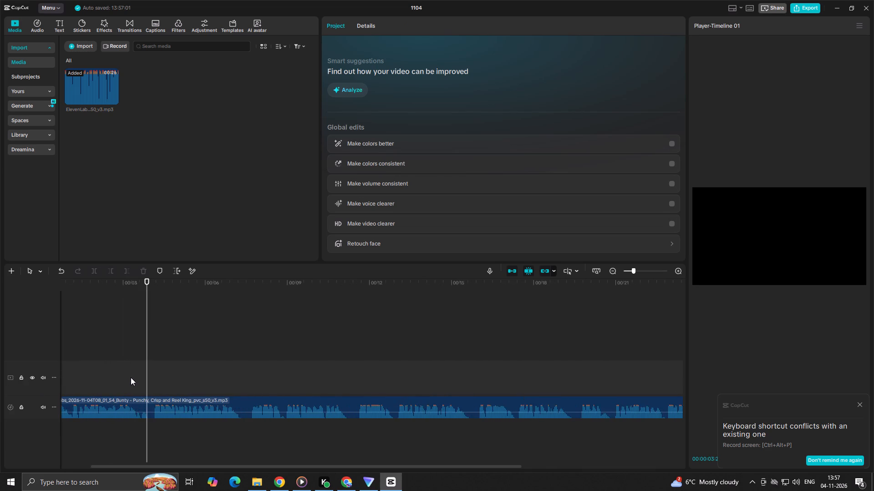
pyautogui.click(131, 377)
pyautogui.moveTo(131, 377); pyautogui.dragTo(99, 387)
pyautogui.press('space')
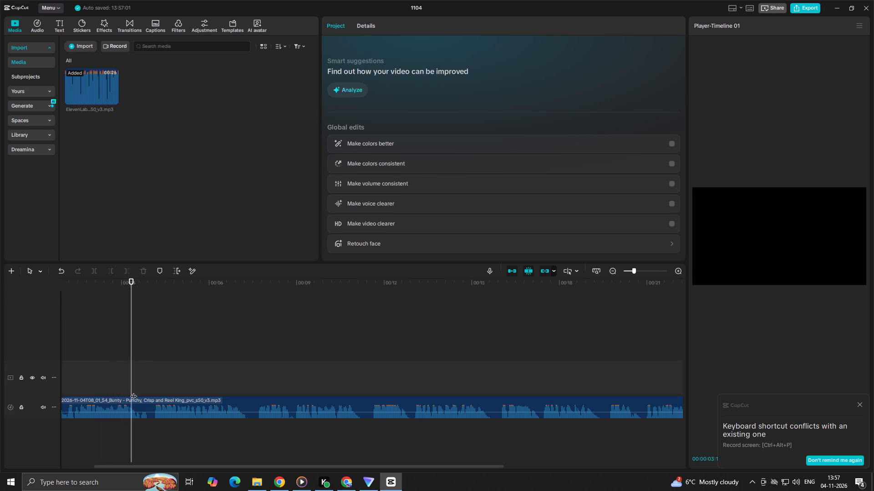
pyautogui.press('space')
pyautogui.press('space')
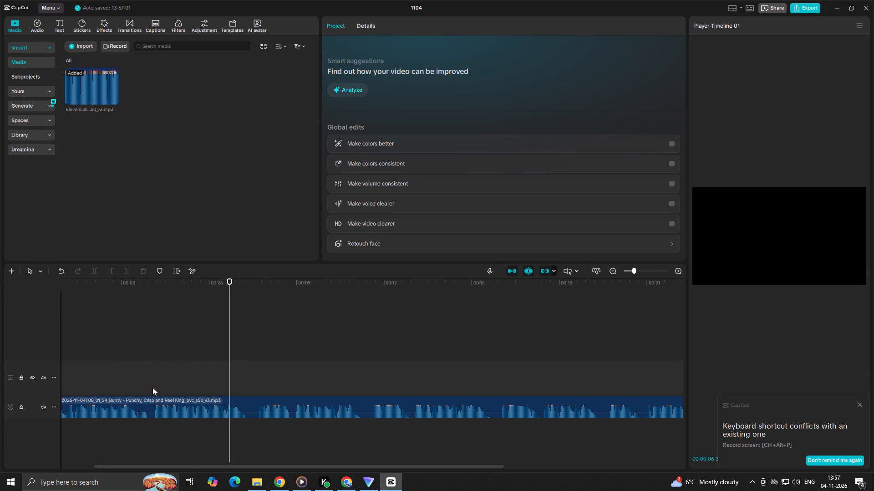
pyautogui.press('space')
pyautogui.click(125, 384)
pyautogui.press('space')
pyautogui.press('space')
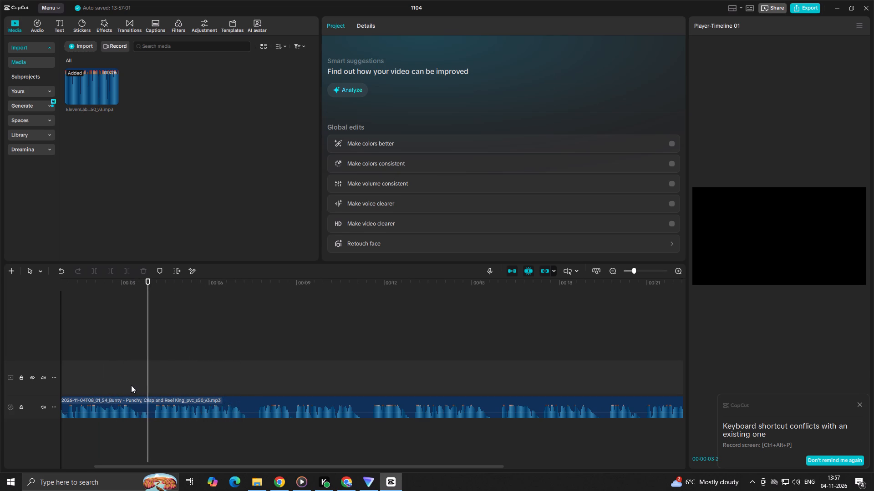
pyautogui.click(132, 385)
pyautogui.moveTo(132, 385); pyautogui.dragTo(0, 401)
pyautogui.press('space')
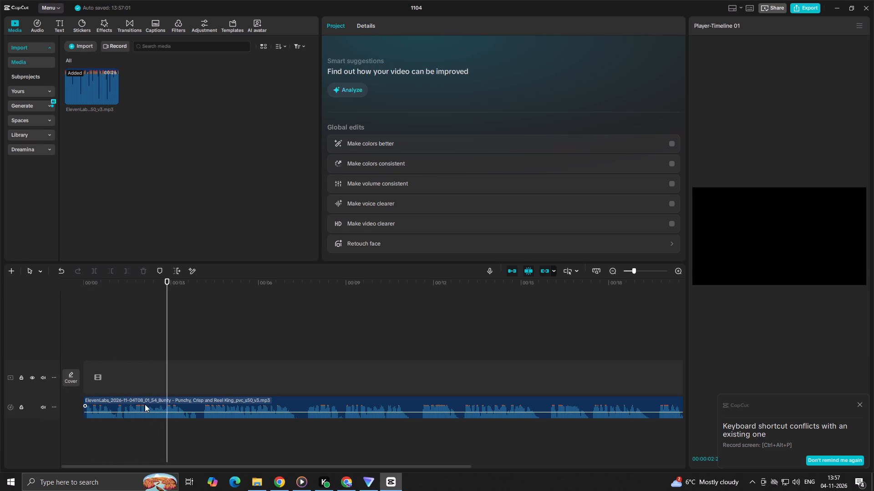
pyautogui.press('space')
# Split the voice-over at about 3.6 s, delete the silence up to about 4.1 s, and close the gap.
pyautogui.keyDown('ctrl'); pyautogui.scroll(12, 176, 418); pyautogui.keyUp('ctrl')
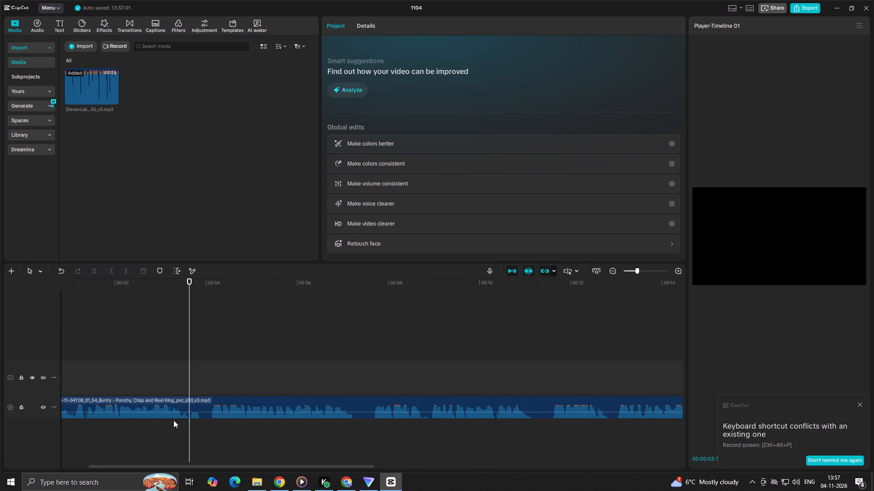
pyautogui.keyDown('ctrl'); pyautogui.scroll(3, 173, 420); pyautogui.keyUp('ctrl')
pyautogui.click(175, 401)
pyautogui.click(93, 267)
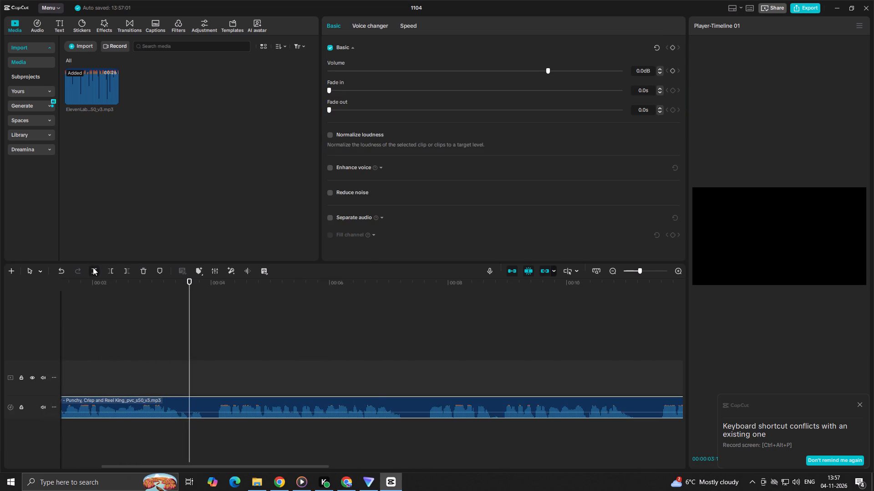
pyautogui.press('space')
pyautogui.press('space')
pyautogui.doubleClick(217, 372)
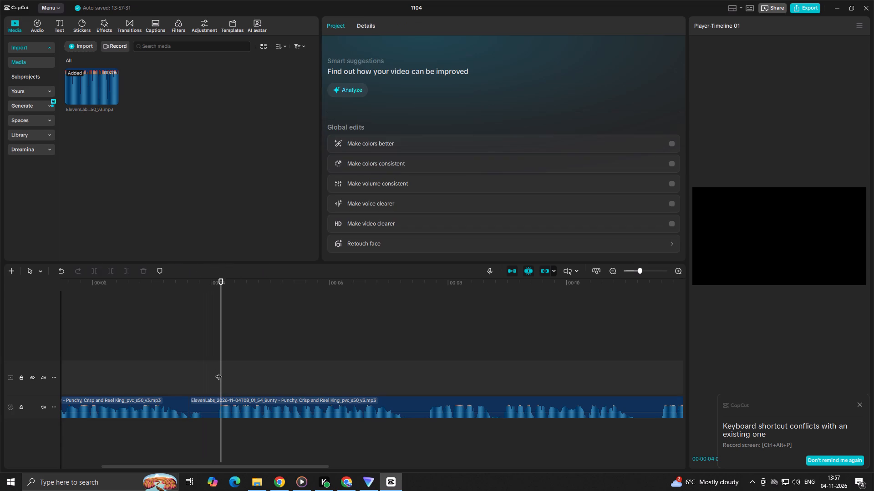
pyautogui.click(213, 407)
pyautogui.click(115, 271)
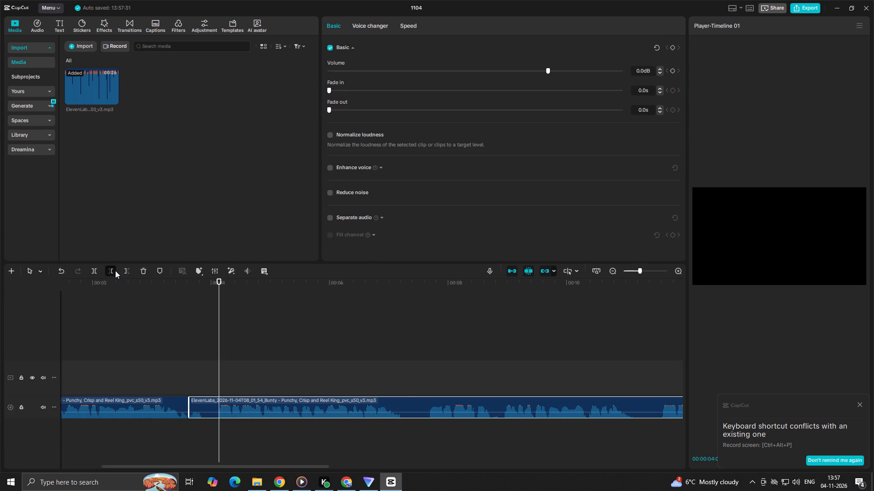
pyautogui.moveTo(239, 396); pyautogui.dragTo(213, 399)
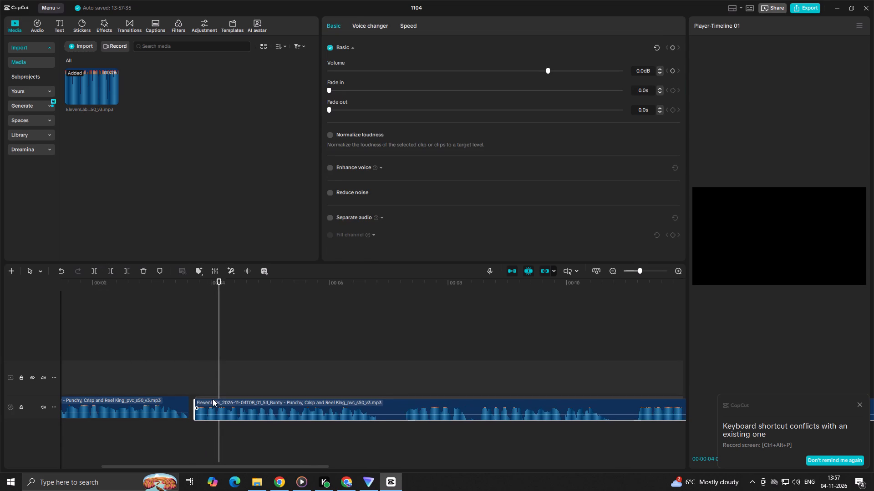
pyautogui.moveTo(213, 399); pyautogui.dragTo(212, 399)
# Play across the first cut, trim the first clip's end slightly, and move the following clip against it.
pyautogui.click(156, 382)
pyautogui.press('space')
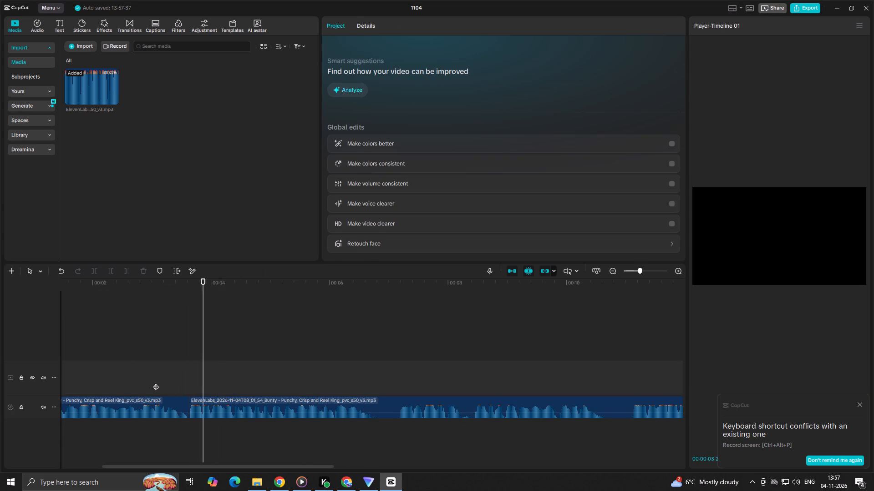
pyautogui.press('space')
pyautogui.click(180, 400)
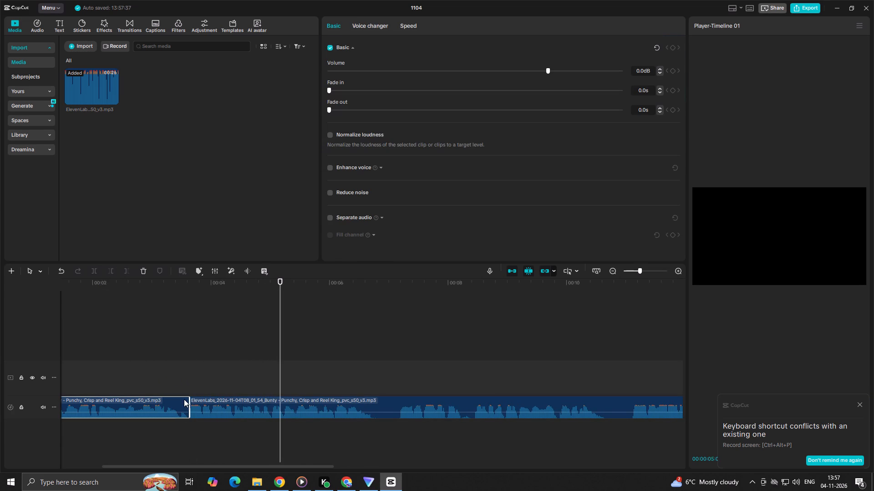
pyautogui.moveTo(189, 399); pyautogui.dragTo(183, 401)
pyautogui.moveTo(197, 403); pyautogui.dragTo(192, 403)
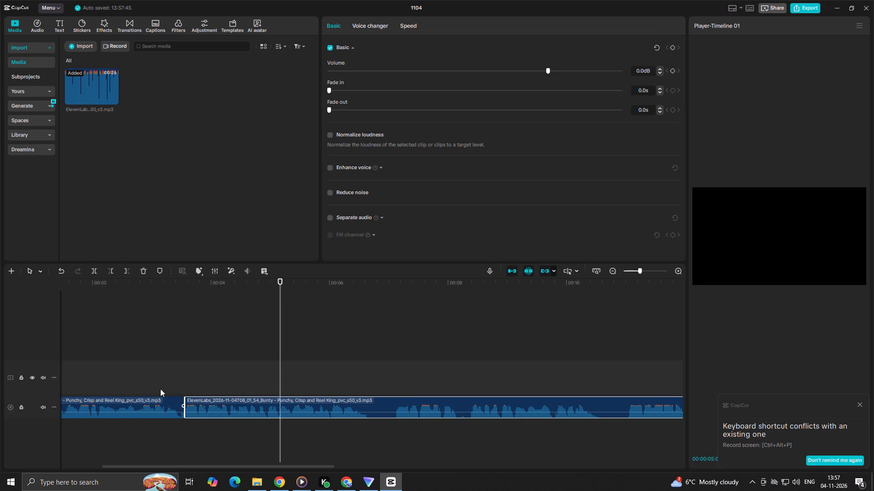
# Split the second voice-over clip at about 6.7 s, remove the pause up to about 7.1 s, and close the gap.
pyautogui.click(150, 384)
pyautogui.press('space')
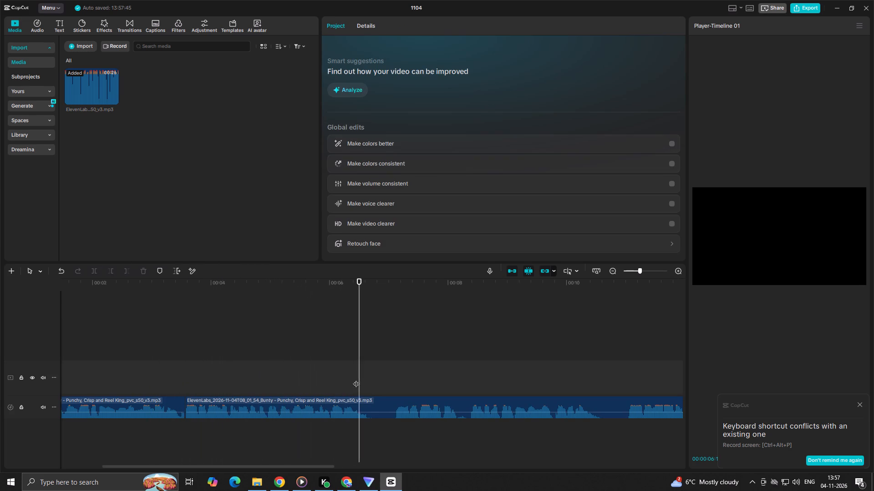
pyautogui.press('space')
pyautogui.moveTo(376, 375); pyautogui.dragTo(372, 377)
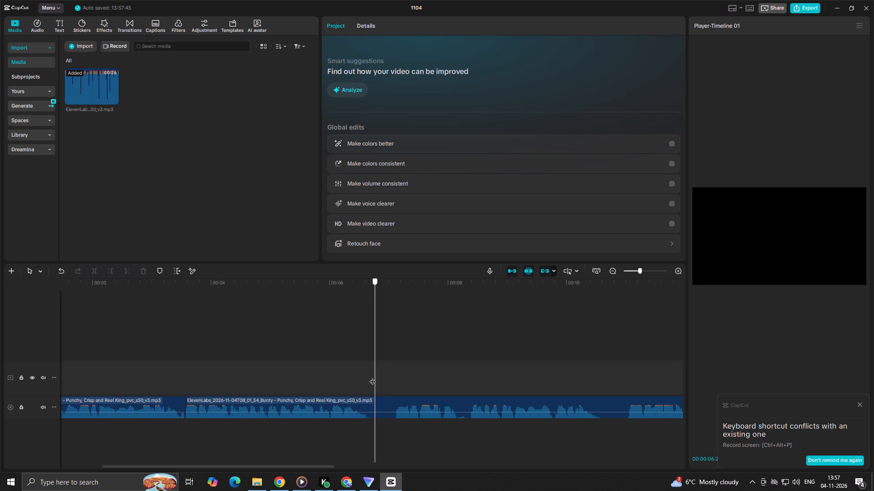
pyautogui.moveTo(372, 377); pyautogui.dragTo(369, 379)
pyautogui.click(354, 406)
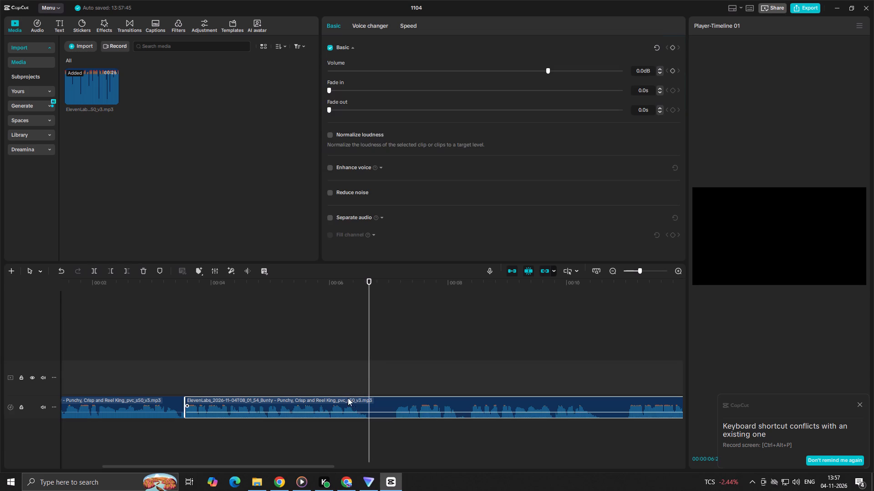
pyautogui.click(107, 270)
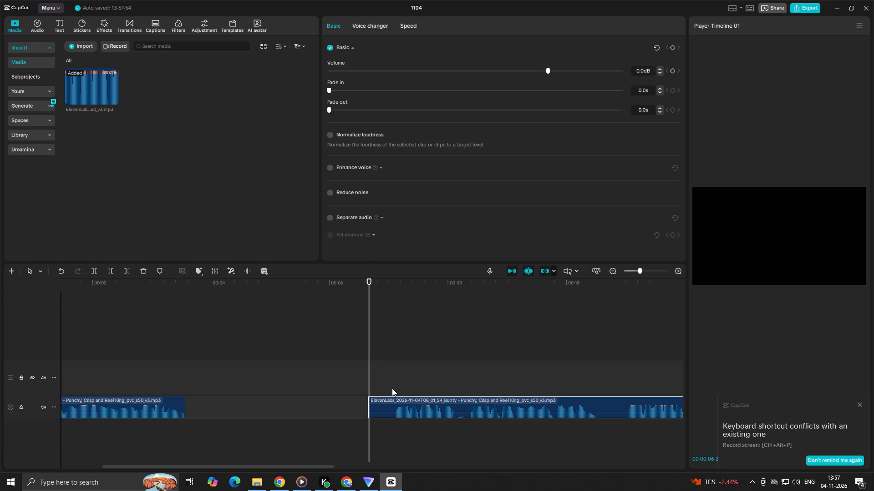
pyautogui.hotkey('ctrl', 'z')
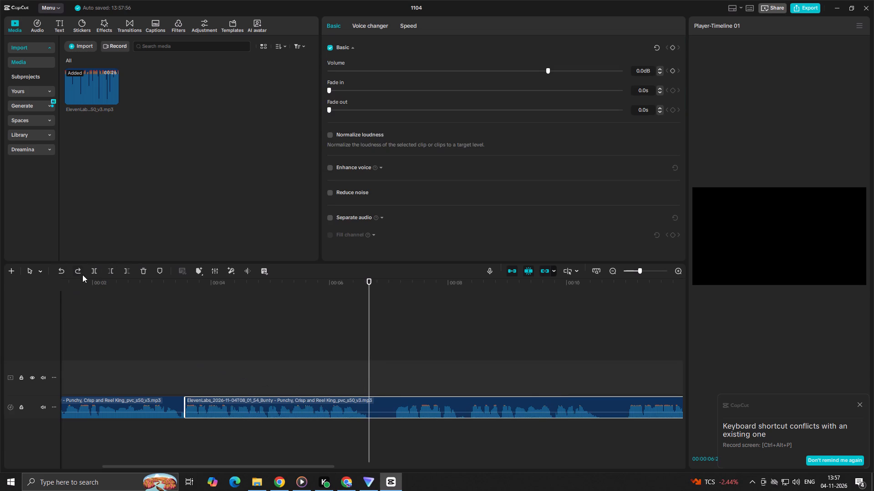
pyautogui.click(94, 271)
pyautogui.moveTo(369, 375); pyautogui.dragTo(395, 384)
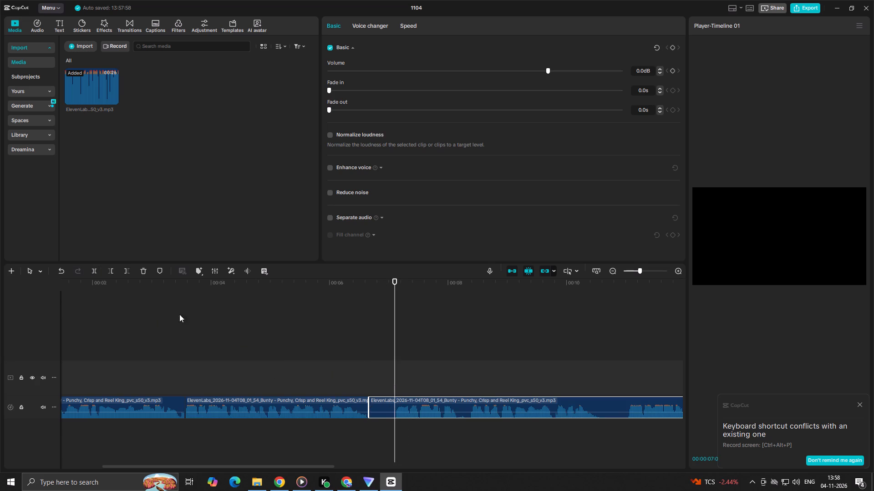
pyautogui.click(110, 273)
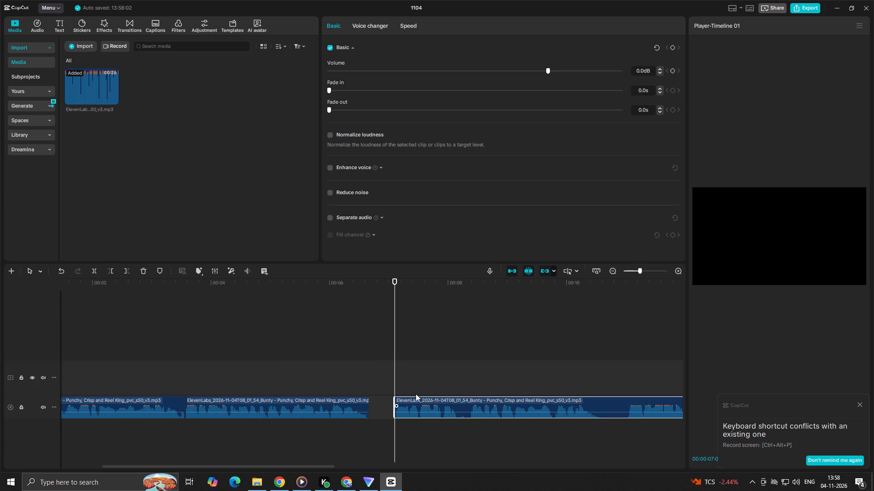
pyautogui.moveTo(414, 400); pyautogui.dragTo(394, 401)
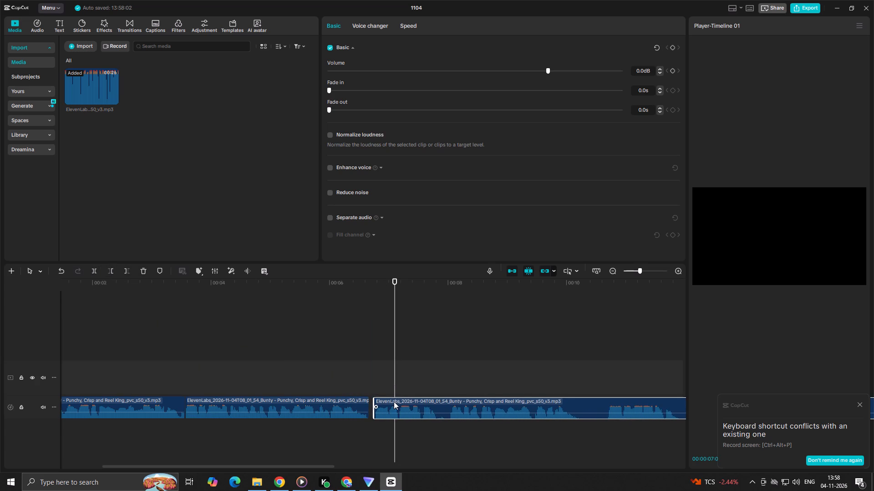
pyautogui.moveTo(394, 401); pyautogui.dragTo(389, 401)
# Split the third voice-over clip at about 10.0 s, remove the pause up to about 10.6 s, and close the gap.
pyautogui.click(354, 383)
pyautogui.press('space')
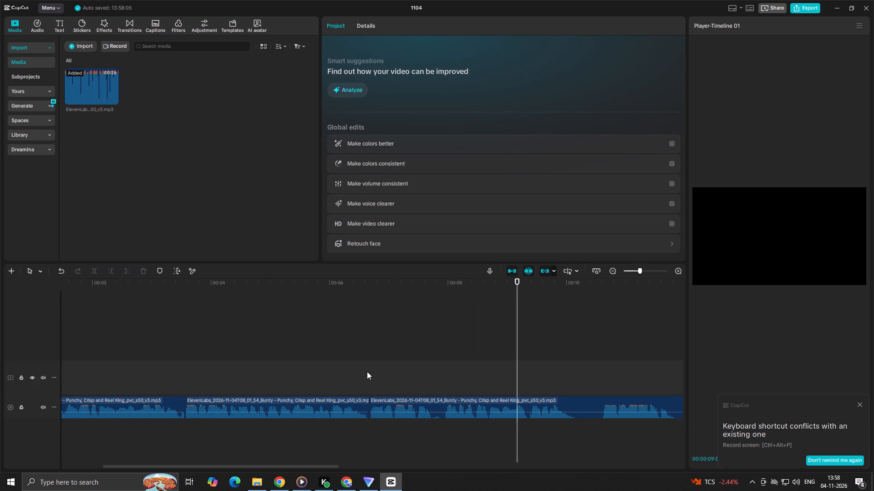
pyautogui.press('space')
pyautogui.click(568, 406)
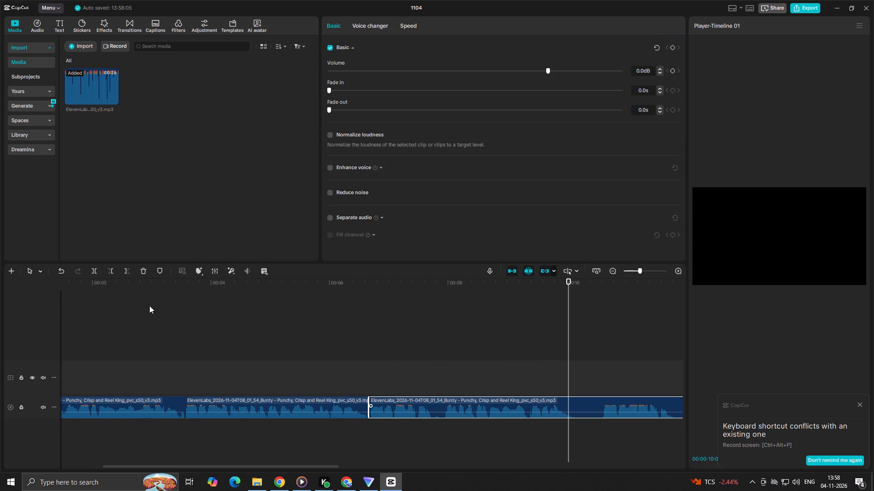
pyautogui.click(89, 265)
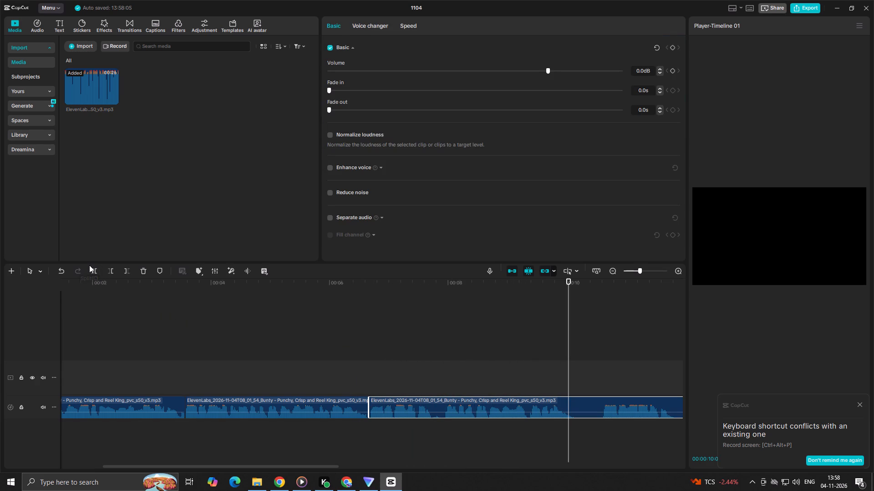
pyautogui.click(92, 274)
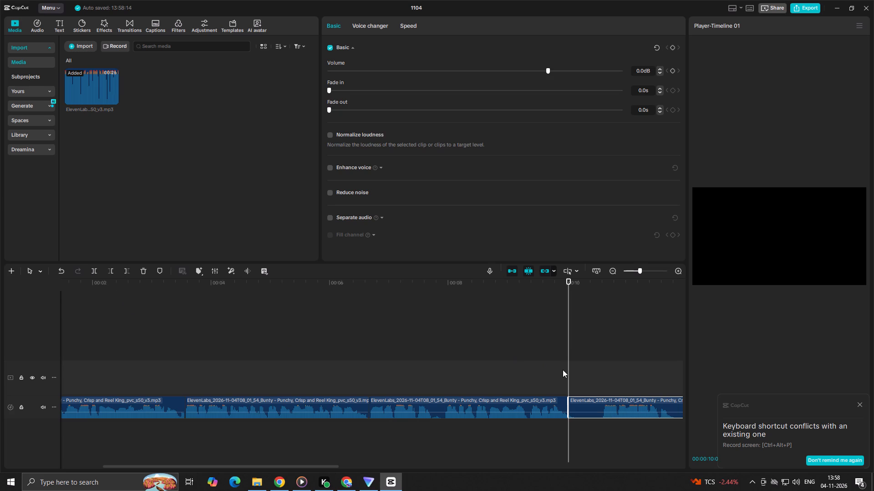
pyautogui.moveTo(570, 376); pyautogui.dragTo(601, 378)
pyautogui.click(109, 271)
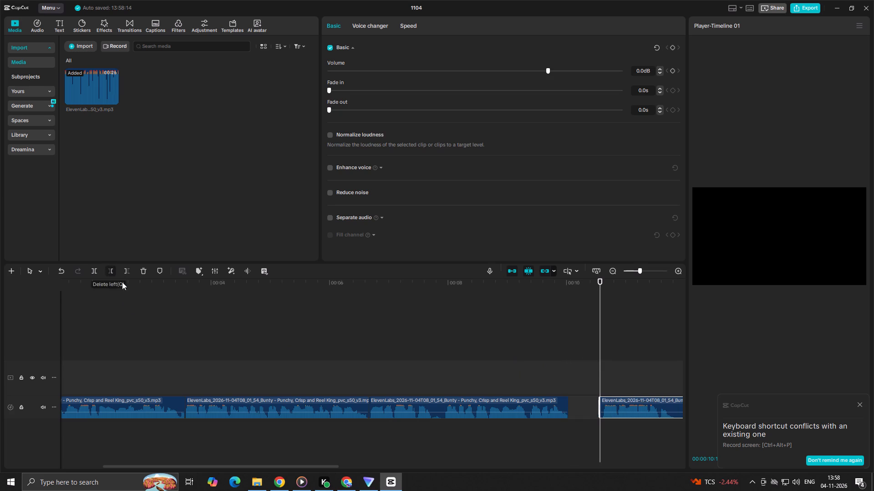
pyautogui.moveTo(615, 403); pyautogui.dragTo(589, 405)
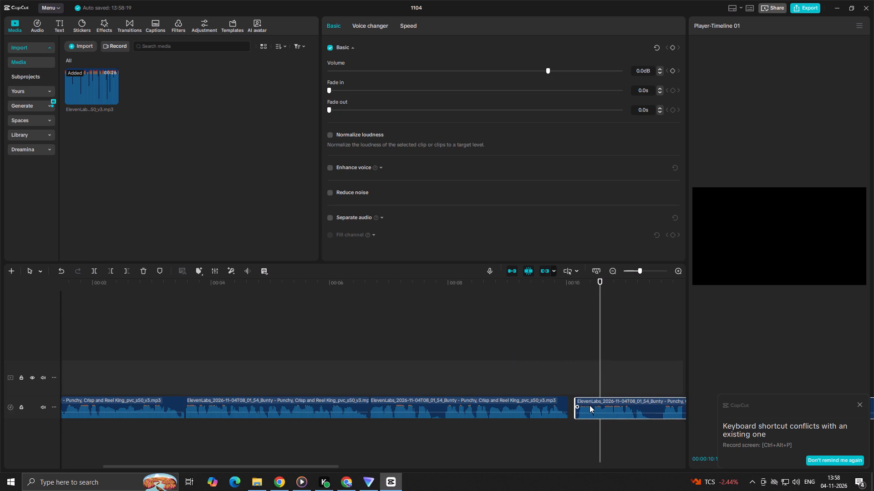
pyautogui.moveTo(589, 405); pyautogui.dragTo(584, 406)
# Play across the latest cut, split the fourth clip at about 11.2 s, remove the pause up to about 11.5 s, and close the gap.
pyautogui.click(528, 368)
pyautogui.press('space')
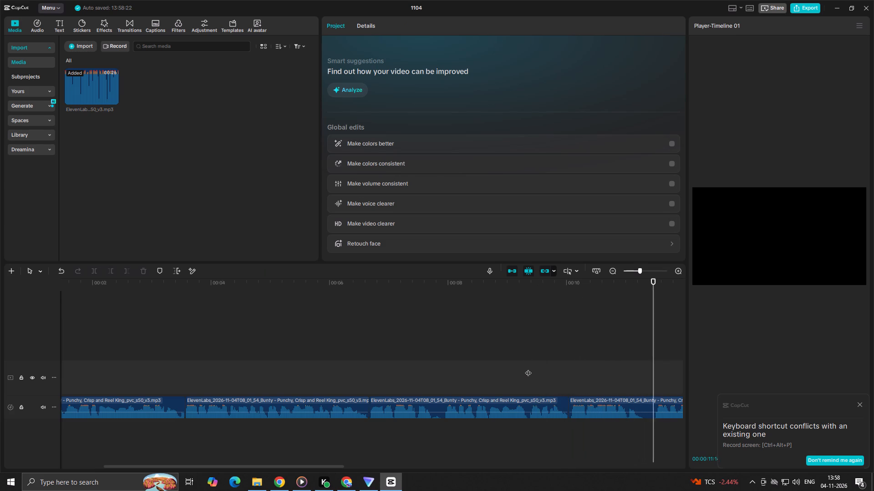
pyautogui.press('space')
pyautogui.doubleClick(73, 372)
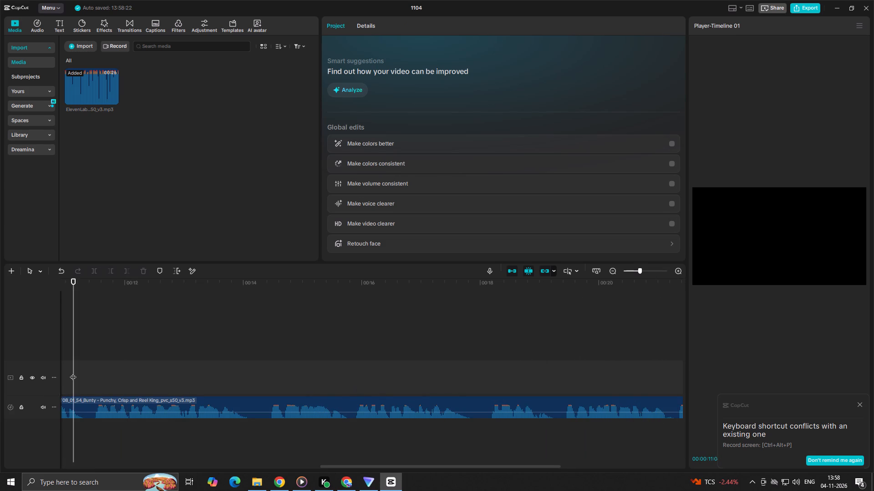
pyautogui.press('space')
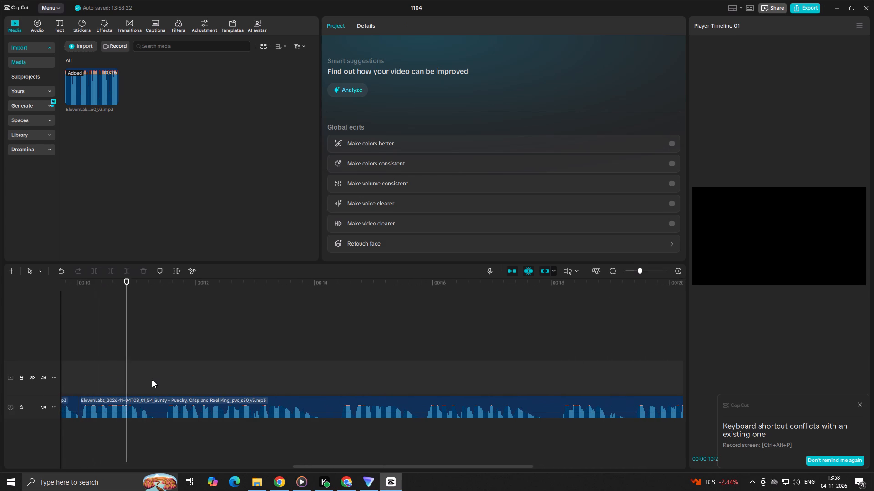
pyautogui.press('space')
pyautogui.click(144, 402)
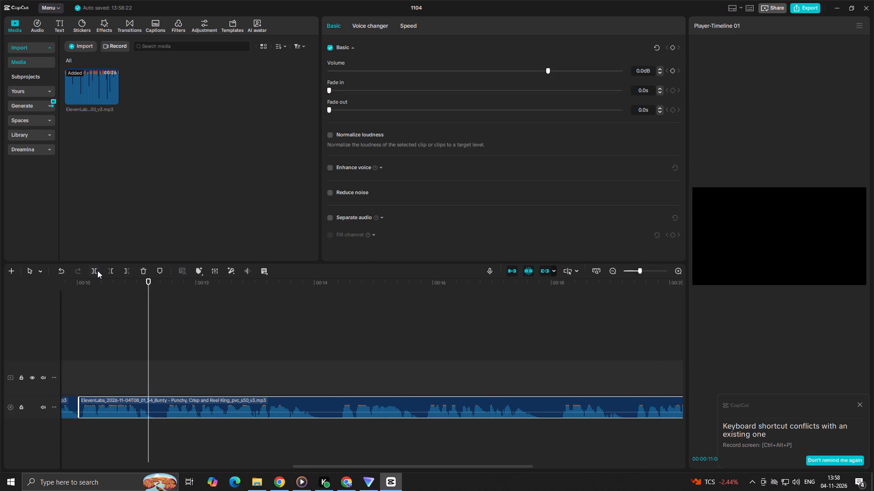
pyautogui.click(97, 270)
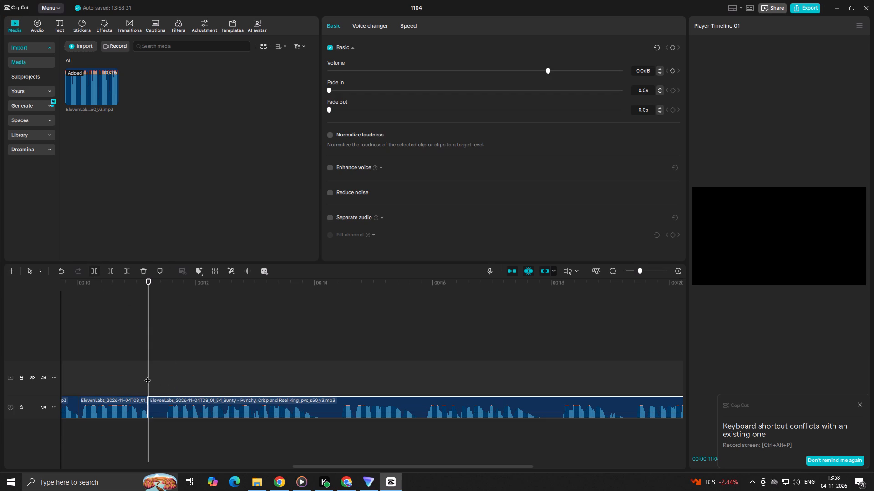
pyautogui.moveTo(147, 376); pyautogui.dragTo(167, 382)
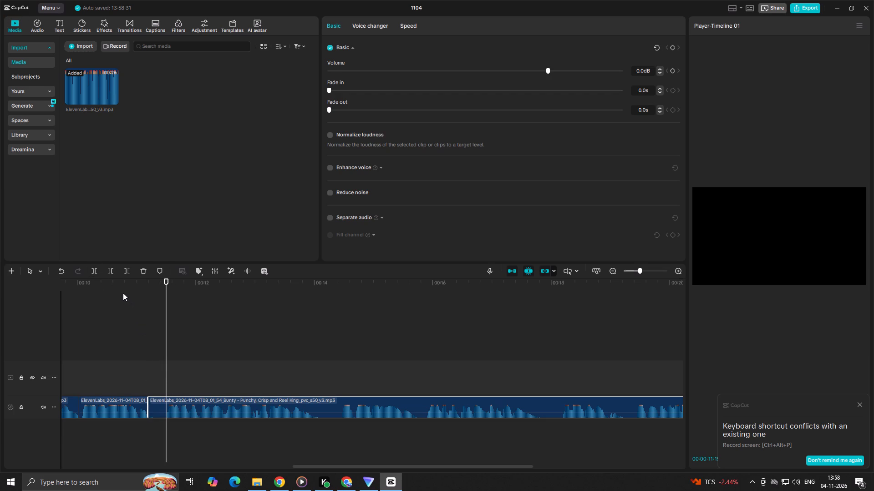
pyautogui.click(110, 271)
pyautogui.moveTo(192, 400); pyautogui.dragTo(186, 400)
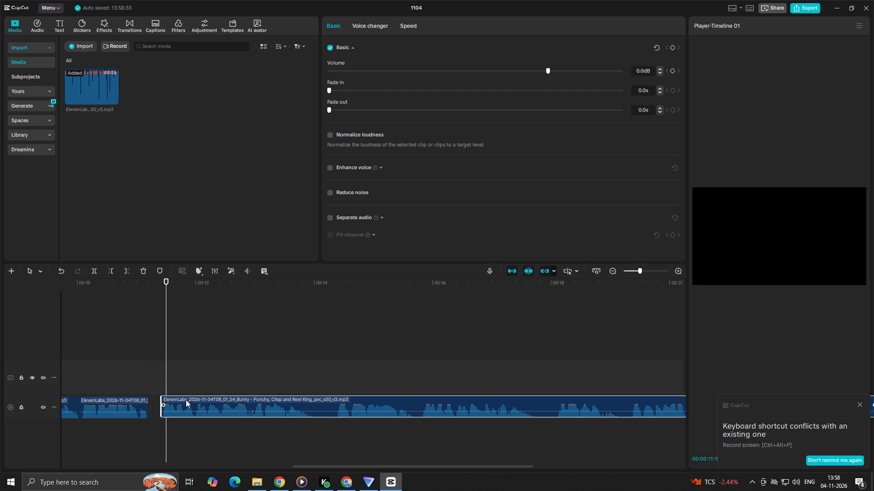
pyautogui.moveTo(186, 400); pyautogui.dragTo(177, 400)
# Split the fifth voice-over clip at about 13.7 s, remove the silence up to about 14.1 s, and close the gap.
pyautogui.click(97, 376)
pyautogui.press('space')
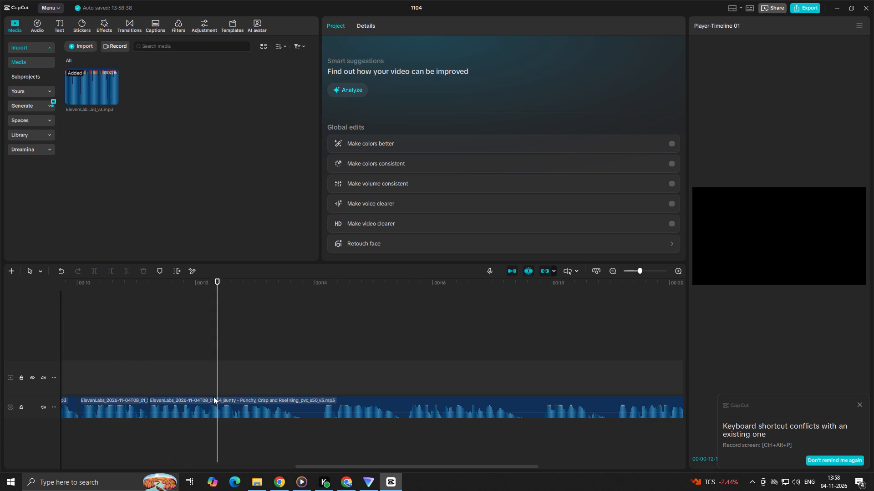
pyautogui.press('space')
pyautogui.click(297, 402)
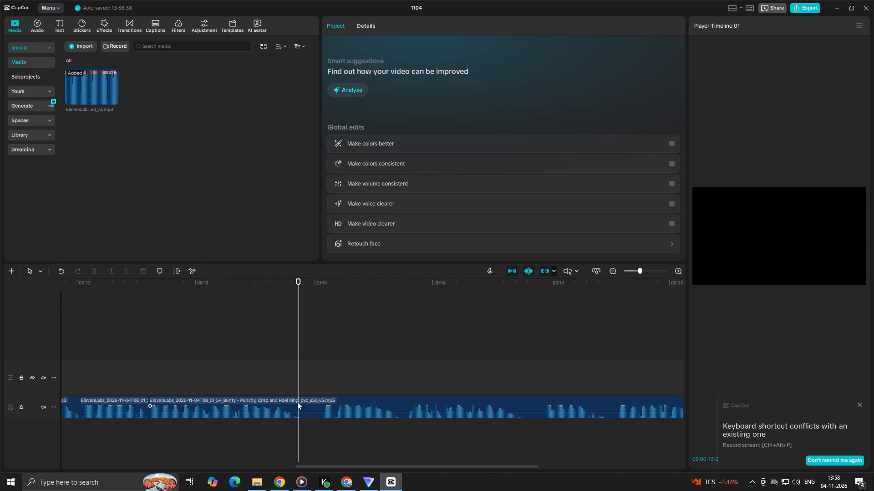
pyautogui.moveTo(93, 269); pyautogui.dragTo(97, 272)
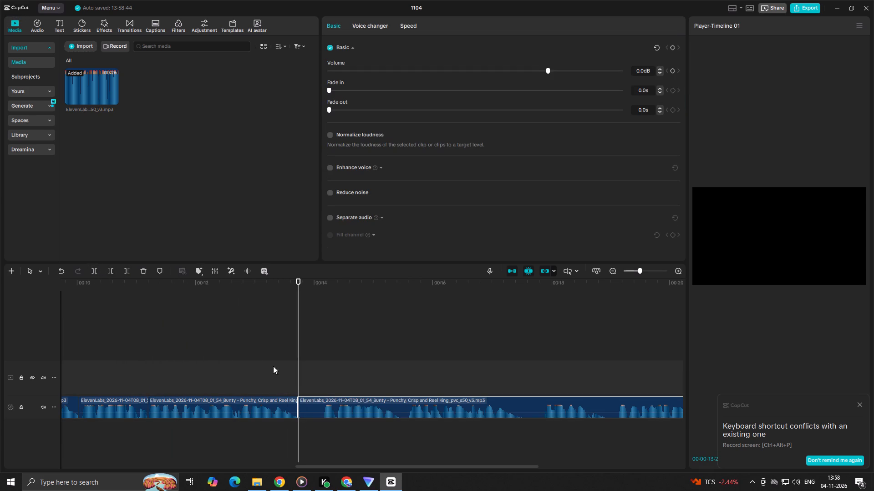
pyautogui.moveTo(296, 380); pyautogui.dragTo(322, 387)
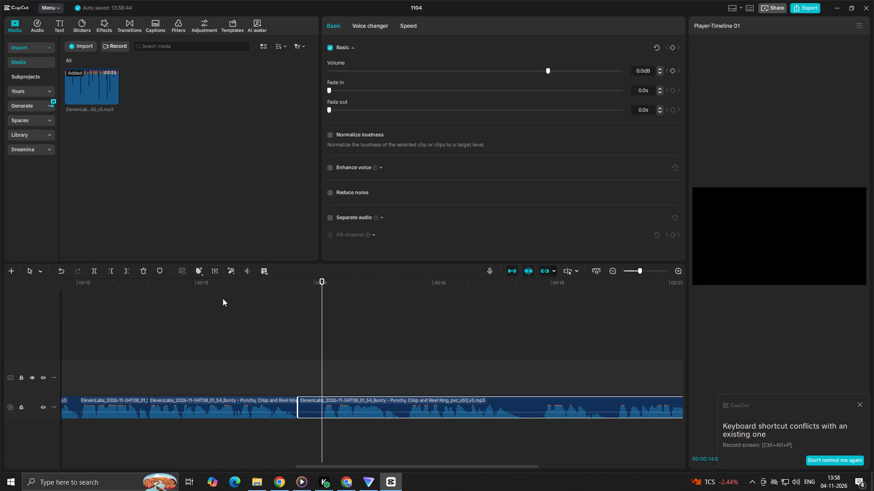
pyautogui.click(112, 272)
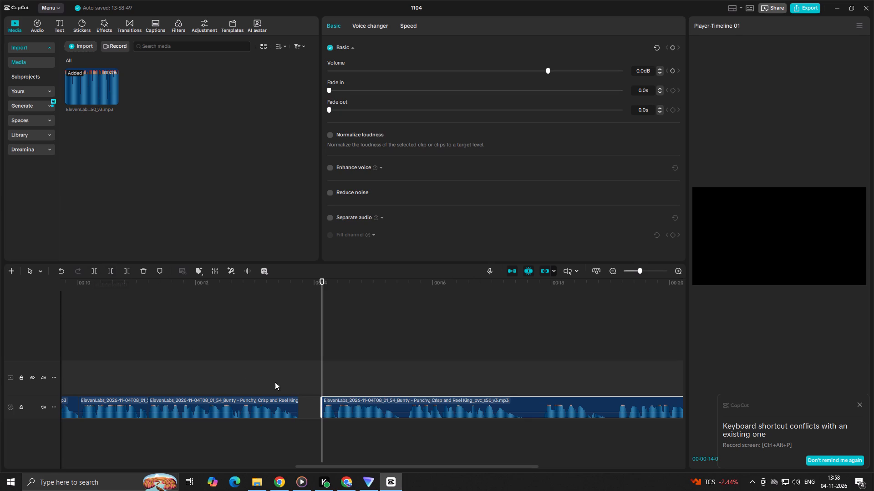
pyautogui.moveTo(351, 402); pyautogui.dragTo(330, 402)
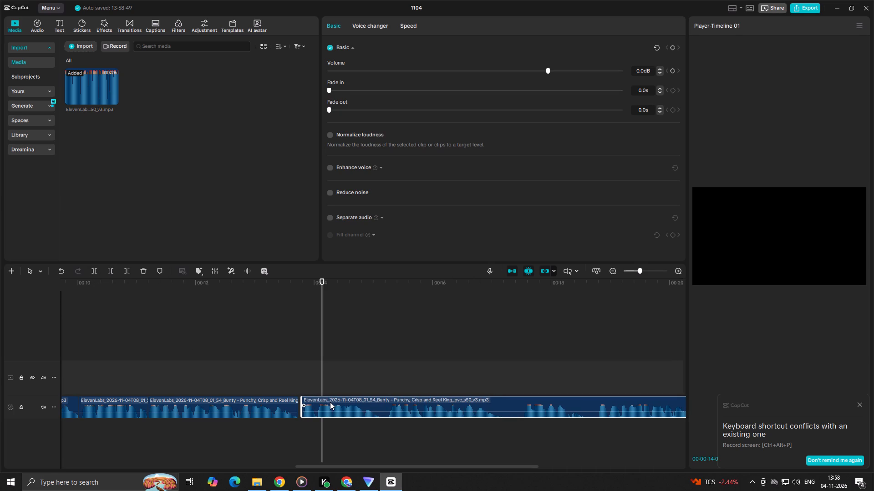
pyautogui.moveTo(330, 402); pyautogui.dragTo(327, 402)
# Split the sixth voice-over clip at about 17.1 s, cut the pause up to about 17.5 s, and close the gap.
pyautogui.click(229, 368)
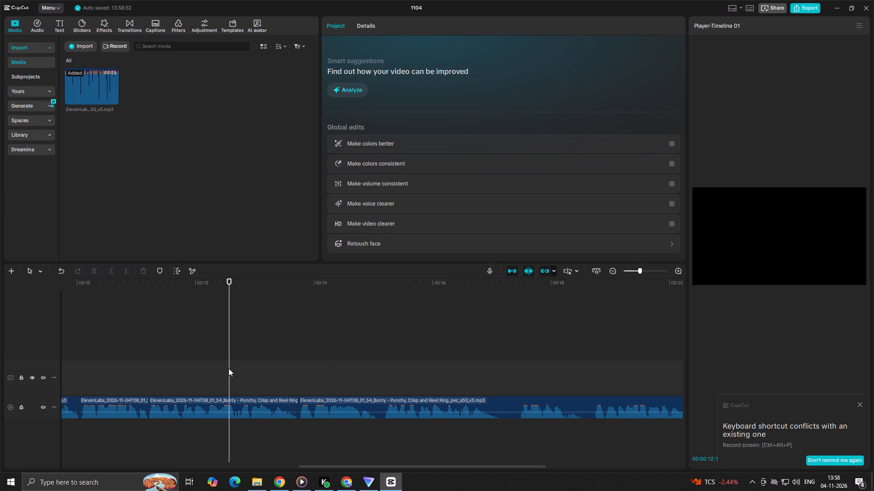
pyautogui.press('space')
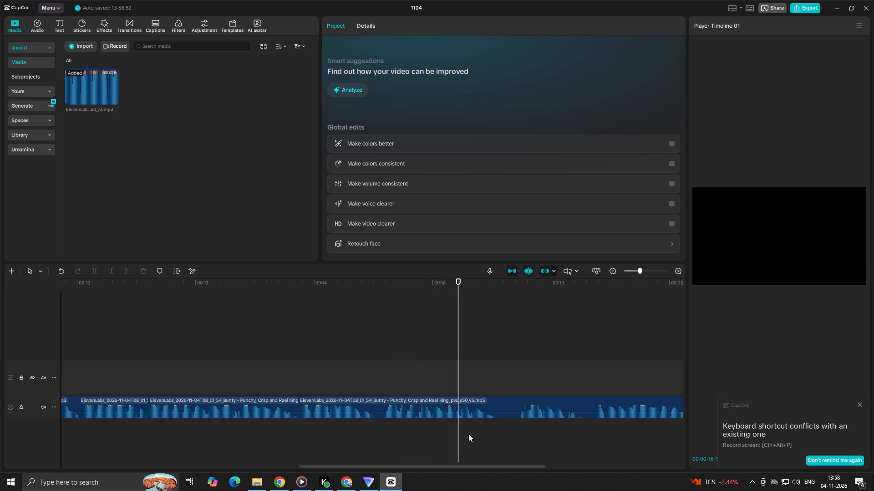
pyautogui.press('space')
pyautogui.click(487, 400)
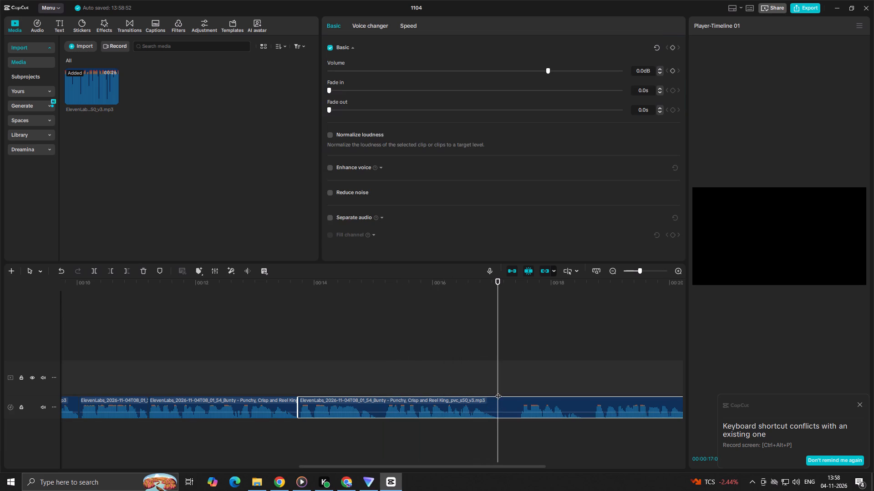
pyautogui.click(92, 275)
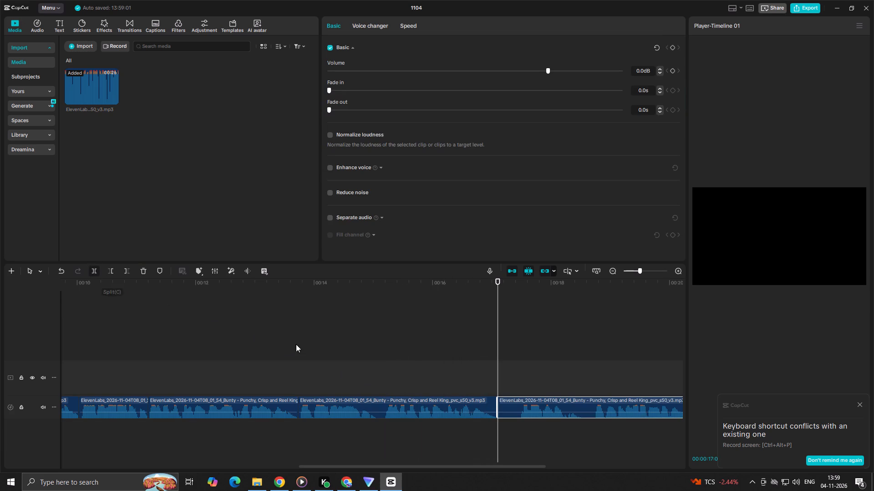
pyautogui.press('space')
pyautogui.press('space')
pyautogui.moveTo(510, 381); pyautogui.dragTo(516, 379)
pyautogui.keyDown('ctrl'); pyautogui.scroll(7, 516, 379); pyautogui.keyUp('ctrl')
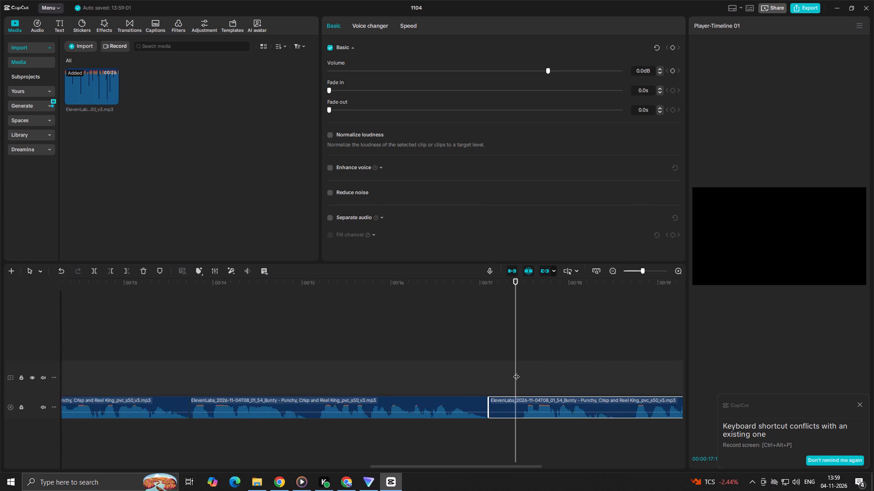
pyautogui.keyDown('ctrl'); pyautogui.scroll(5, 516, 372); pyautogui.keyUp('ctrl')
pyautogui.moveTo(513, 376); pyautogui.dragTo(518, 377)
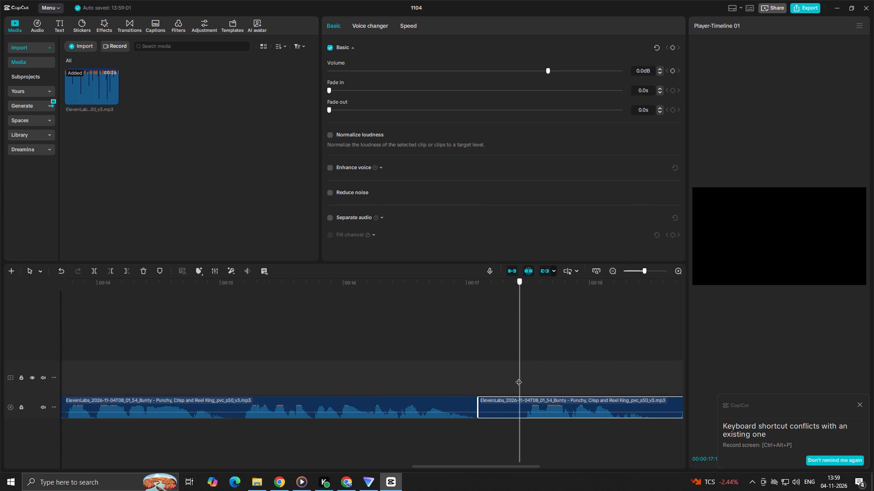
pyautogui.moveTo(518, 377); pyautogui.dragTo(523, 378)
pyautogui.click(110, 271)
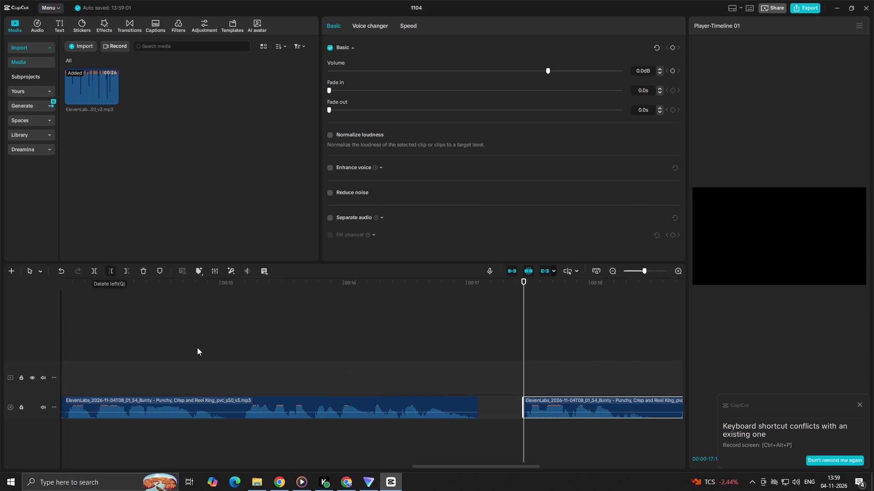
pyautogui.moveTo(528, 401); pyautogui.dragTo(483, 404)
# Split the seventh voice-over clip at about 18.2 s, remove the pause up to about 18.4 s, and close the gap.
pyautogui.click(407, 367)
pyautogui.press('space')
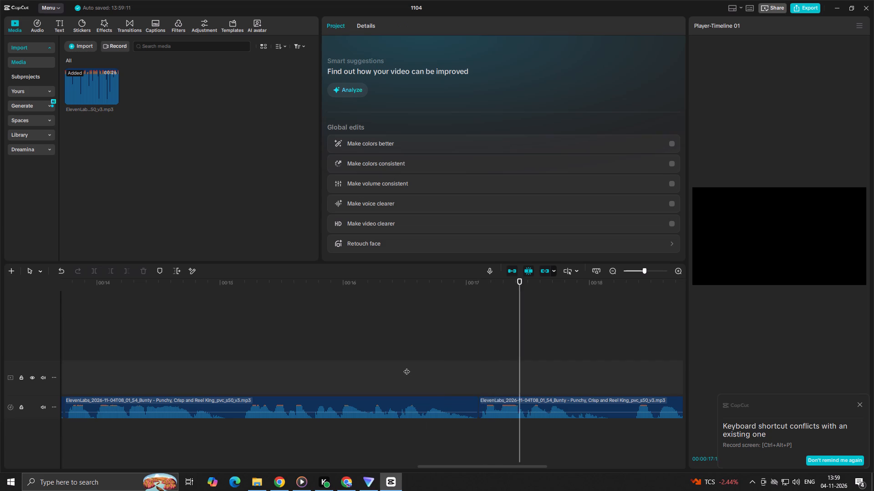
pyautogui.press('space')
pyautogui.click(597, 400)
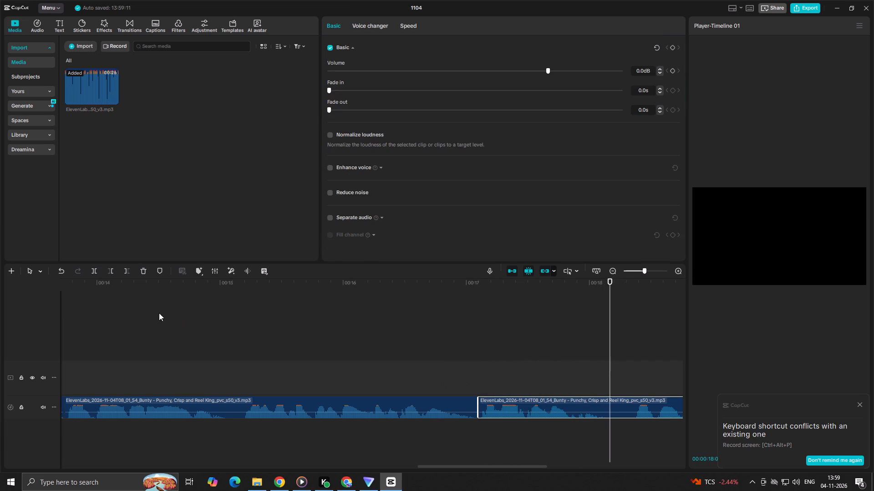
pyautogui.click(93, 270)
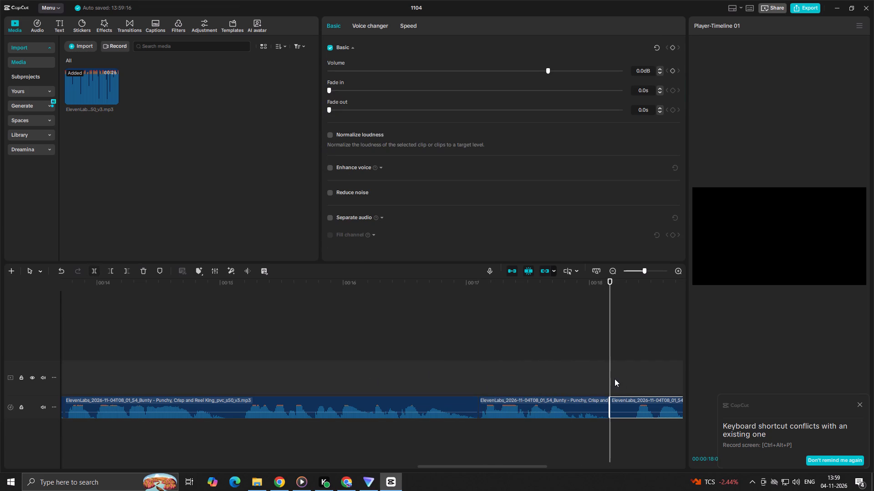
pyautogui.moveTo(611, 381); pyautogui.dragTo(634, 382)
pyautogui.click(110, 268)
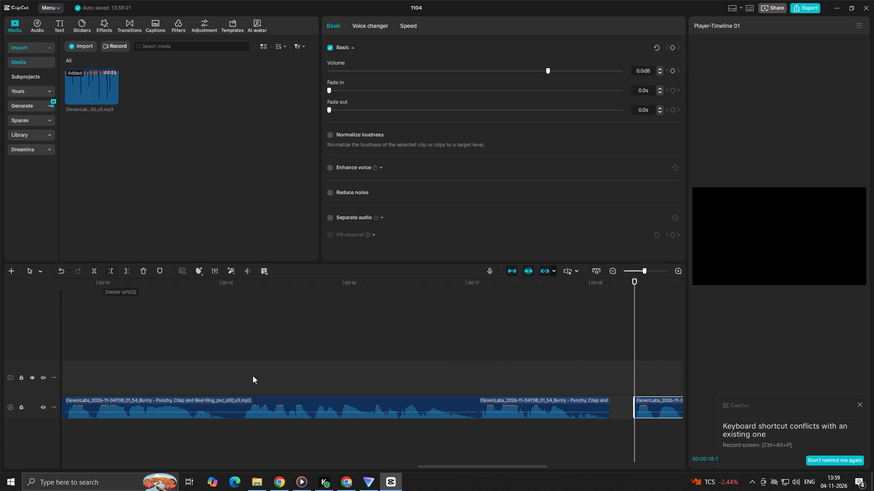
pyautogui.moveTo(647, 404); pyautogui.dragTo(622, 407)
# Split the eighth voice-over clip at about 19.8 s, remove the pause up to about 20.1 s, and close the gap.
pyautogui.click(567, 378)
pyautogui.press('space')
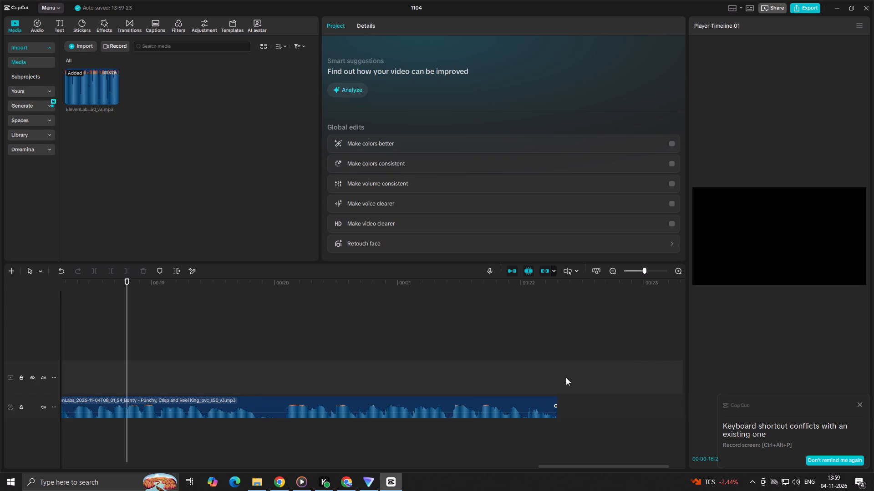
pyautogui.press('space')
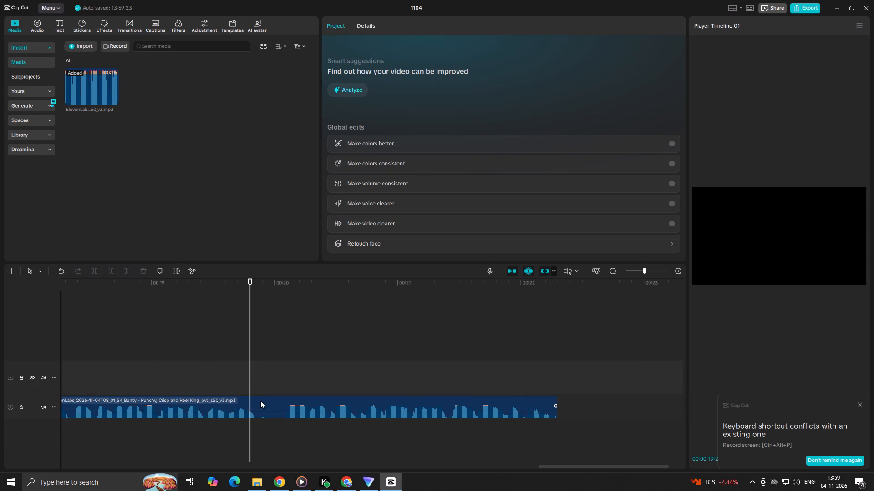
pyautogui.click(261, 407)
pyautogui.click(89, 271)
pyautogui.press('space')
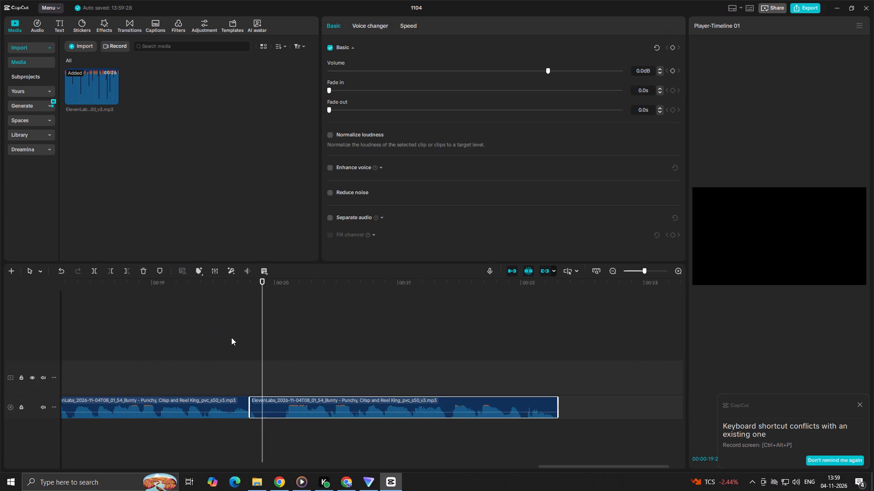
pyautogui.press('space')
pyautogui.click(116, 271)
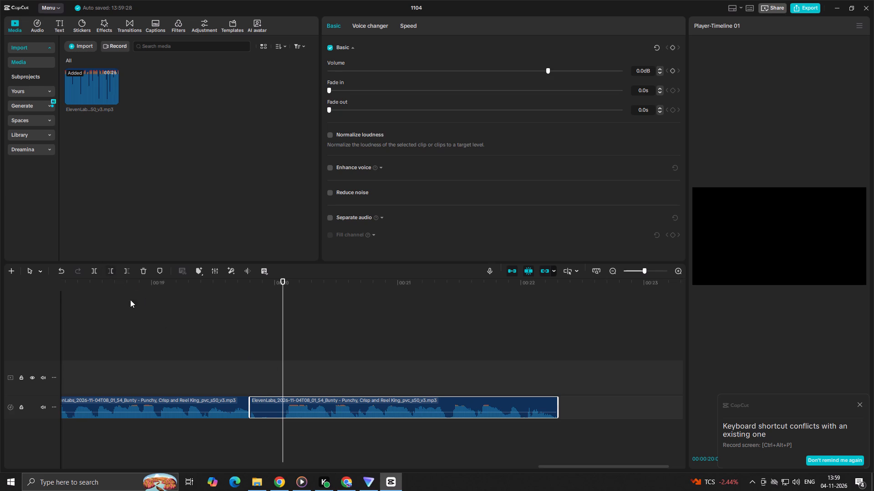
pyautogui.click(113, 271)
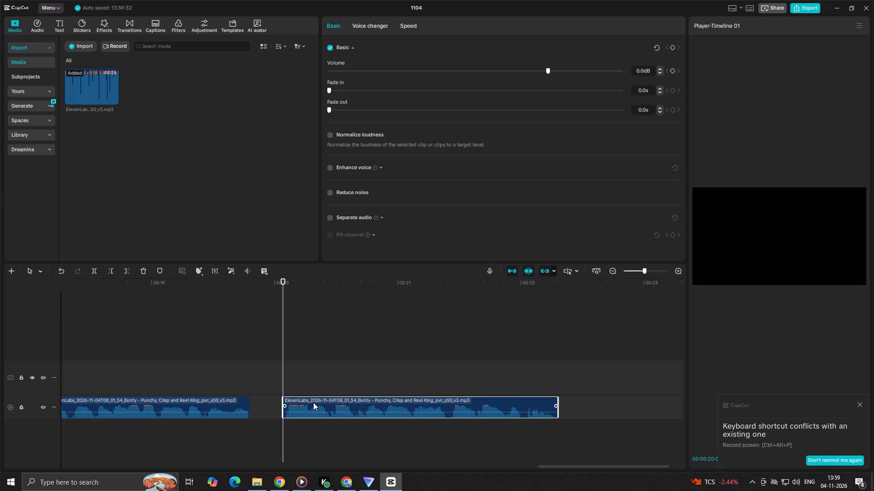
pyautogui.moveTo(313, 402); pyautogui.dragTo(279, 400)
# Play across the last cut to the end, and return to the start to listen to the opening of the tightened voice-over.
pyautogui.click(210, 377)
pyautogui.press('space')
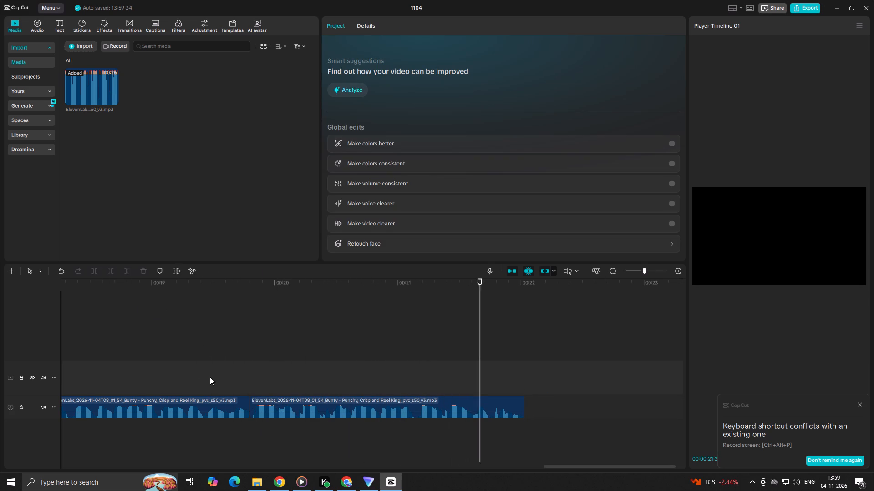
pyautogui.keyDown('ctrl'); pyautogui.scroll(-18, 451, 386); pyautogui.keyUp('ctrl')
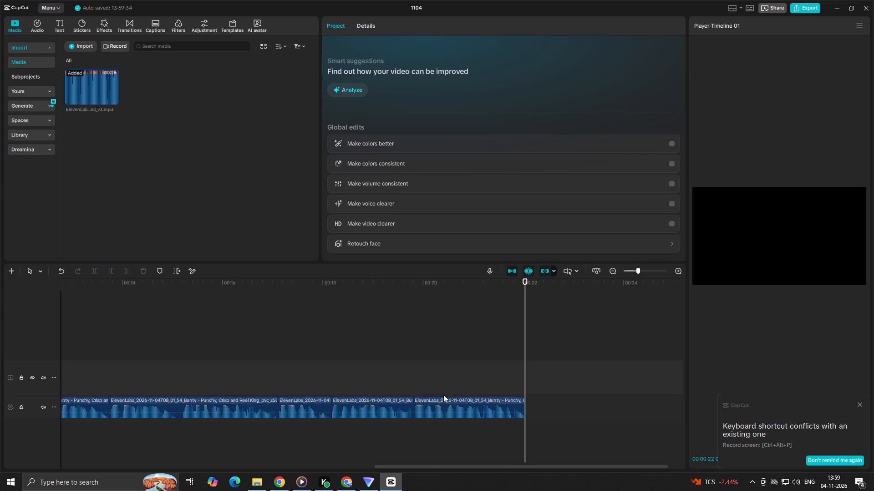
pyautogui.keyDown('ctrl'); pyautogui.scroll(-11, 443, 395); pyautogui.keyUp('ctrl')
pyautogui.moveTo(425, 372); pyautogui.dragTo(267, 385)
pyautogui.click(268, 370)
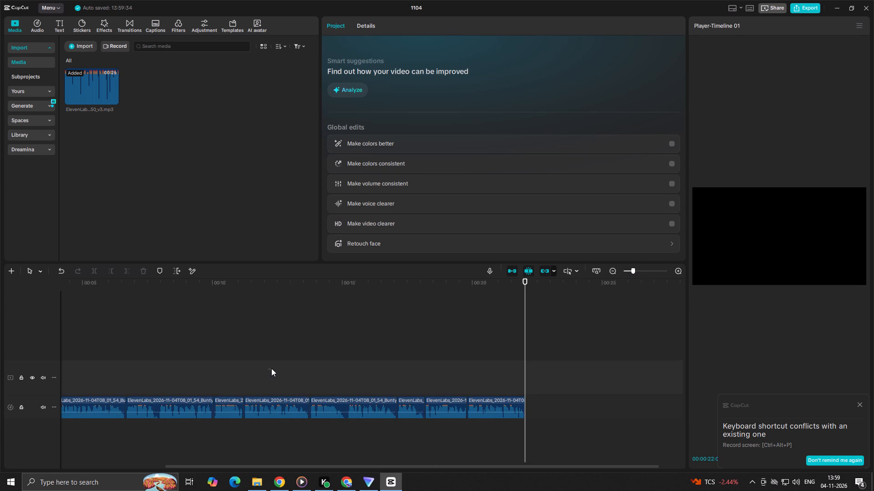
pyautogui.doubleClick(272, 368)
pyautogui.moveTo(272, 367); pyautogui.dragTo(0, 490)
pyautogui.press('space')
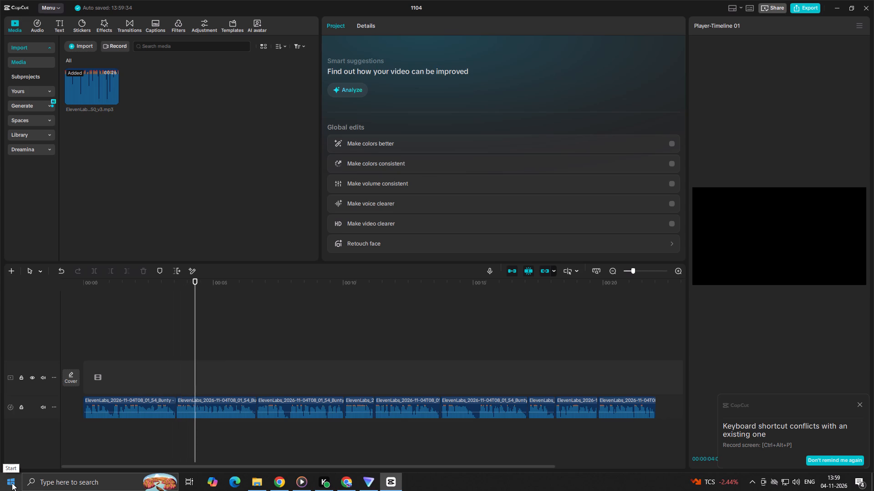
pyautogui.press('space')
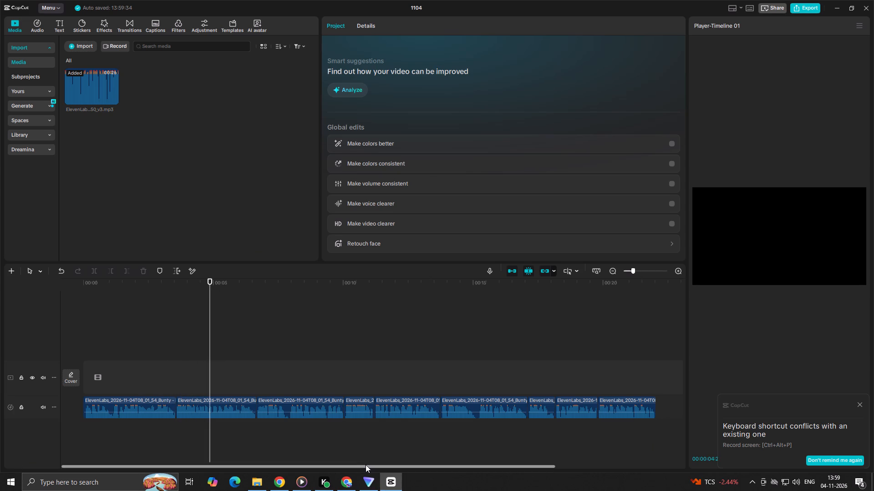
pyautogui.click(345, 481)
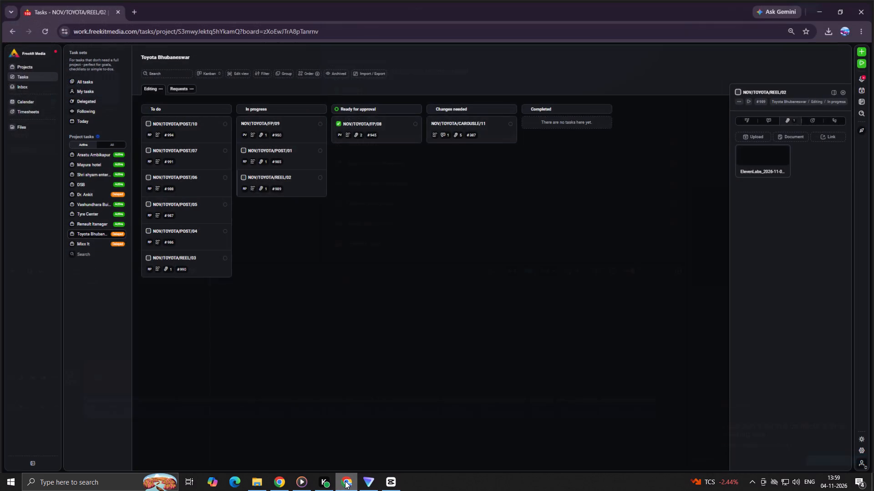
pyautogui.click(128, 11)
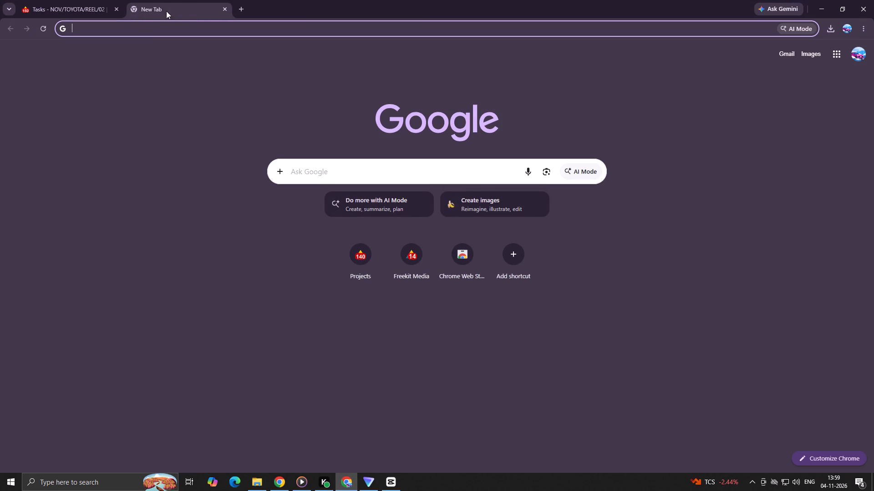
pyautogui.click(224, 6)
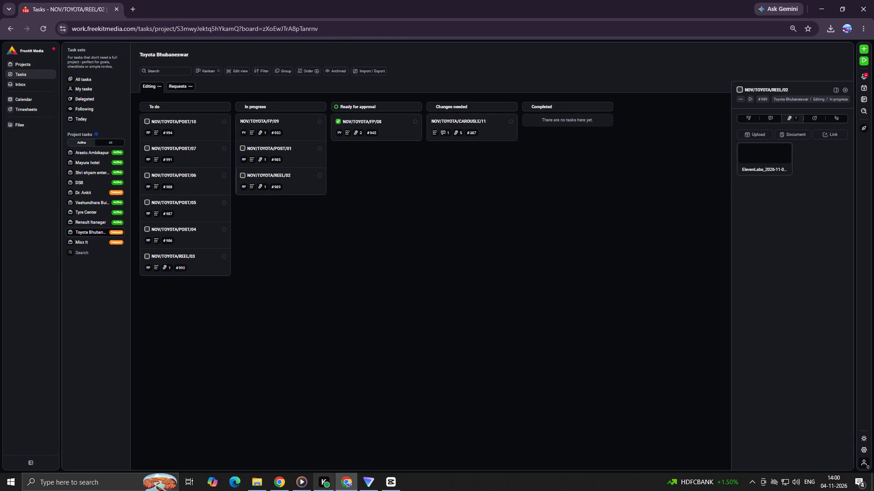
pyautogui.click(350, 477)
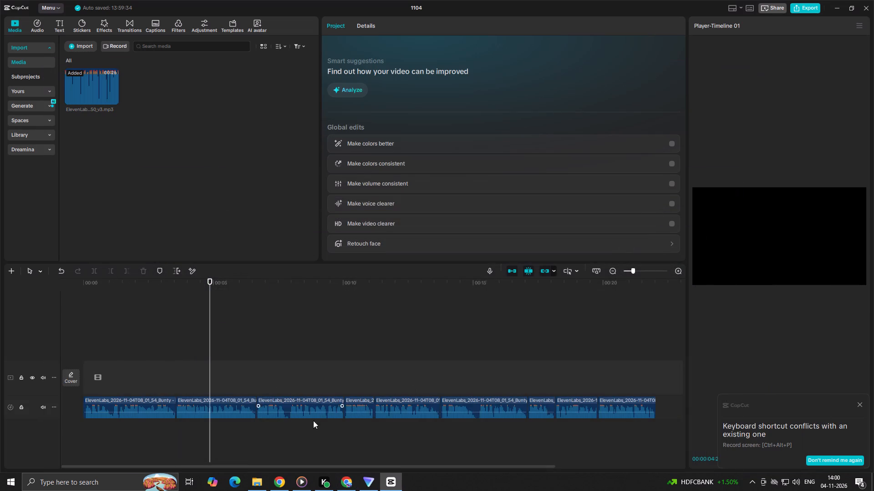
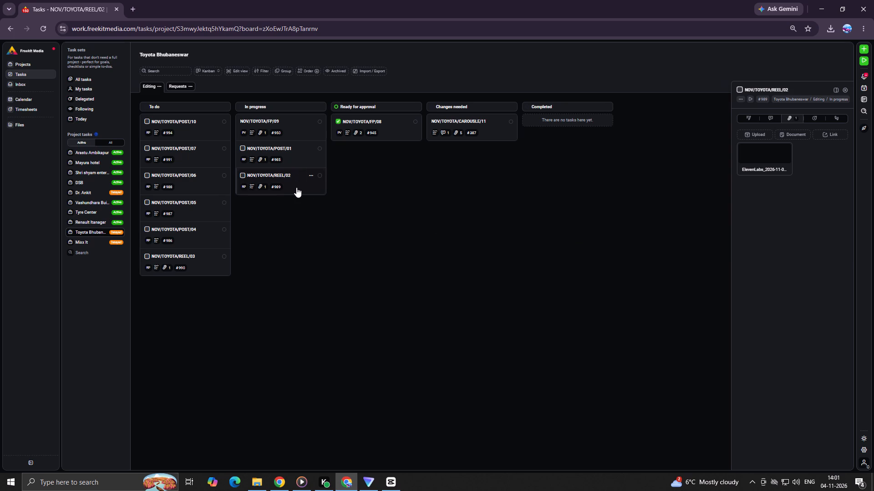
# Show the description of the NOV/TOYOTA/REEL/02 task on the browser's task board and read the reel's script and caption enlarged.
pyautogui.click(745, 117)
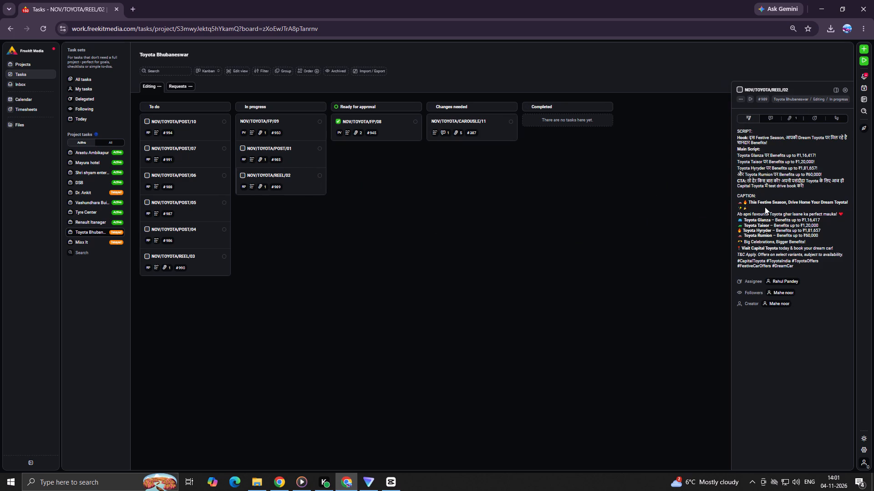
pyautogui.keyDown('ctrl'); pyautogui.scroll(4, 826, 227); pyautogui.keyUp('ctrl')
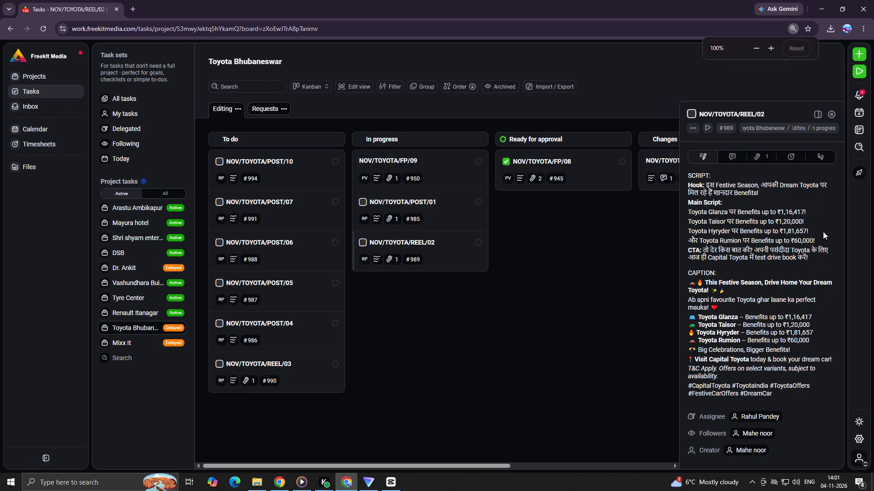
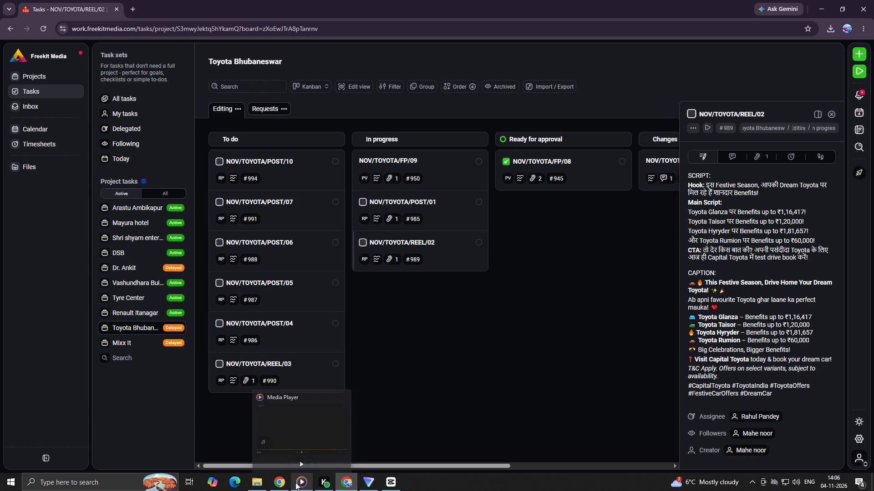
# Switch to the other Chrome window and search Google for "instagram video downloader" in its empty new tab.
pyautogui.click(281, 481)
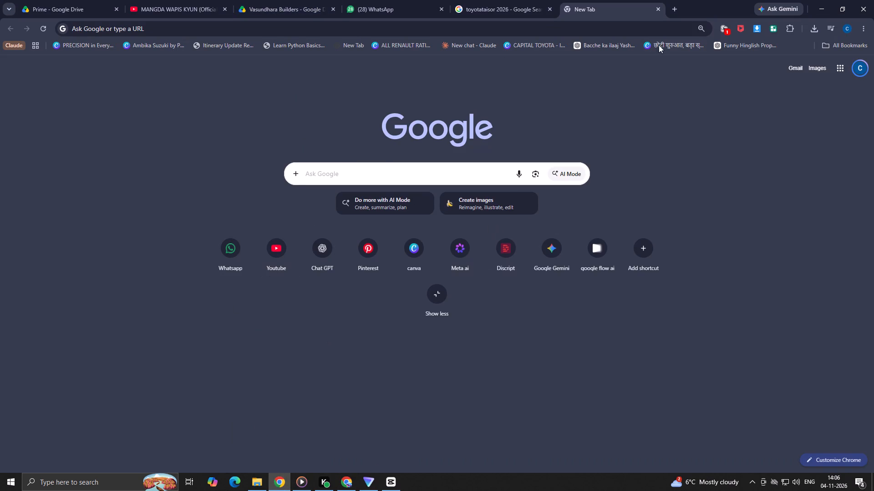
pyautogui.click(587, 7)
pyautogui.click(474, 174)
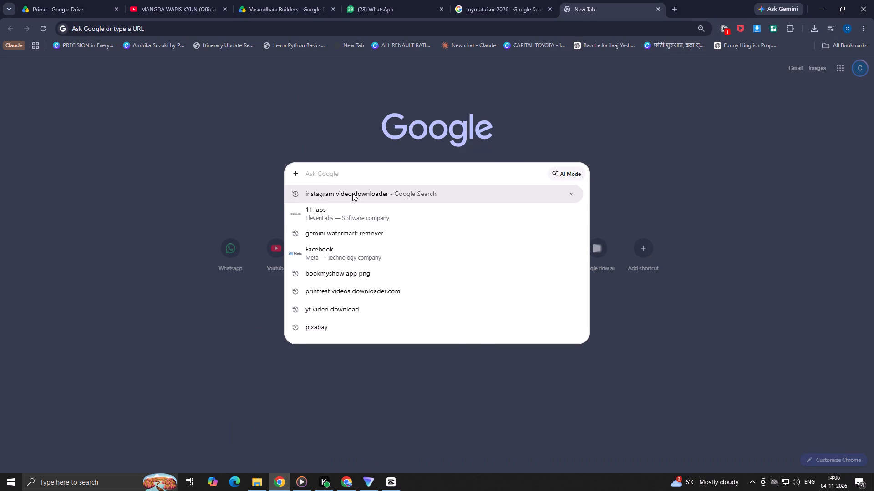
pyautogui.click(354, 192)
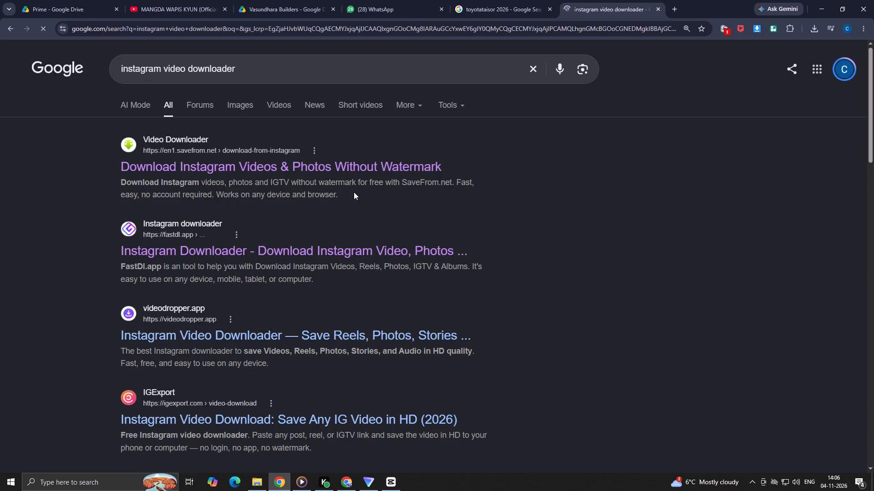
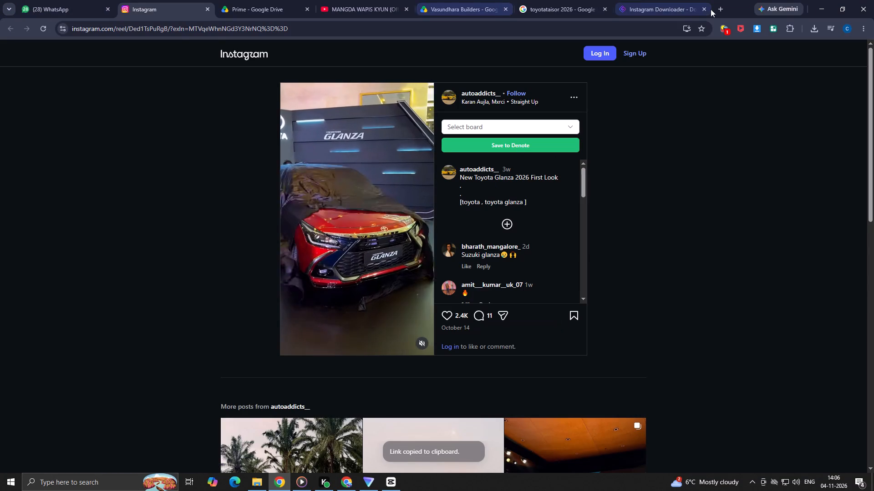
# Submit the copied link of the autoaddicts__ Toyota Glanza 2026 reel to FastDl for download, retrying the request and attempting the Cloudflare verification.
pyautogui.click(658, 14)
pyautogui.click(419, 180)
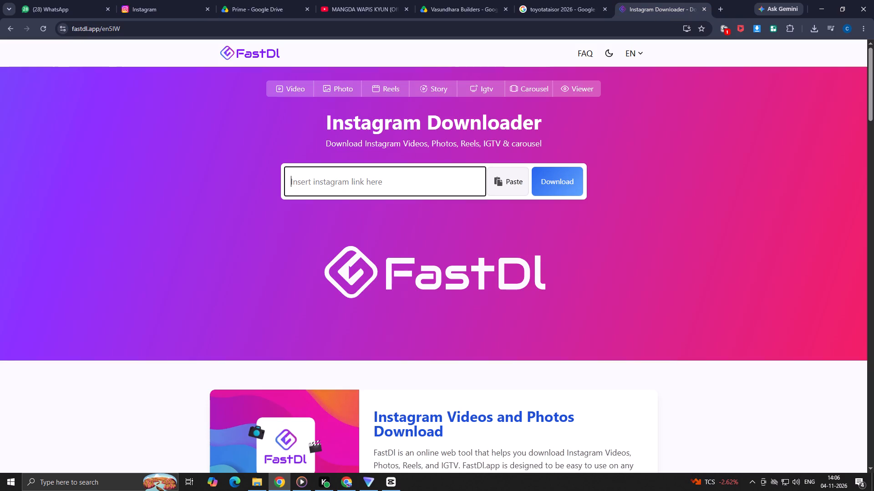
pyautogui.hotkey('ctrl', 'v')
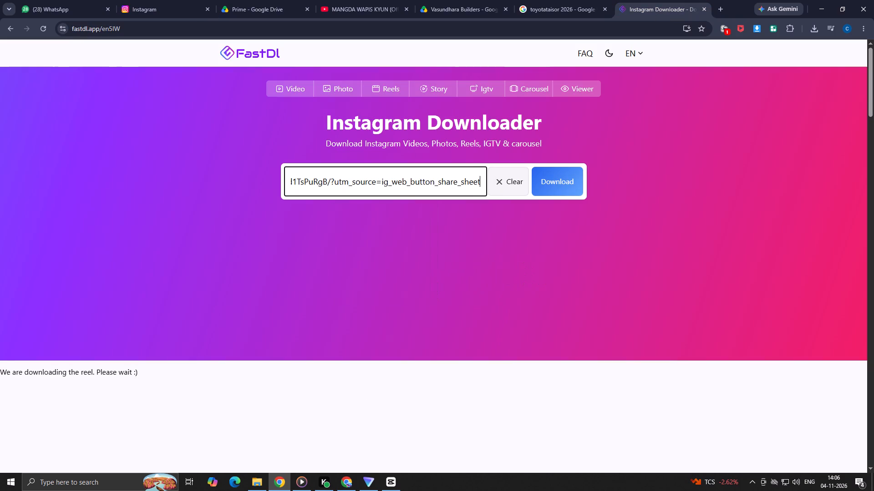
pyautogui.press('Return')
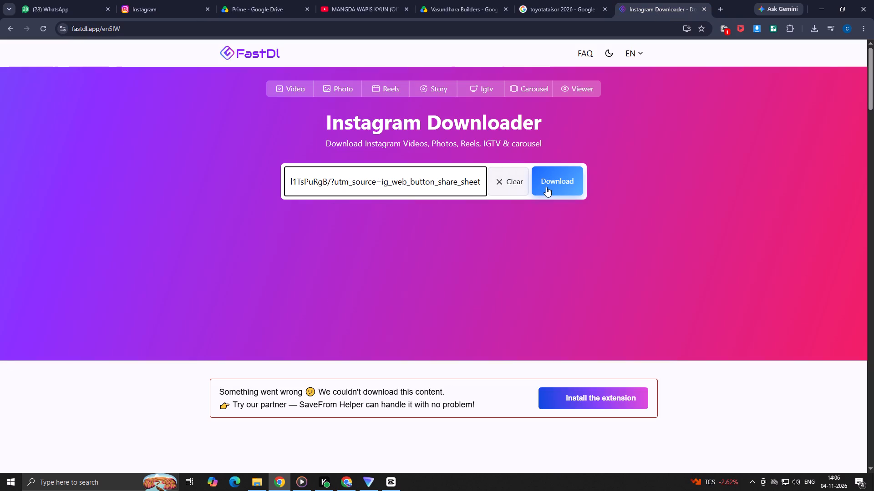
pyautogui.click(546, 187)
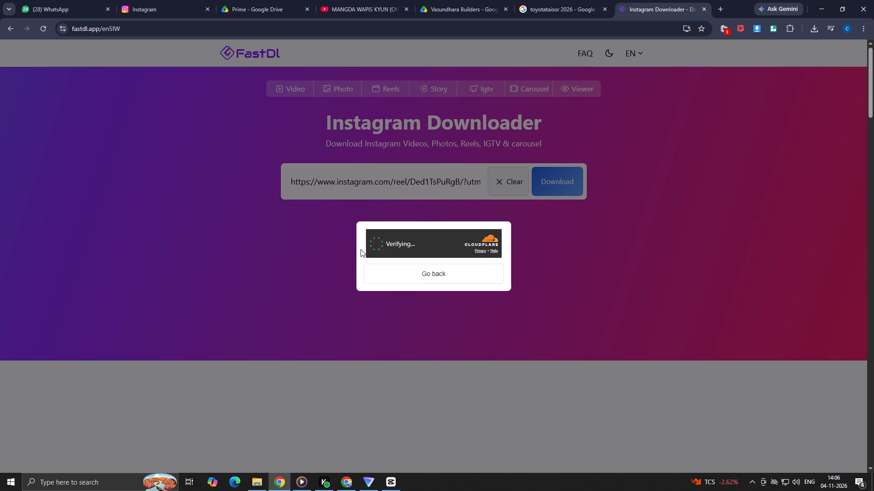
pyautogui.click(379, 241)
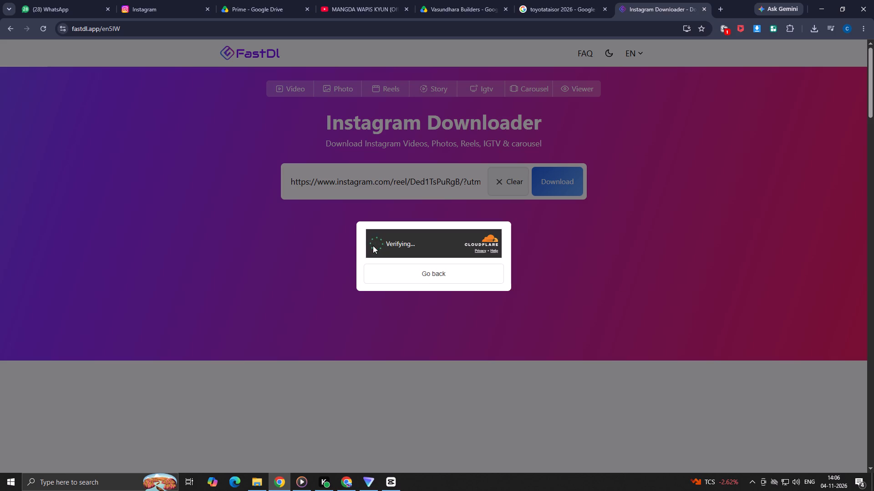
pyautogui.click(373, 243)
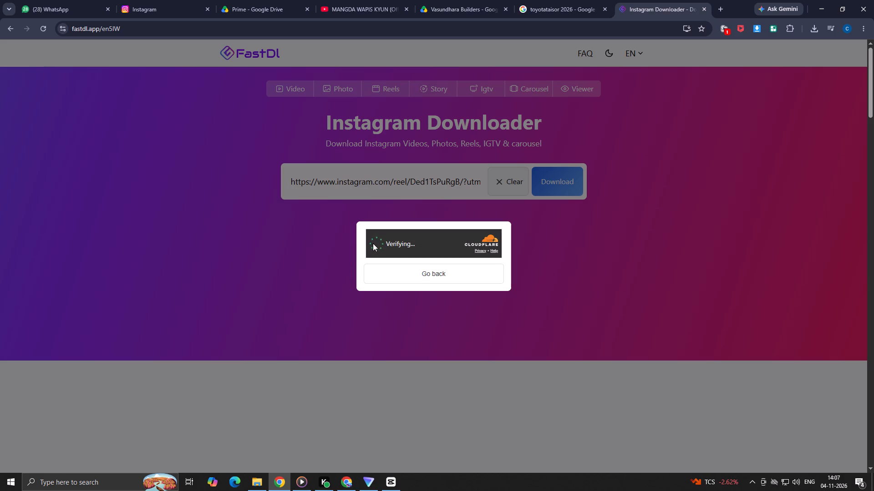
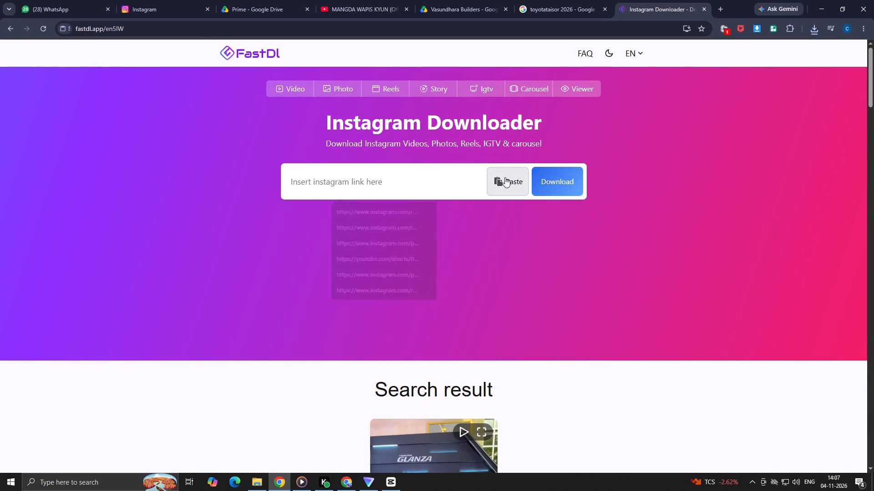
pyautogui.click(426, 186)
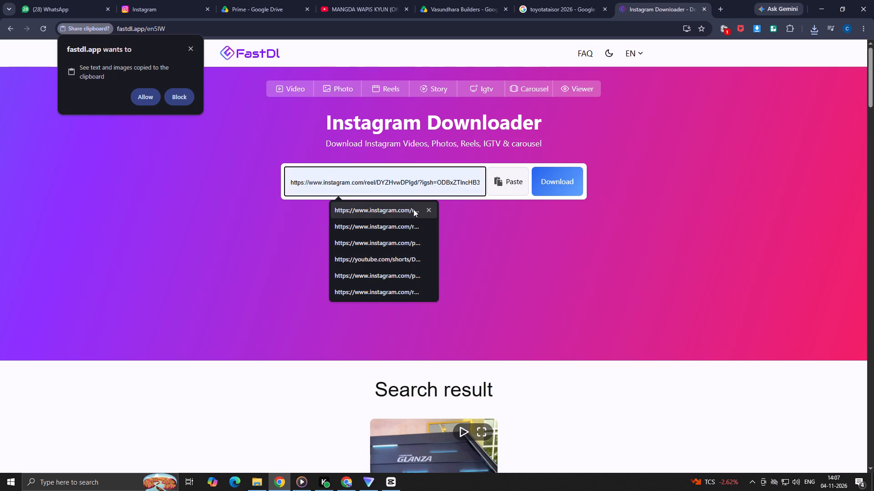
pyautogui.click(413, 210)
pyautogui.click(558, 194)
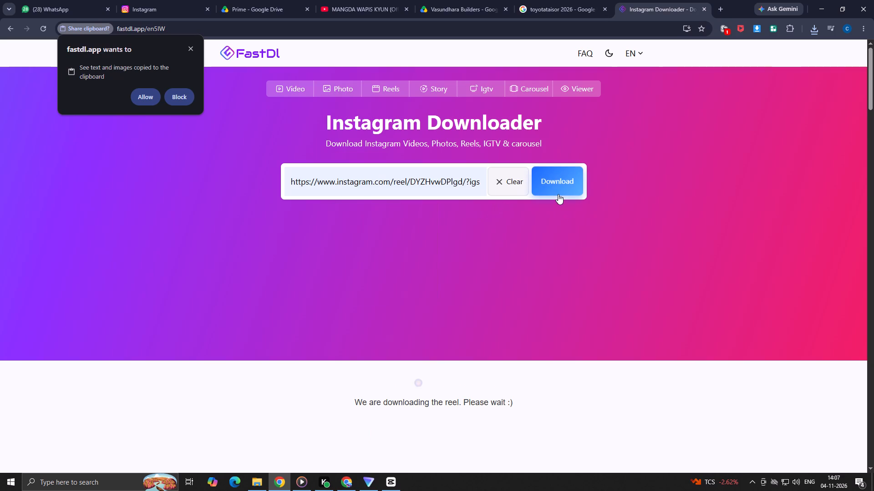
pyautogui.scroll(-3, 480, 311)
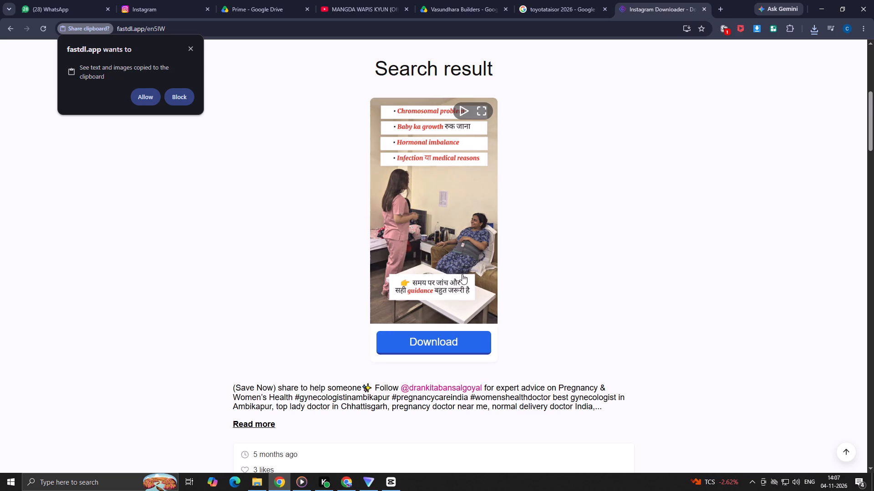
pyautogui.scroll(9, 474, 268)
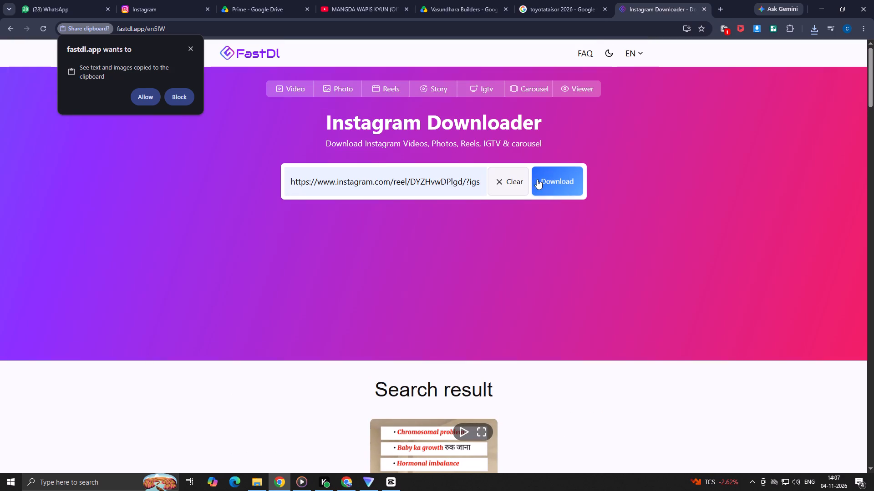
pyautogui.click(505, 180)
# Fetch the copied Instagram link of the Toyota Urban Cruiser Taisor reel and download its video.
pyautogui.click(417, 176)
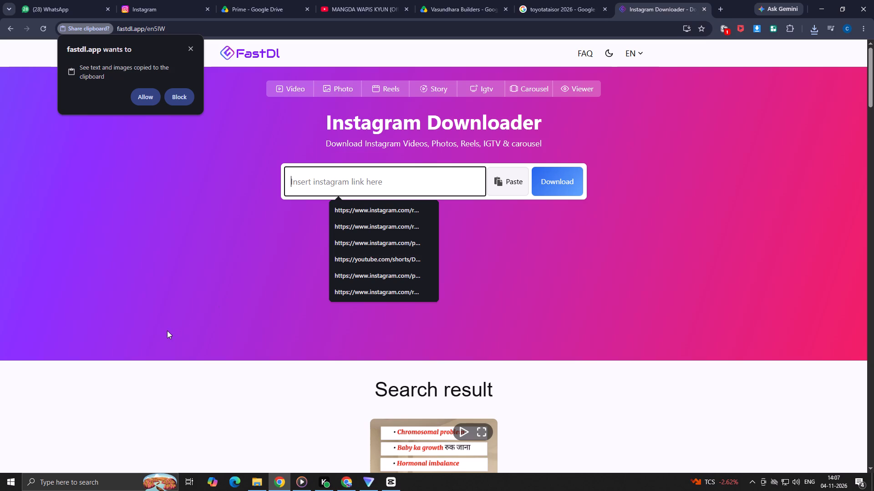
pyautogui.hotkey('ctrl', 'v')
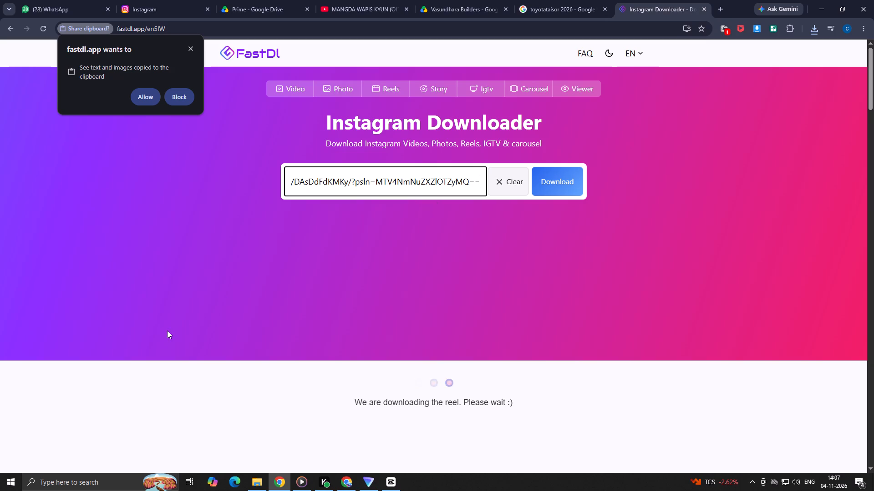
pyautogui.press('Return')
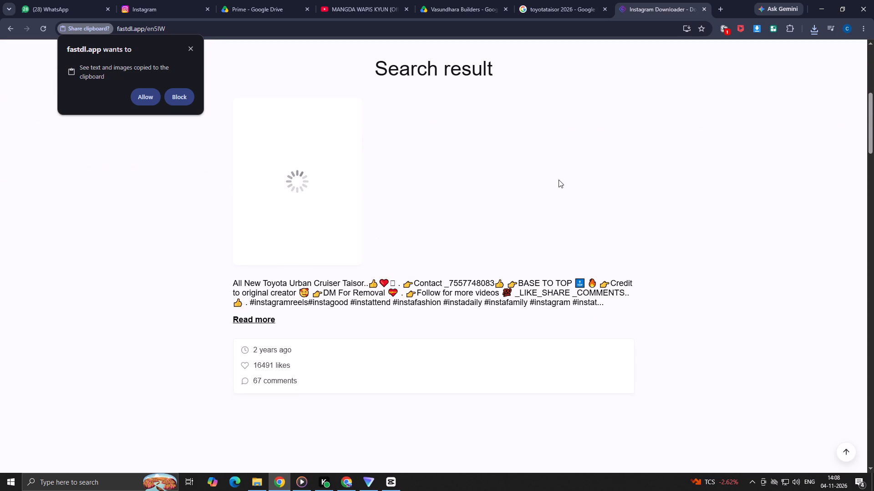
pyautogui.scroll(3, 541, 204)
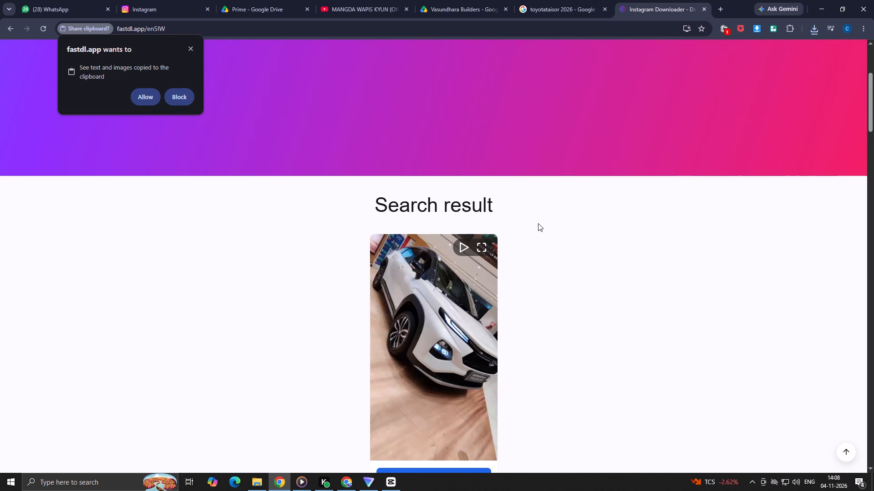
pyautogui.scroll(-2, 516, 257)
pyautogui.click(426, 384)
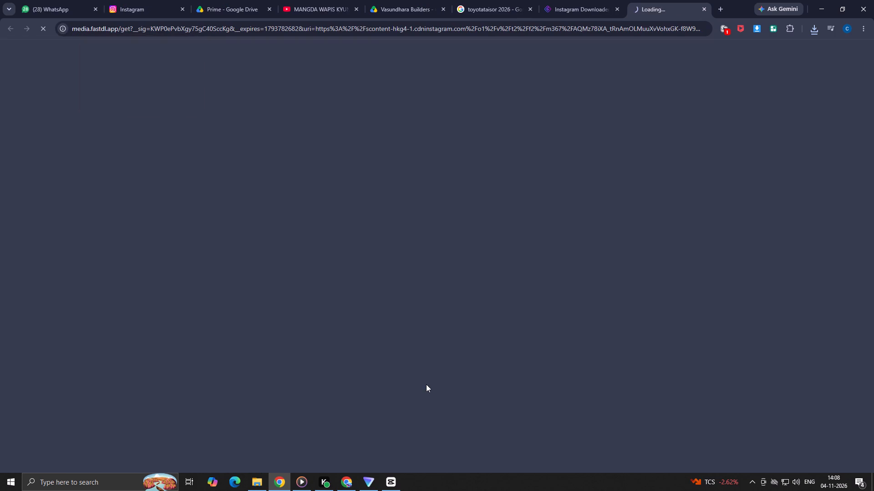
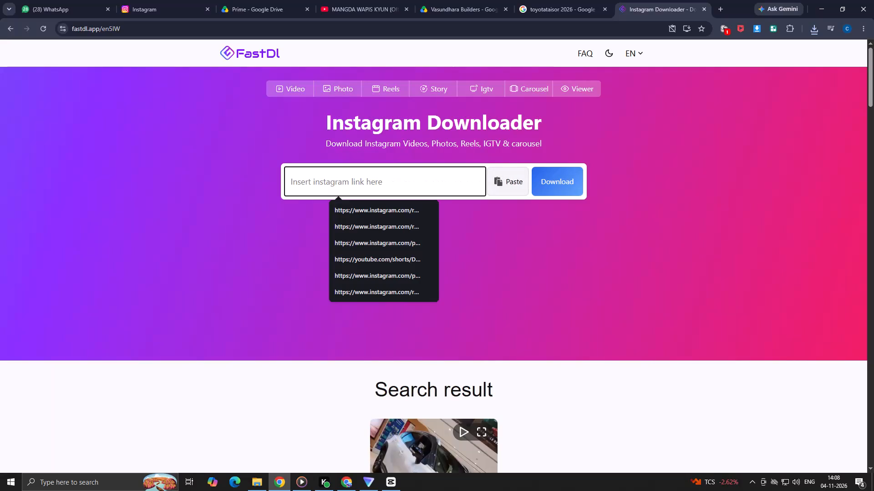
# Fetch the copied Instagram reel link of the black Toyota Urban Cruiser Hyryder in FastDl and download its video.
pyautogui.hotkey('ctrl', 'v')
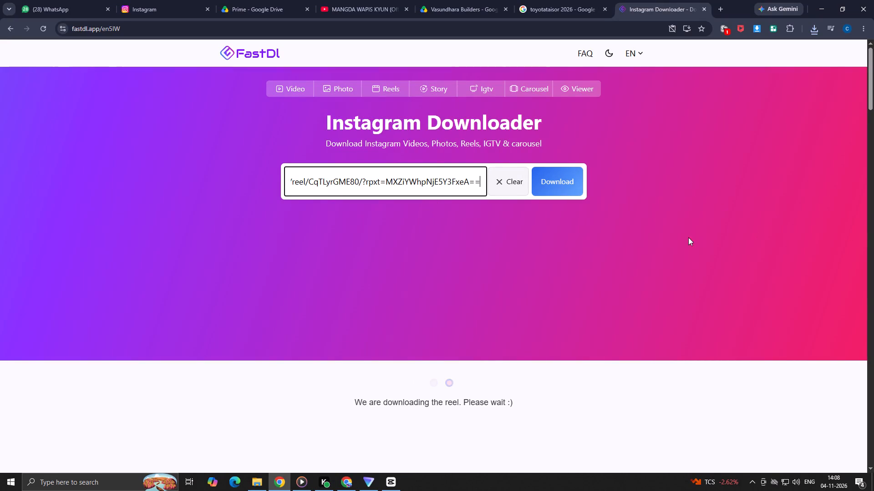
pyautogui.click(547, 177)
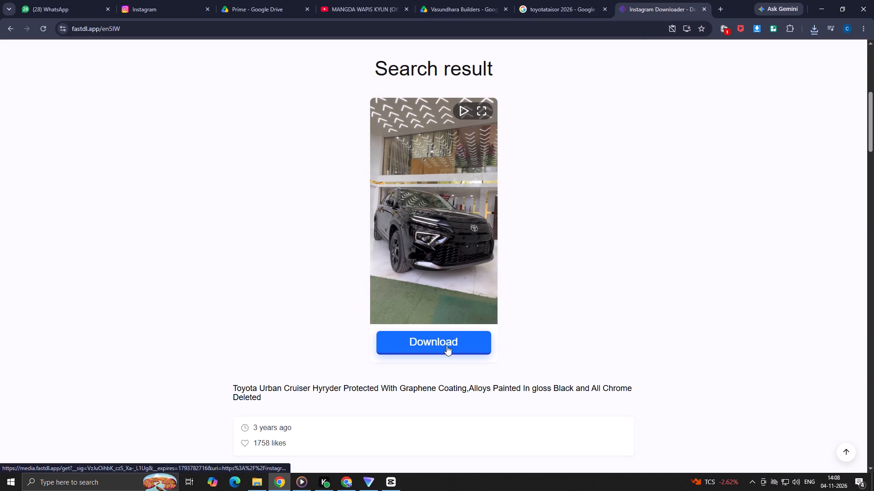
pyautogui.click(447, 346)
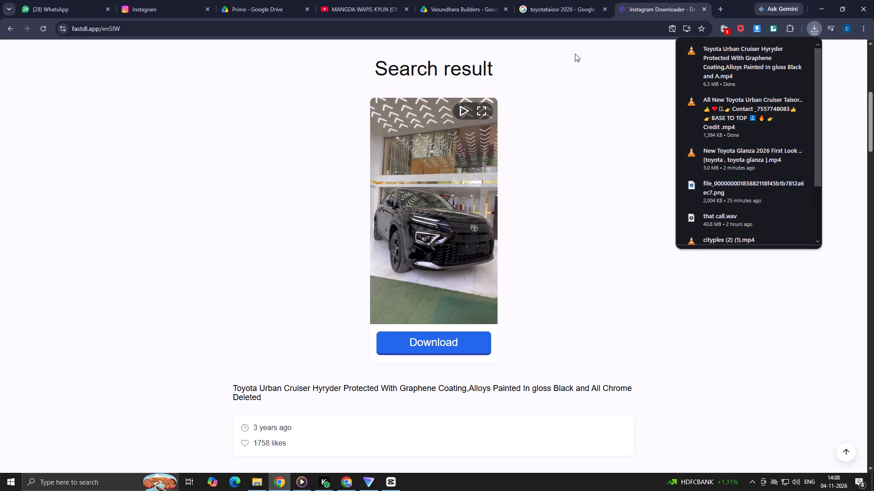
pyautogui.scroll(5, 587, 291)
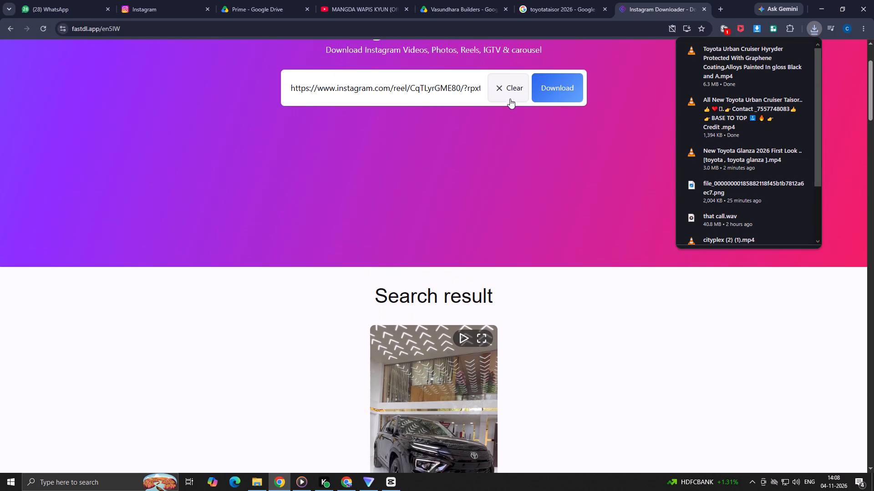
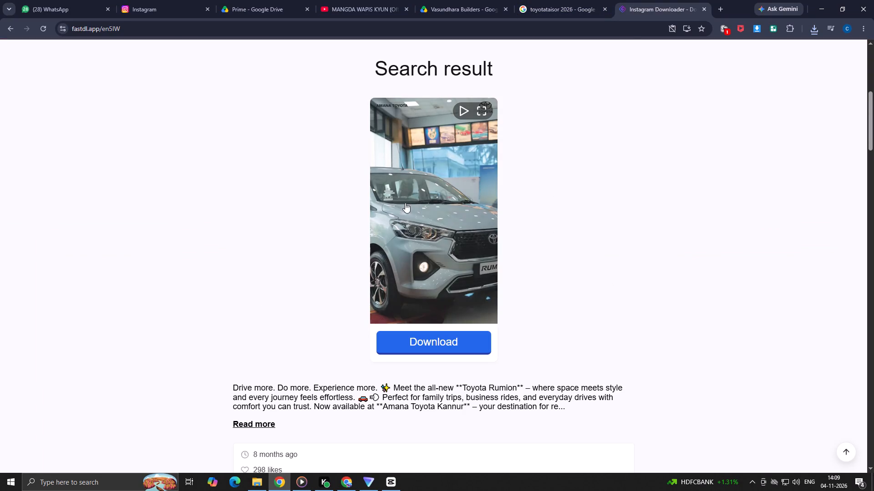
# Download the Toyota Rumion reel found by the Instagram downloader as an MP4.
pyautogui.click(450, 335)
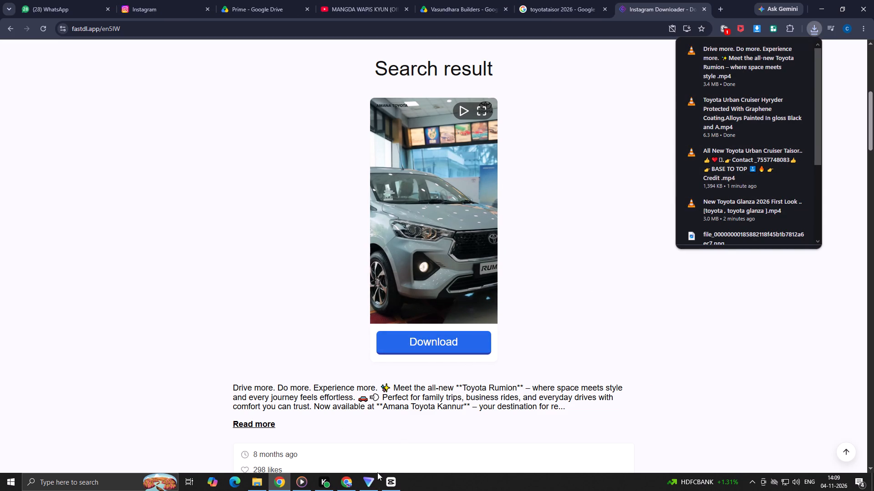
# Switch to CapCut, return the playhead to the timeline start, and begin importing media from the device's Downloads folder.
pyautogui.click(390, 482)
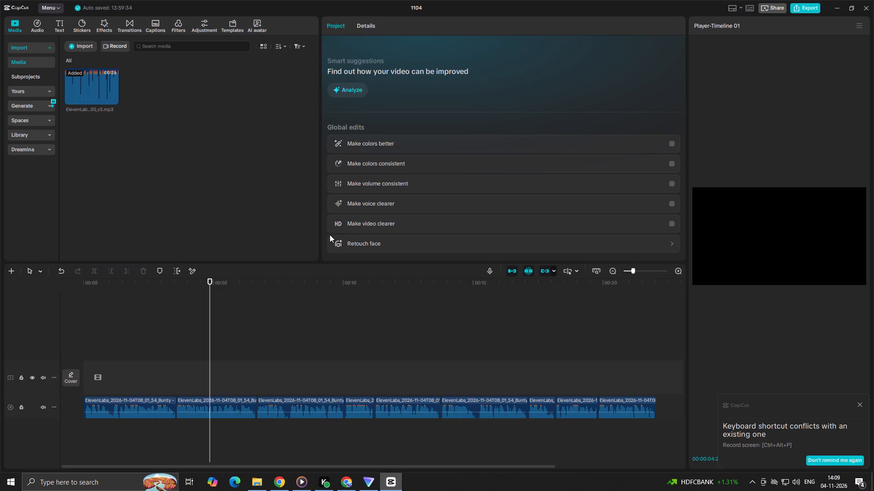
pyautogui.click(215, 339)
pyautogui.moveTo(215, 339); pyautogui.dragTo(0, 274)
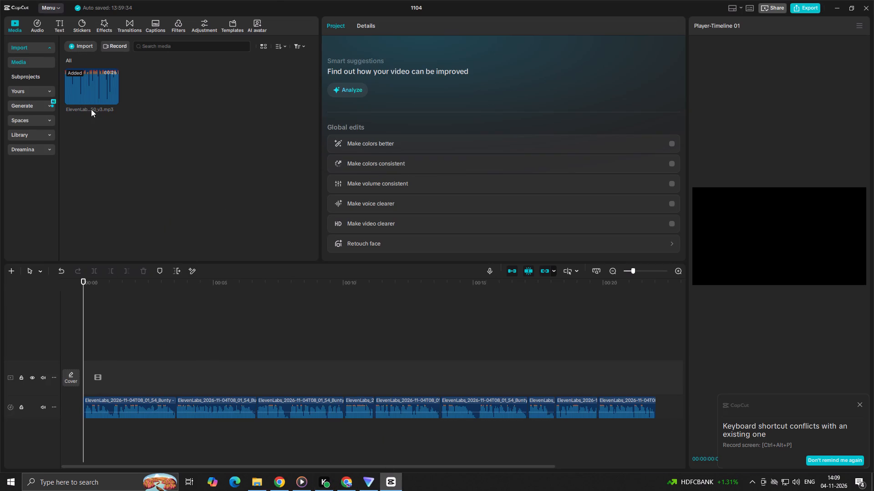
pyautogui.click(79, 47)
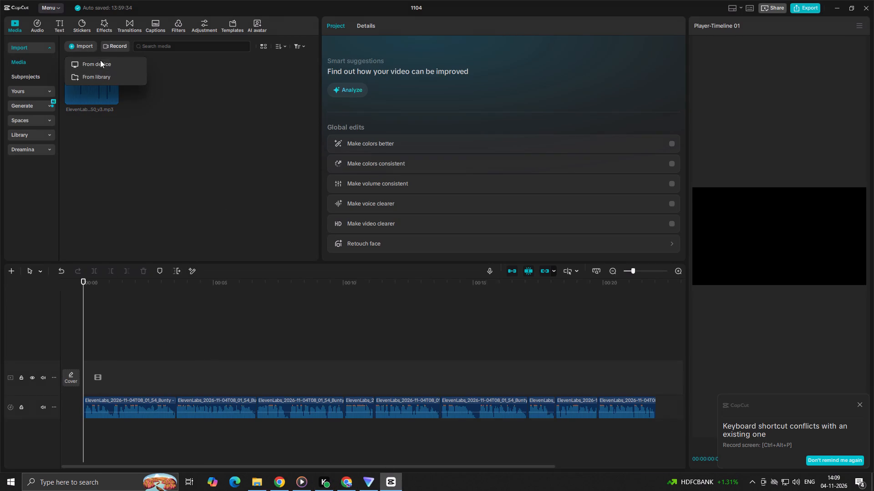
pyautogui.click(99, 62)
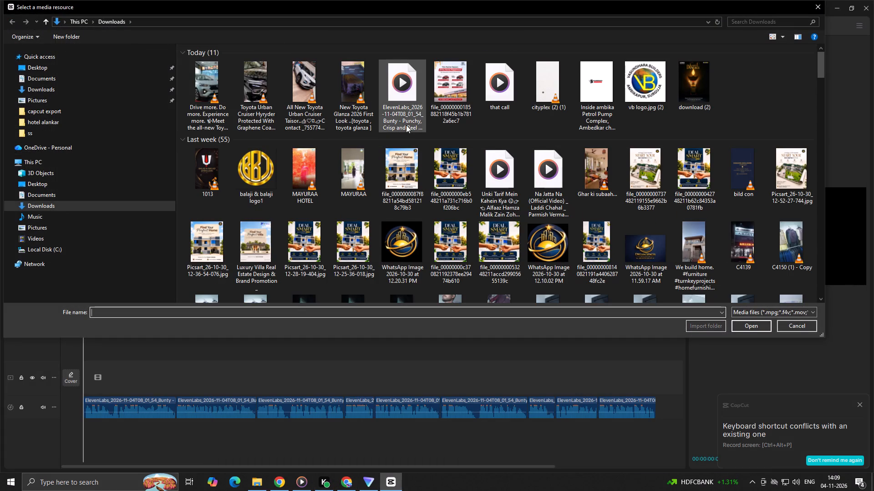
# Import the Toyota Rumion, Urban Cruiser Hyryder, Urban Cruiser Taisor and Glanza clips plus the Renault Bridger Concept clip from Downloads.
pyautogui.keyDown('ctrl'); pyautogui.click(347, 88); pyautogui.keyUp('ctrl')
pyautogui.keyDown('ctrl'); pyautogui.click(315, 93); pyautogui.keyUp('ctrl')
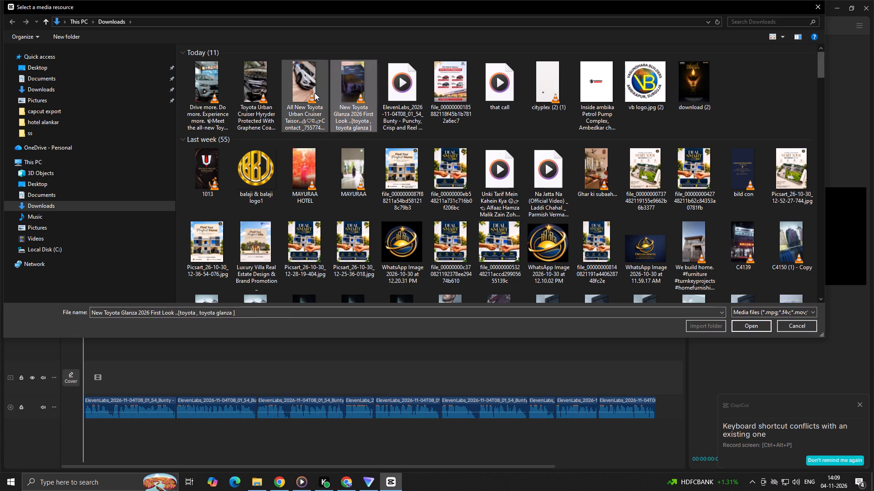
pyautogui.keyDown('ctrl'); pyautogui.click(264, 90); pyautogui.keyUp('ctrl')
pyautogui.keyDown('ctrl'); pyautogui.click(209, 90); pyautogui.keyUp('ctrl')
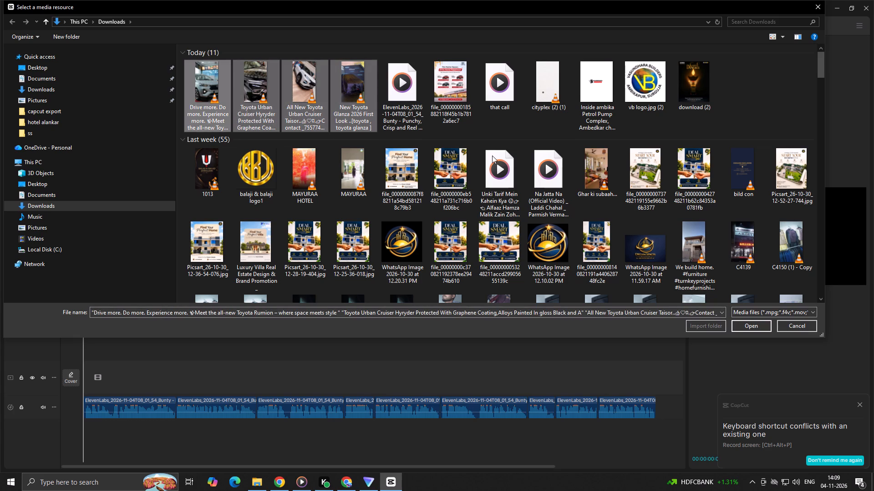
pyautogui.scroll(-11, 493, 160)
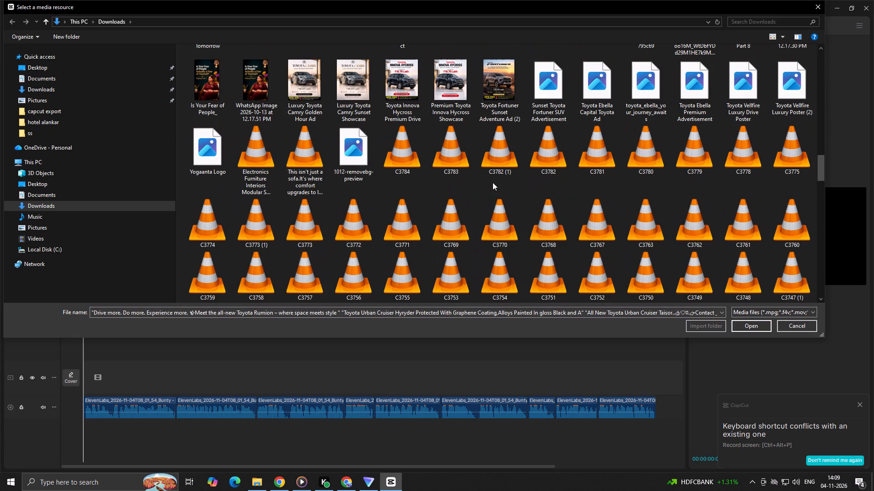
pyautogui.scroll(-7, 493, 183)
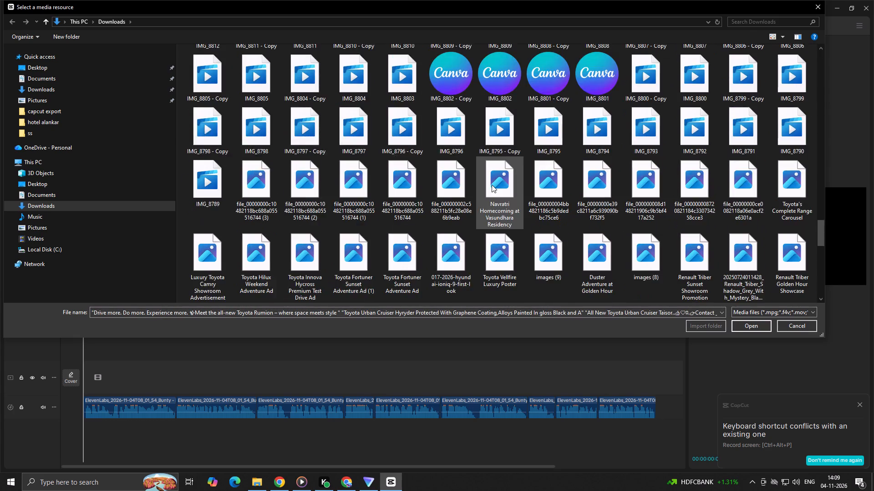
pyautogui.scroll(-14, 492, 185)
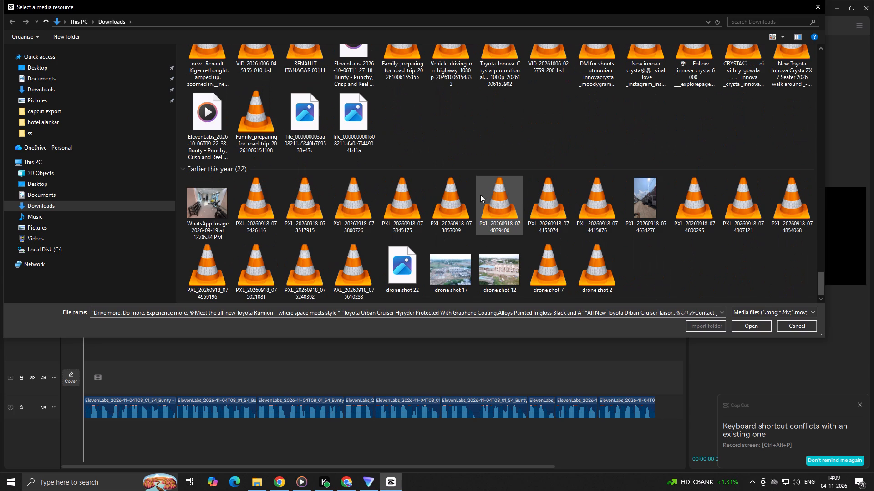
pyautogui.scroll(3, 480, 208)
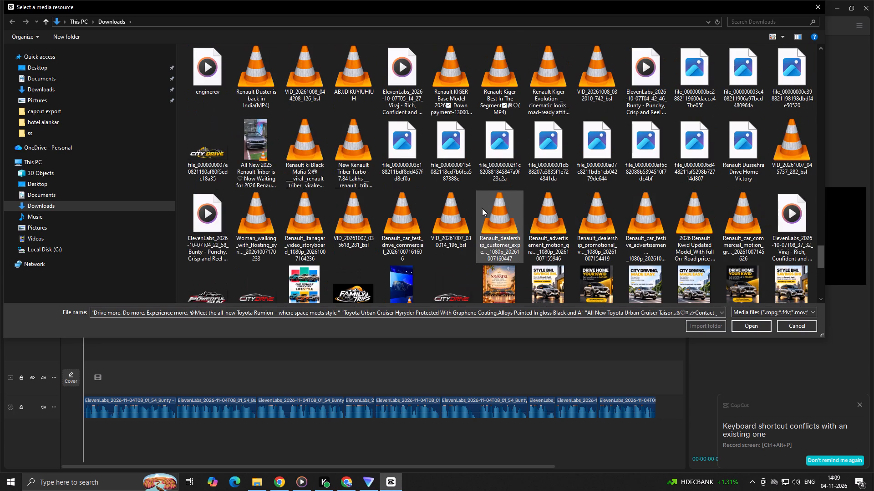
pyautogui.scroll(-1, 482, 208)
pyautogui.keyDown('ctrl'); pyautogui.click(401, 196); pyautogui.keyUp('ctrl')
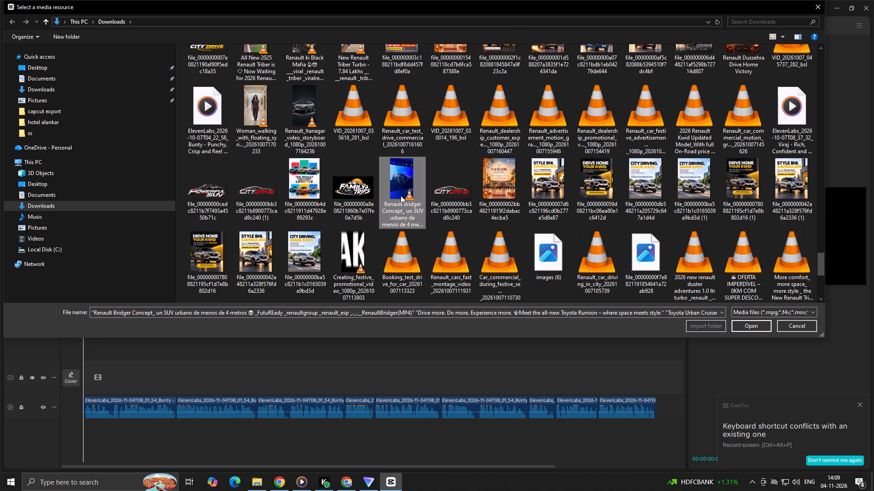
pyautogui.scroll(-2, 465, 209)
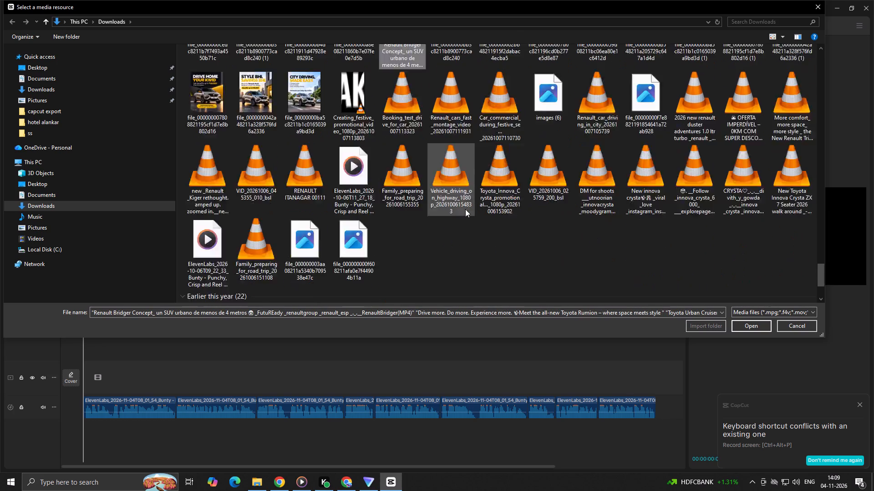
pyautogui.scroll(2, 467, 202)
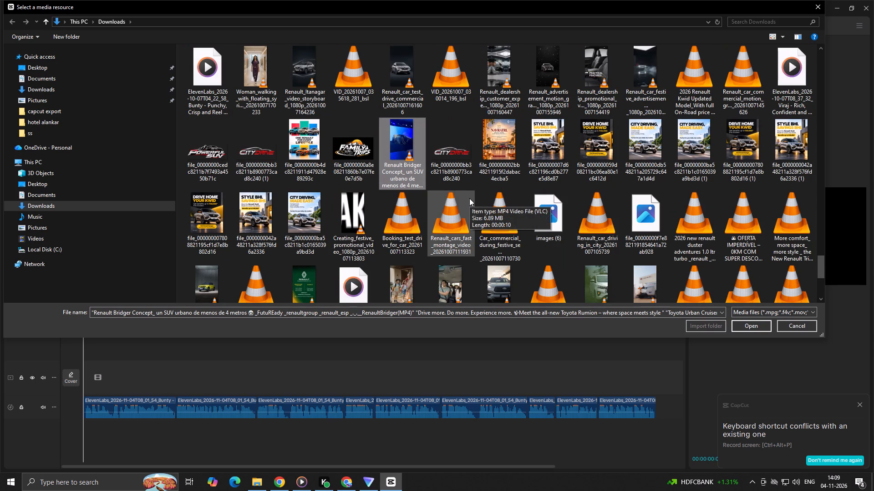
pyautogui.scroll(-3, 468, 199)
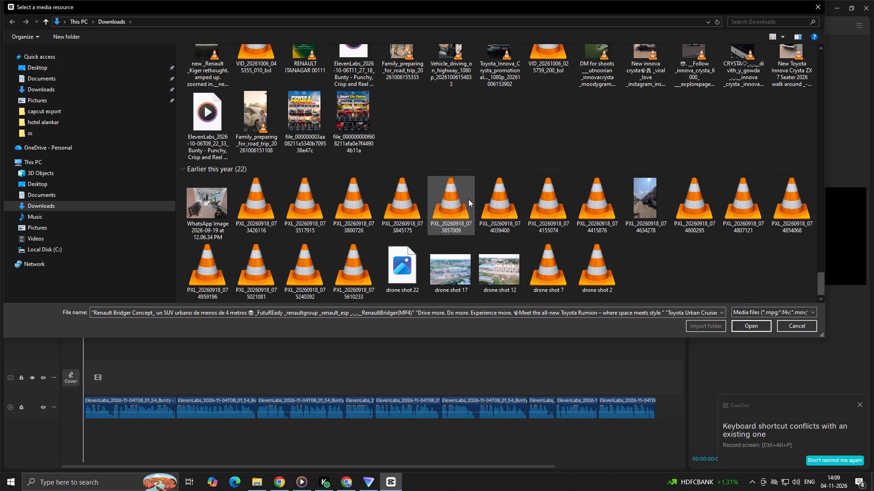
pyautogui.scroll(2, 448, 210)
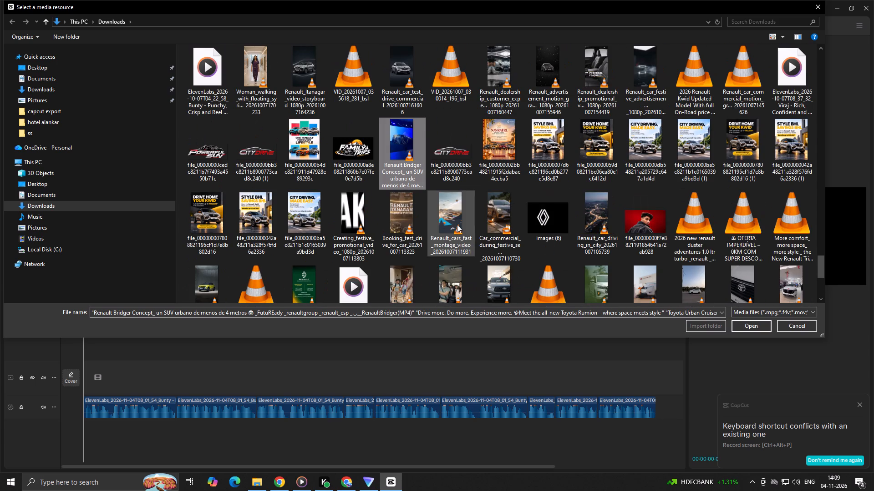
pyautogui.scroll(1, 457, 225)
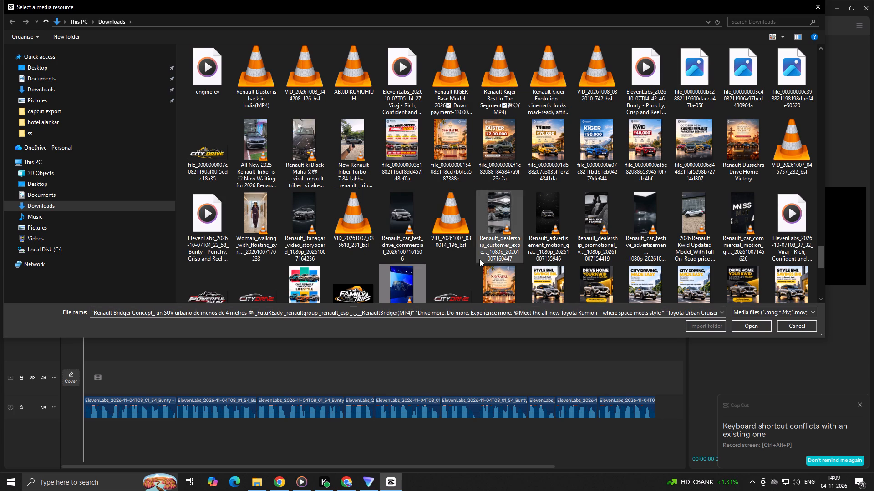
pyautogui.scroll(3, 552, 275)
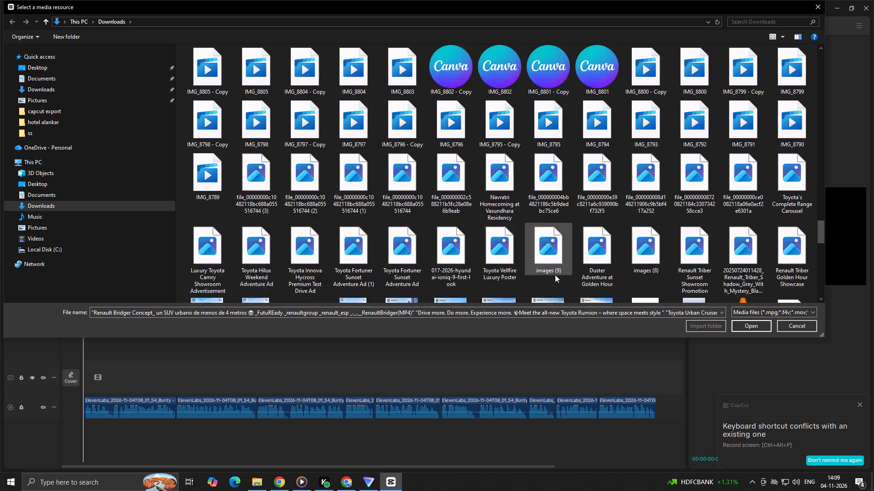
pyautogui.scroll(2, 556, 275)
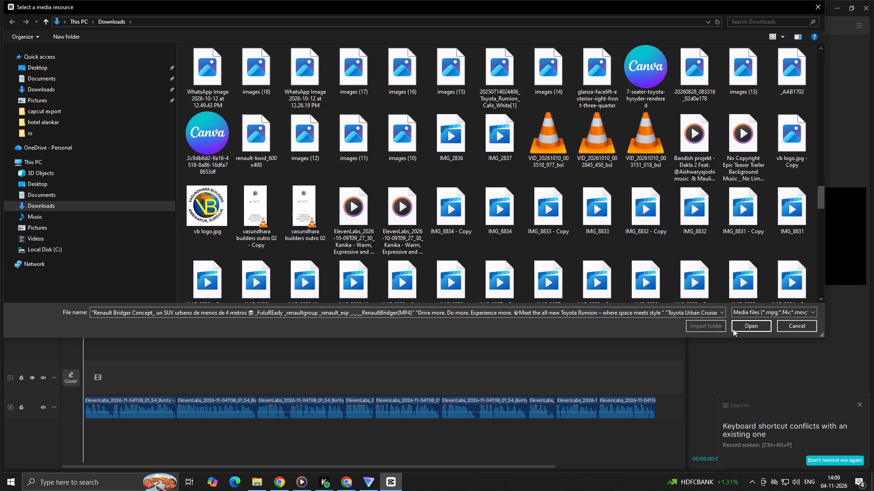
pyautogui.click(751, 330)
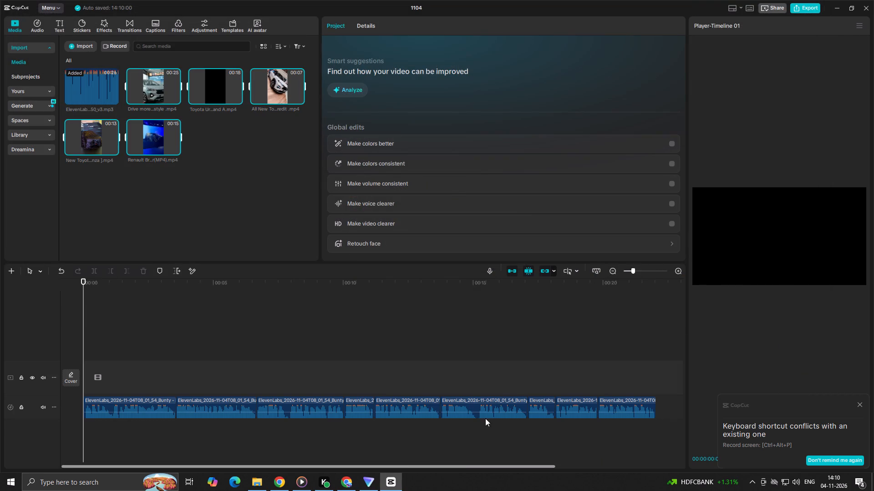
# Switch to Chrome and search Google Images for "toyota logo" in place of the Taisor image search.
pyautogui.click(345, 484)
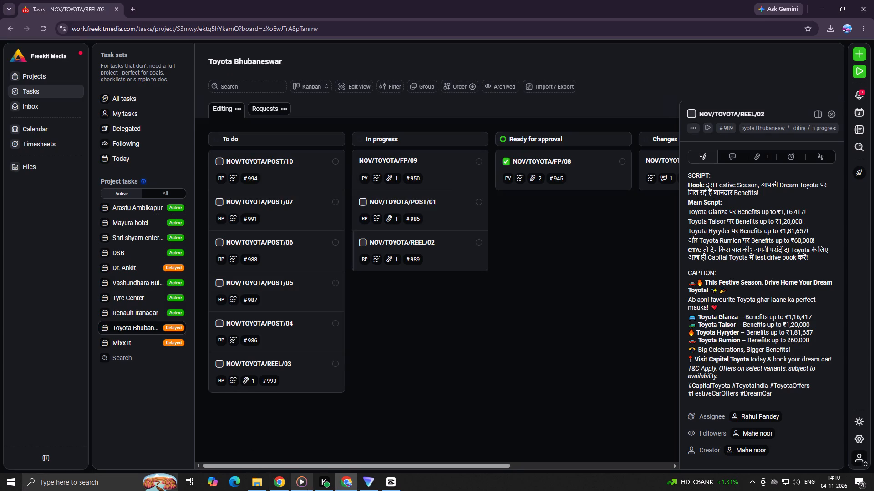
pyautogui.click(281, 481)
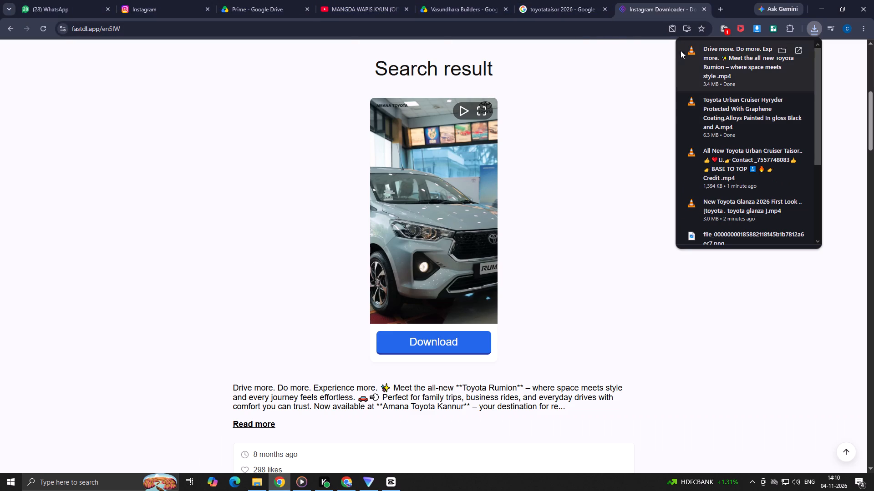
pyautogui.click(573, 9)
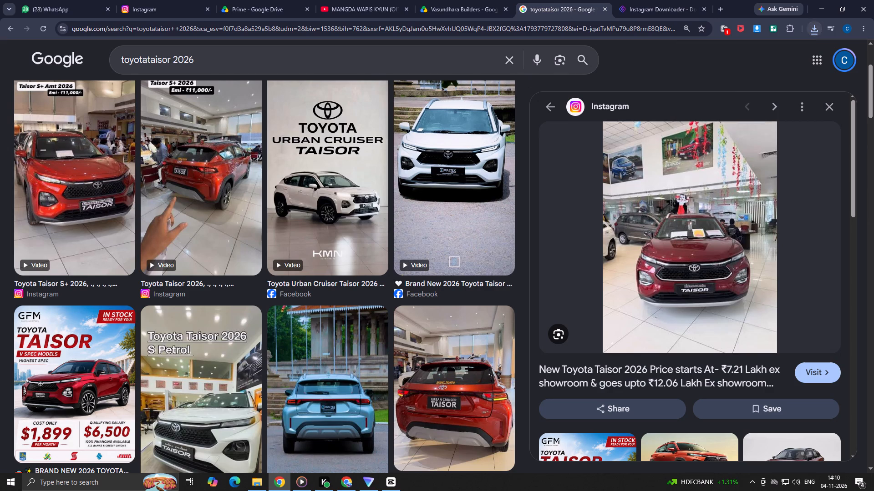
pyautogui.click(510, 60)
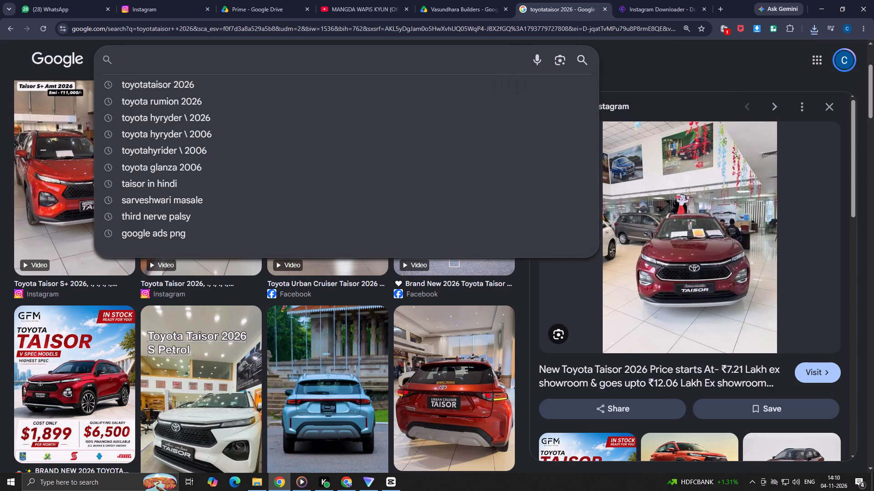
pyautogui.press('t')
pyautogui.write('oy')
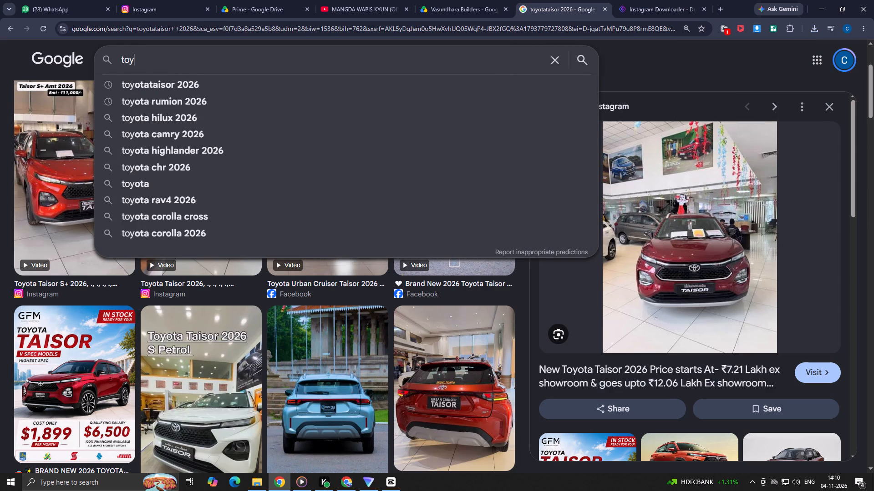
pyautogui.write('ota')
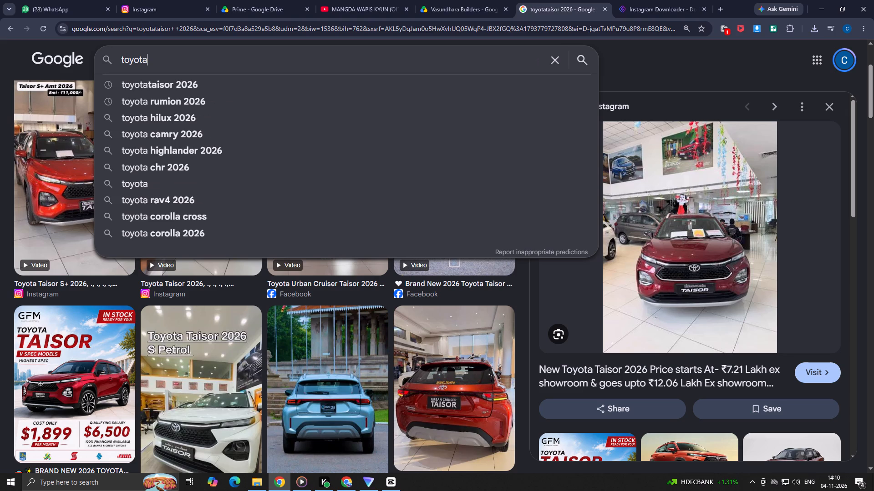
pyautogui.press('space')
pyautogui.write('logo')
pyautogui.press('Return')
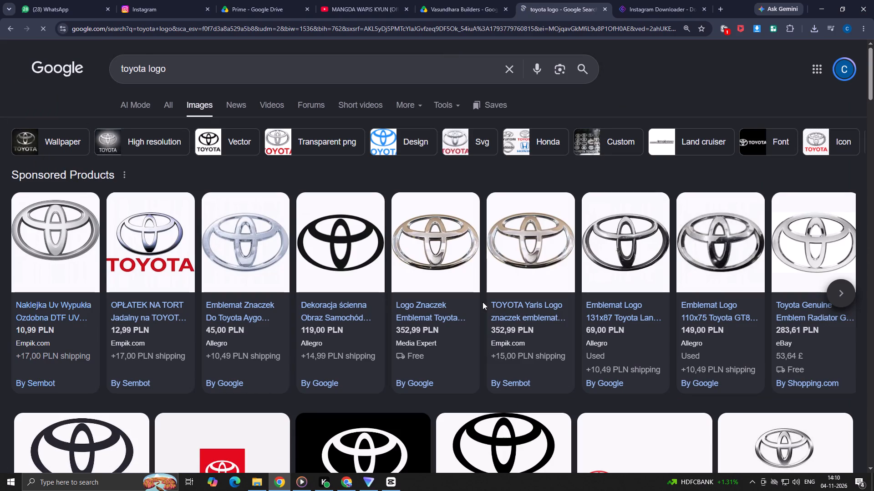
# Save VectorStock's white-on-black Toyota logo from the browser's "toyota logo" image results to Downloads as images (4).
pyautogui.scroll(-7, 352, 224)
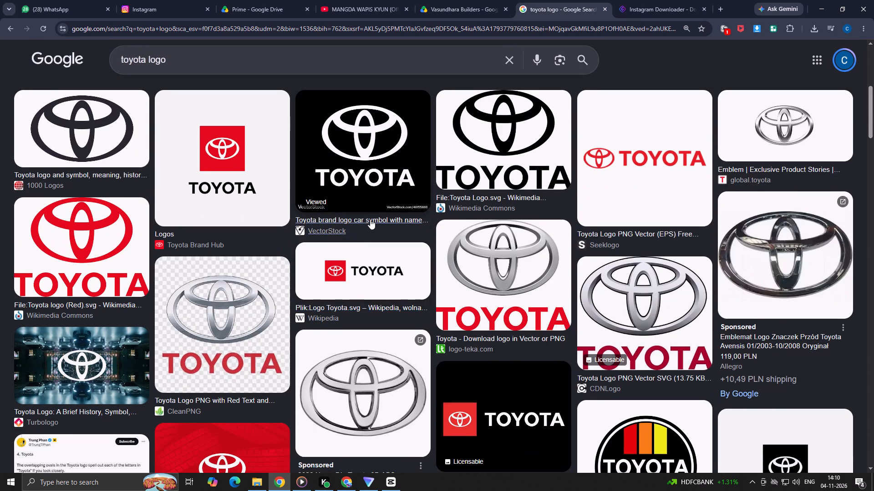
pyautogui.click(382, 152)
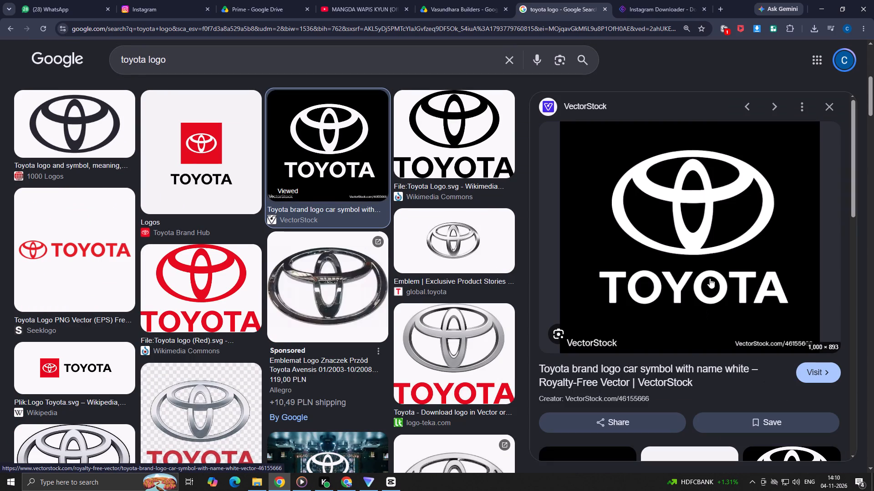
pyautogui.rightClick(708, 265)
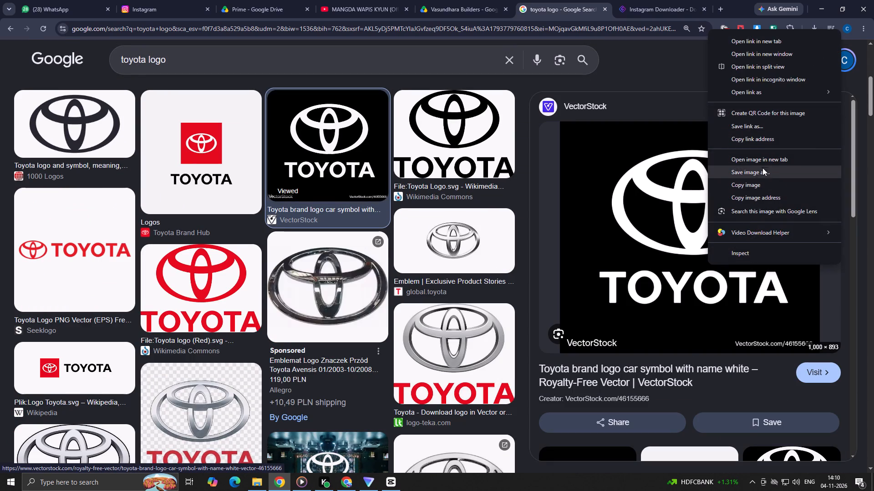
pyautogui.click(772, 174)
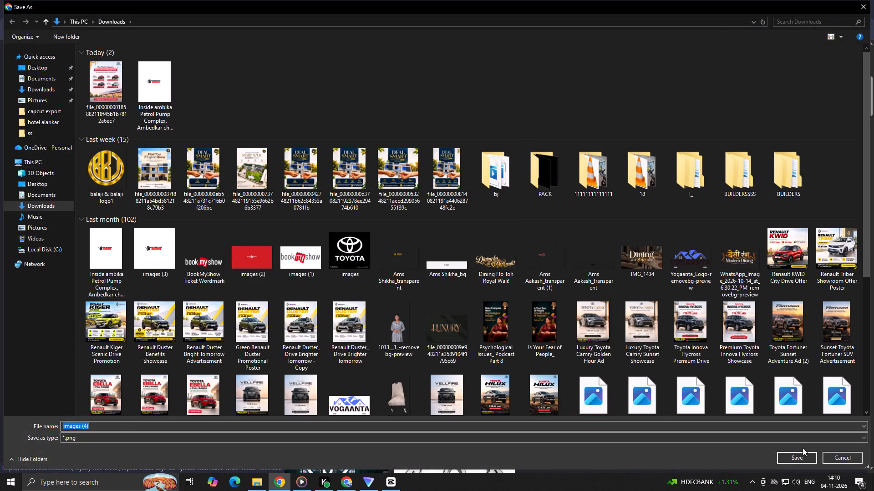
pyautogui.click(797, 458)
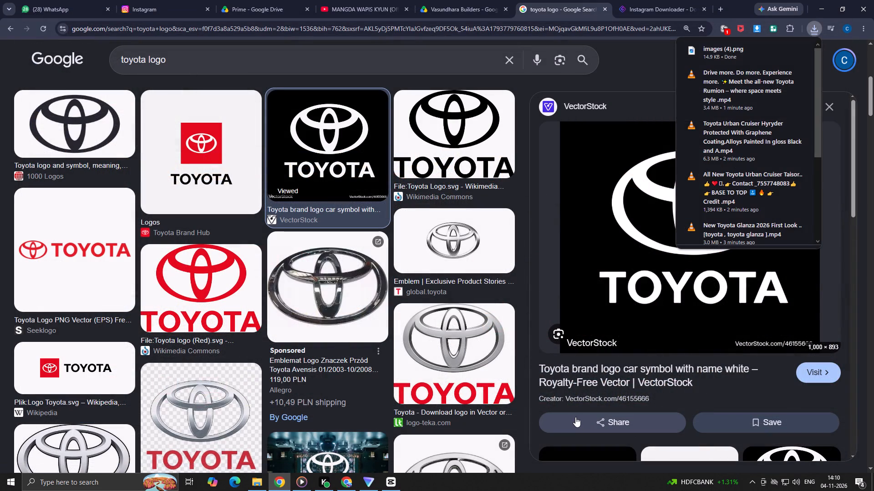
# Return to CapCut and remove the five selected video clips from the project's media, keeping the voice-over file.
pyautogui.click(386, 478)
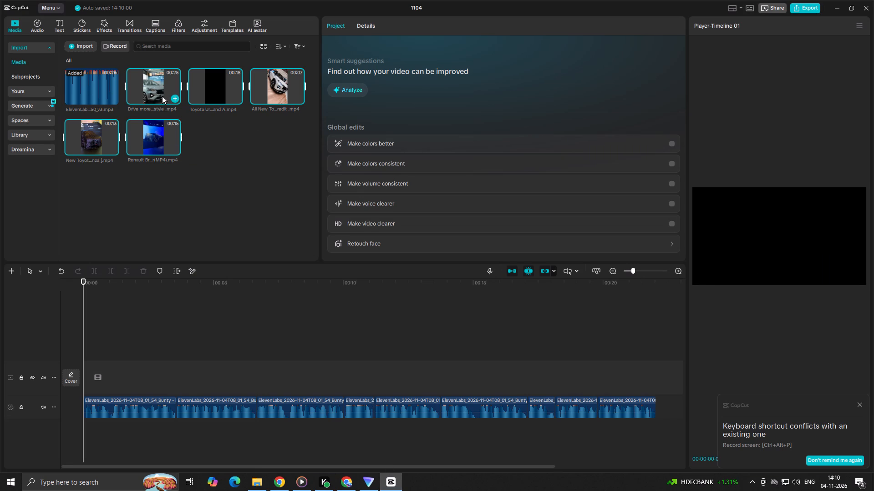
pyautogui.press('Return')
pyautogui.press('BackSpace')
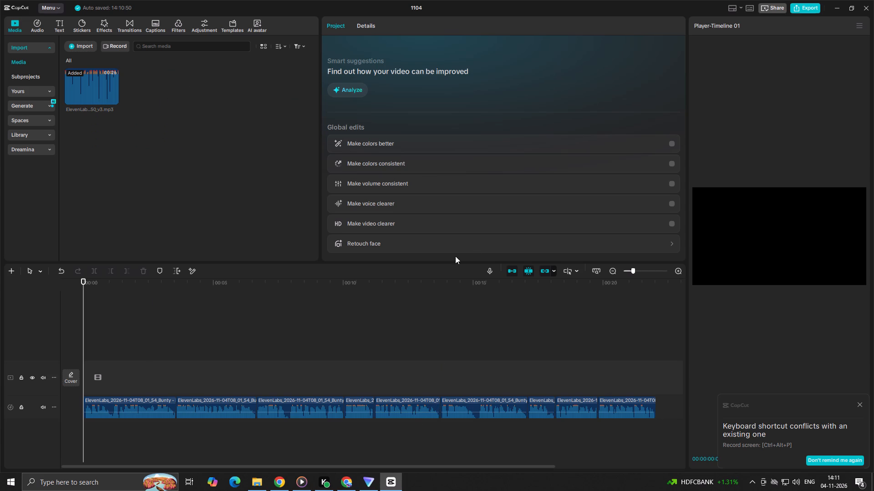
# Play the opening seconds of the voice-over and return the playhead to the start of the timeline.
pyautogui.press('space')
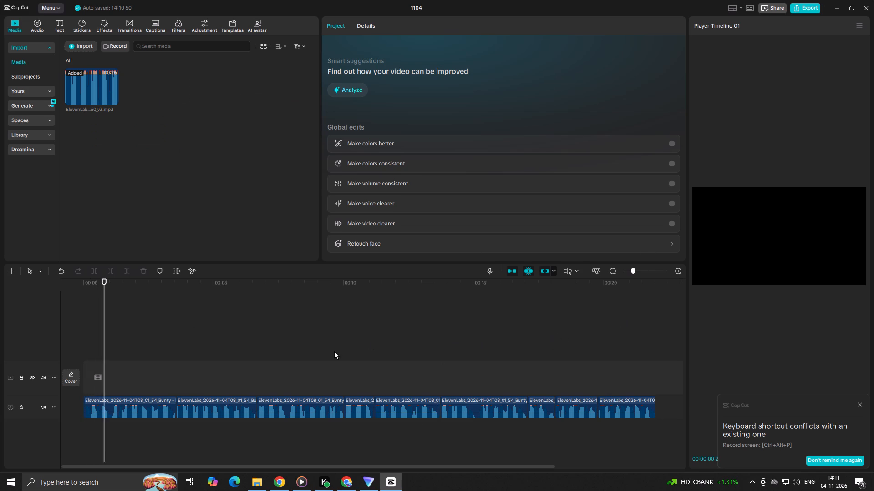
pyautogui.press('space')
pyautogui.click(178, 351)
pyautogui.moveTo(178, 351); pyautogui.dragTo(0, 337)
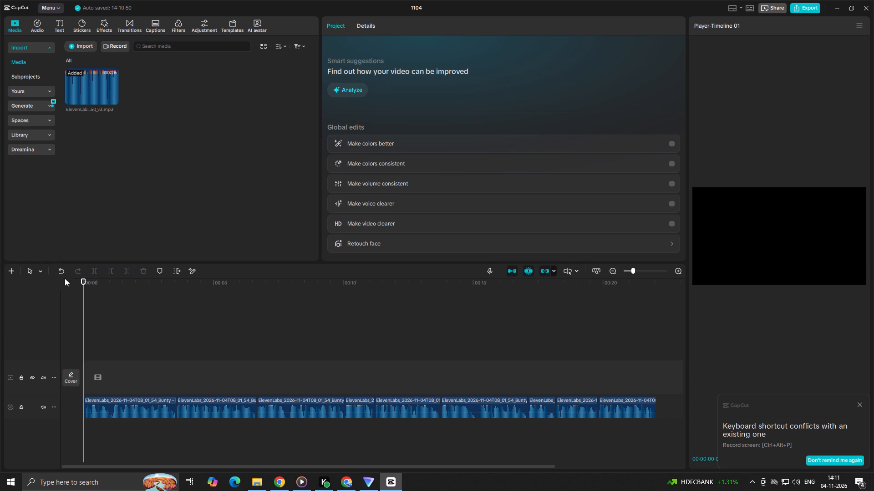
# Import the images (4) Toyota logo together with the Rumion, Urban Cruiser Hyryder, Urban Cruiser Taisor and Glanza clips from Downloads.
pyautogui.click(77, 43)
pyautogui.click(95, 67)
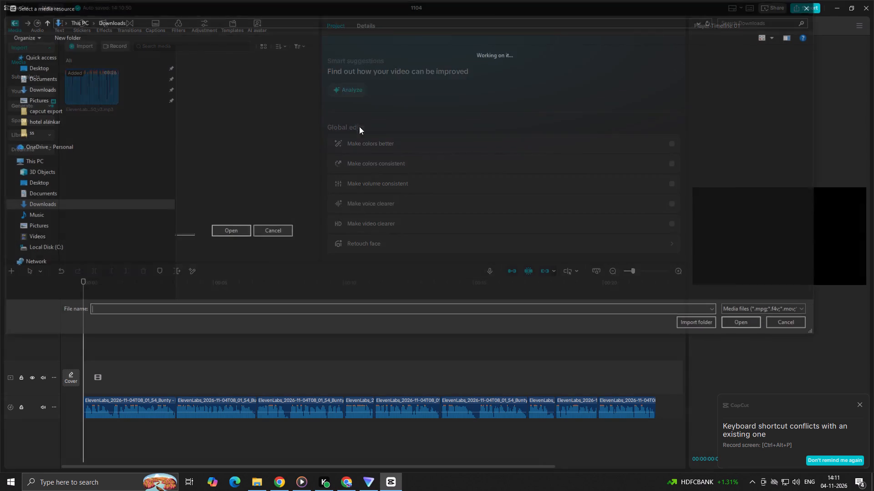
pyautogui.write('3t')
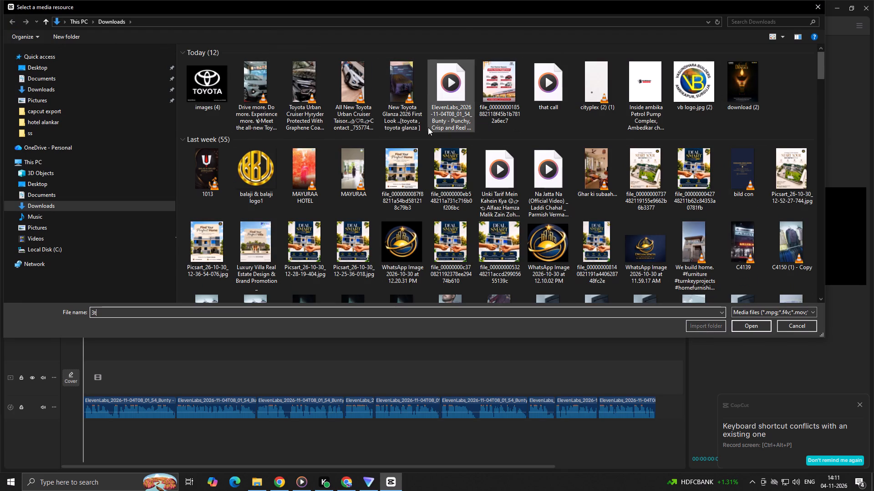
pyautogui.moveTo(422, 136); pyautogui.dragTo(390, 112)
pyautogui.click(438, 120)
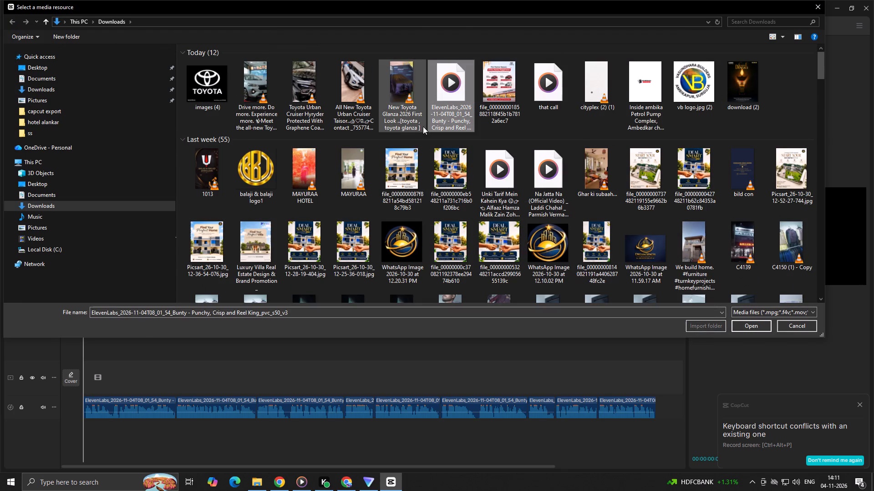
pyautogui.moveTo(425, 121); pyautogui.dragTo(166, 70)
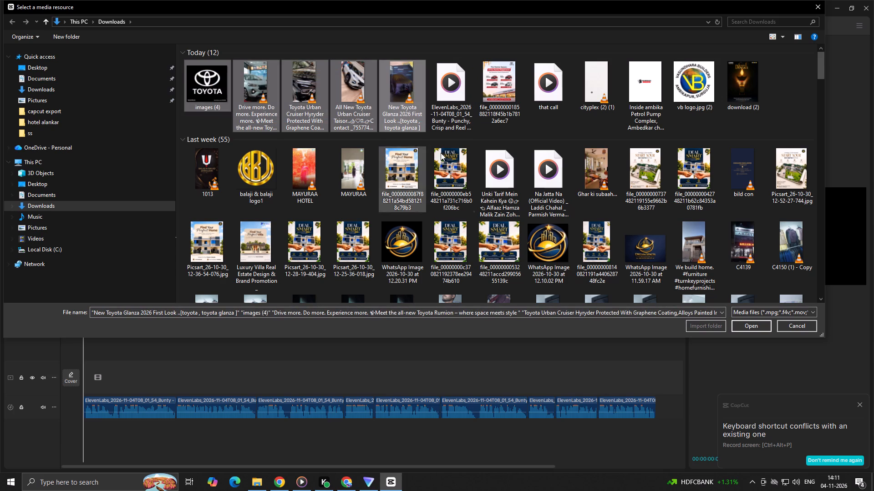
pyautogui.click(744, 328)
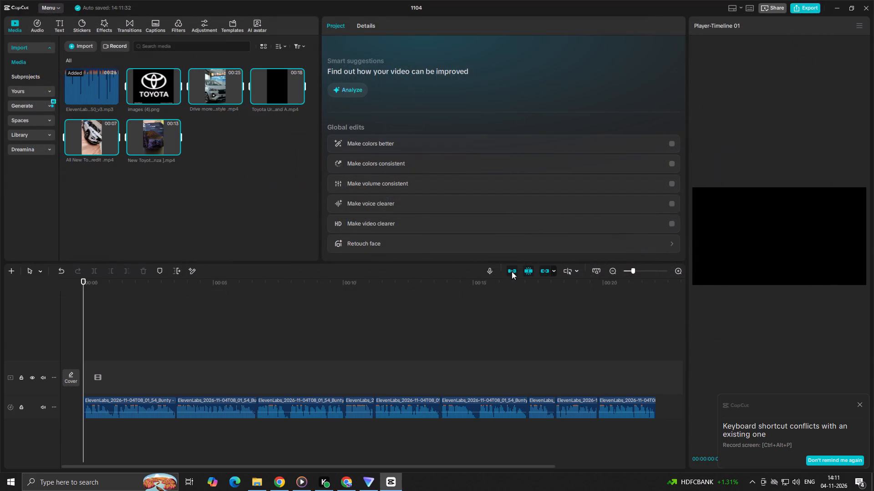
pyautogui.click(218, 183)
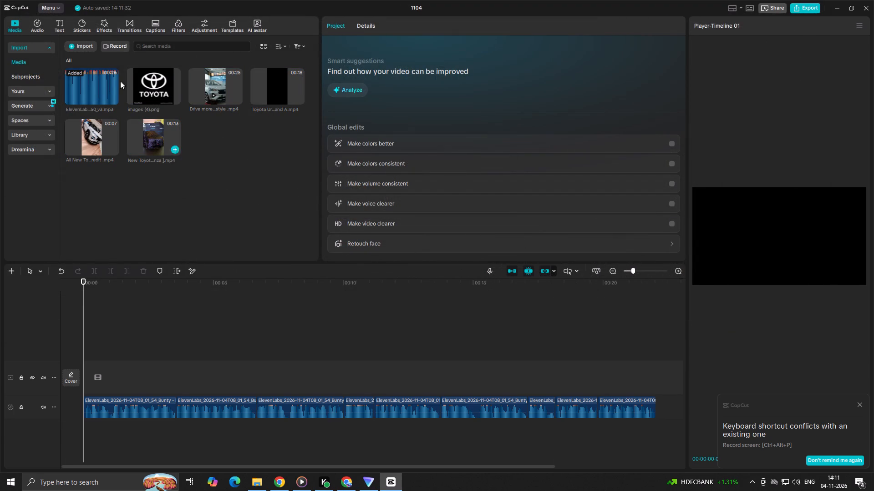
# Import the Renault Bridger Concept video from Downloads into the project's media.
pyautogui.click(72, 44)
pyautogui.click(87, 61)
pyautogui.scroll(-8, 404, 228)
pyautogui.scroll(-20, 370, 212)
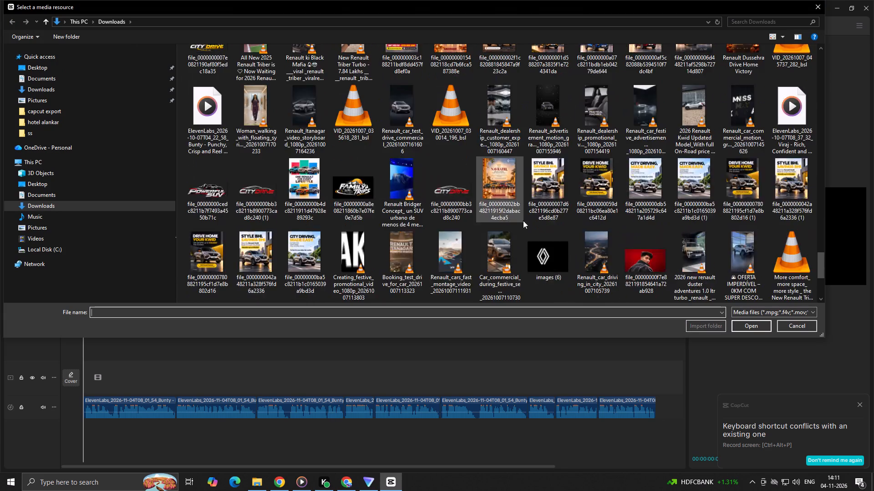
pyautogui.scroll(-1, 524, 230)
pyautogui.scroll(3, 437, 219)
pyautogui.scroll(-2, 386, 221)
pyautogui.doubleClick(397, 182)
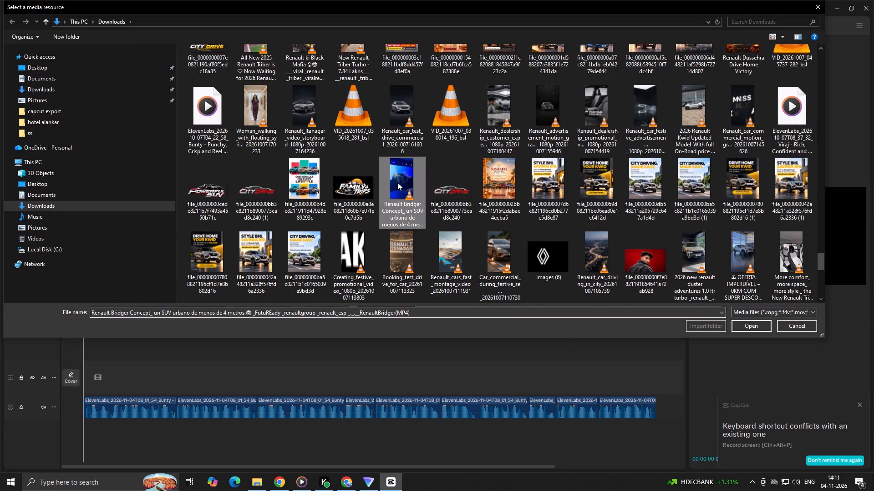
# Place the Renault Bridger clip at the start of the main video track and return the playhead to the beginning.
pyautogui.moveTo(217, 144); pyautogui.dragTo(67, 365)
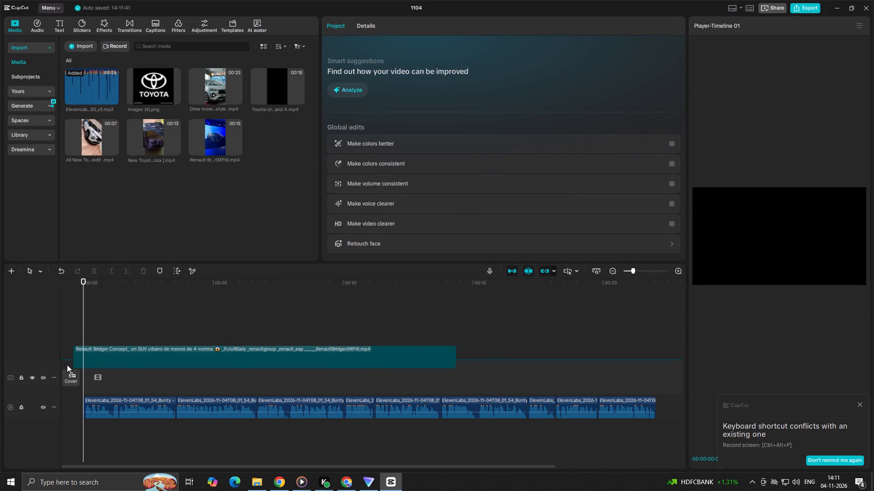
pyautogui.moveTo(67, 365); pyautogui.dragTo(64, 371)
pyautogui.click(158, 331)
pyautogui.moveTo(158, 331); pyautogui.dragTo(0, 329)
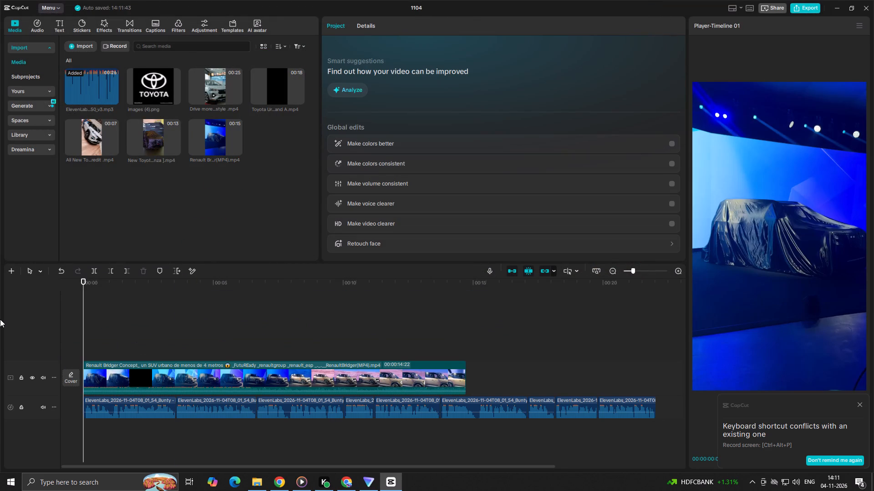
# Mute the main video track, preview its opening seconds against the voice-over, and return the playhead to the start.
pyautogui.click(43, 379)
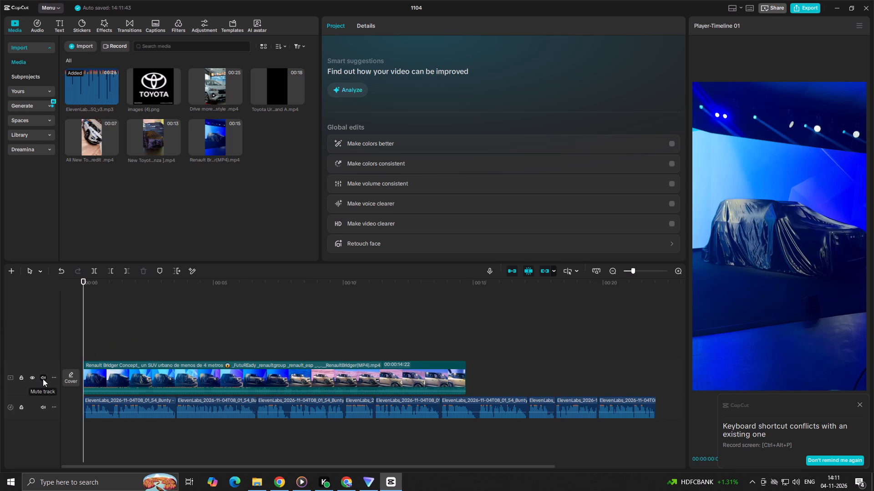
pyautogui.press('space')
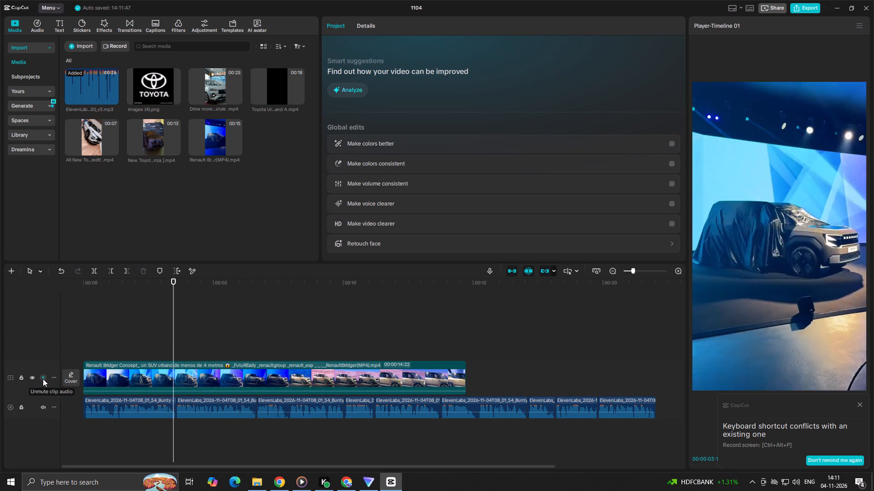
pyautogui.press('space')
pyautogui.click(163, 342)
pyautogui.moveTo(163, 342); pyautogui.dragTo(0, 362)
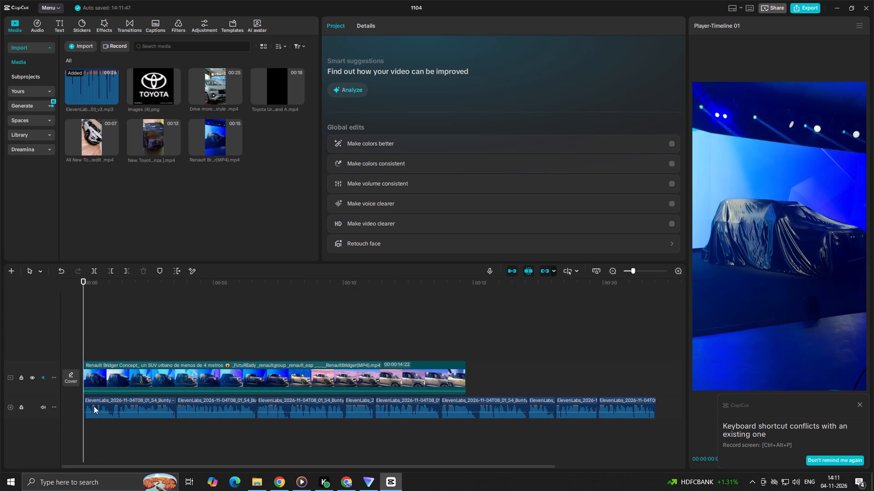
# Speed up the Renault Bridger clip to 1.6x and preview its opening from the start of the timeline.
pyautogui.click(162, 378)
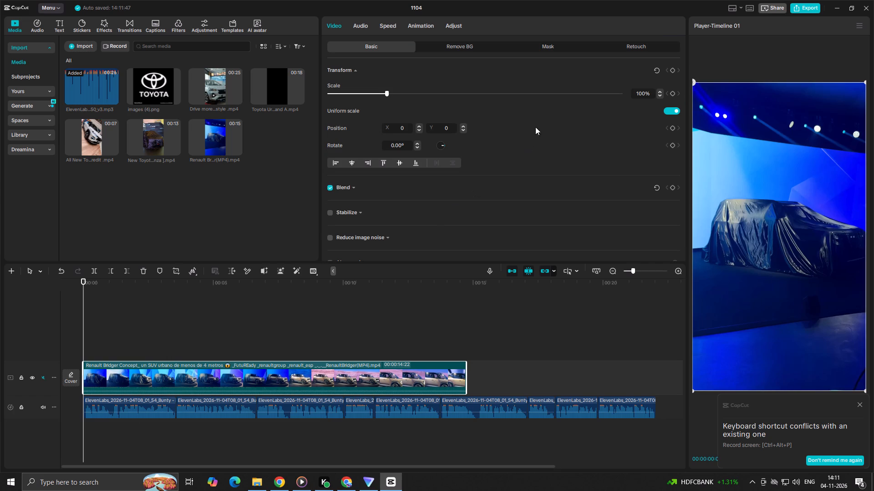
pyautogui.click(253, 337)
pyautogui.press('space')
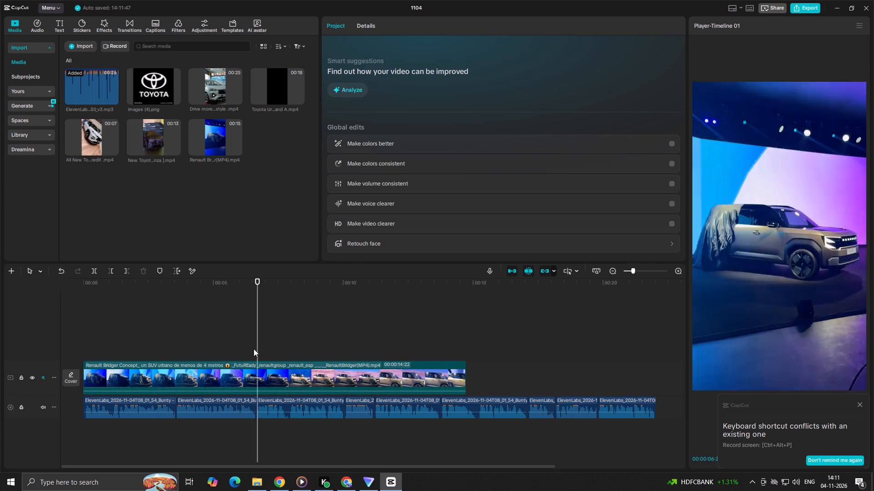
pyautogui.press('space')
pyautogui.click(295, 382)
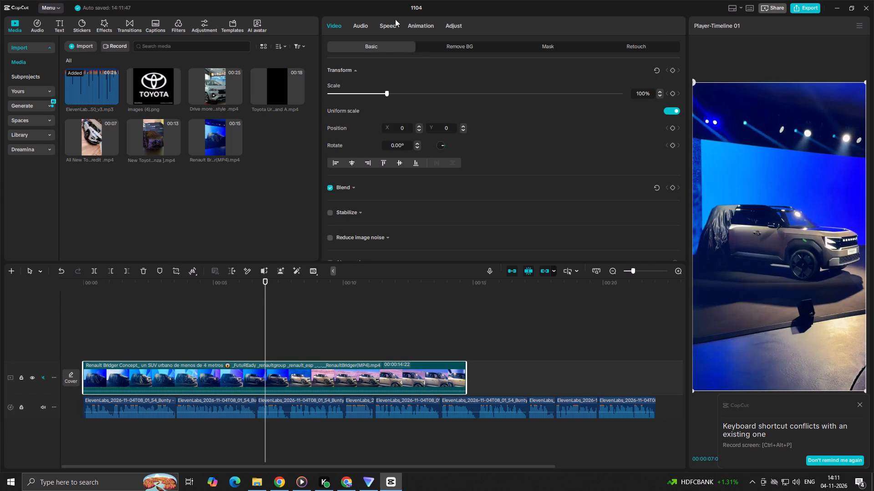
pyautogui.click(381, 24)
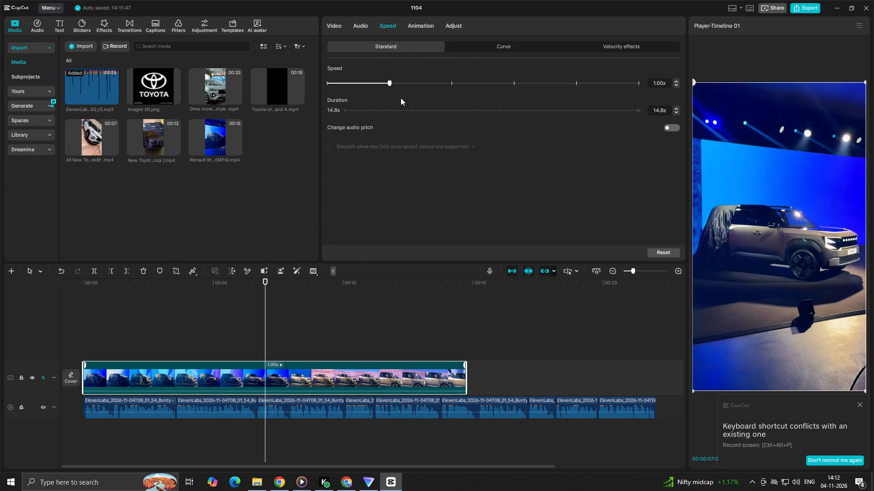
pyautogui.moveTo(391, 85); pyautogui.dragTo(436, 80)
pyautogui.moveTo(436, 80); pyautogui.dragTo(424, 86)
pyautogui.click(148, 333)
pyautogui.moveTo(148, 333); pyautogui.dragTo(0, 366)
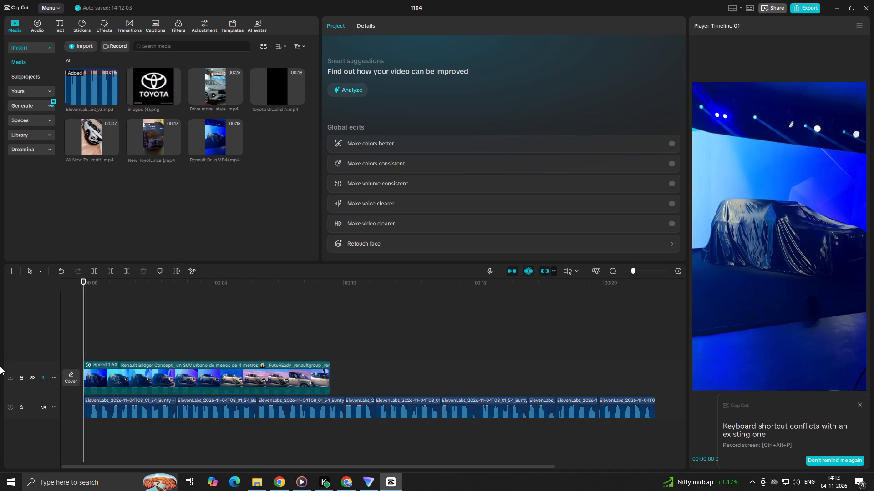
pyautogui.press('space')
pyautogui.press('space')
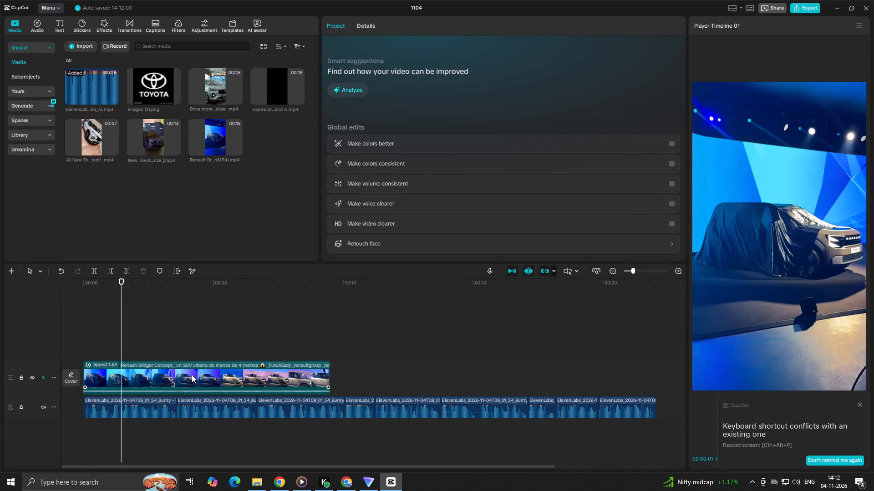
# Search the effects library for "blure".
pyautogui.click(198, 369)
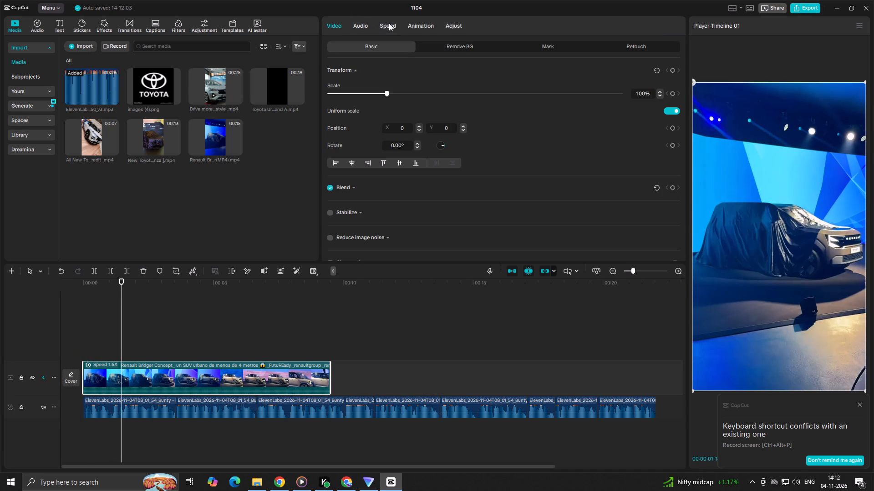
pyautogui.click(107, 20)
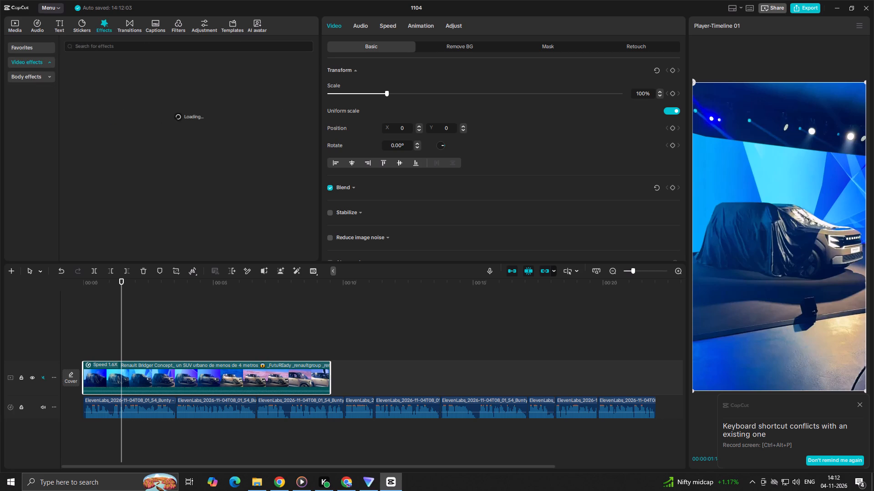
pyautogui.click(112, 49)
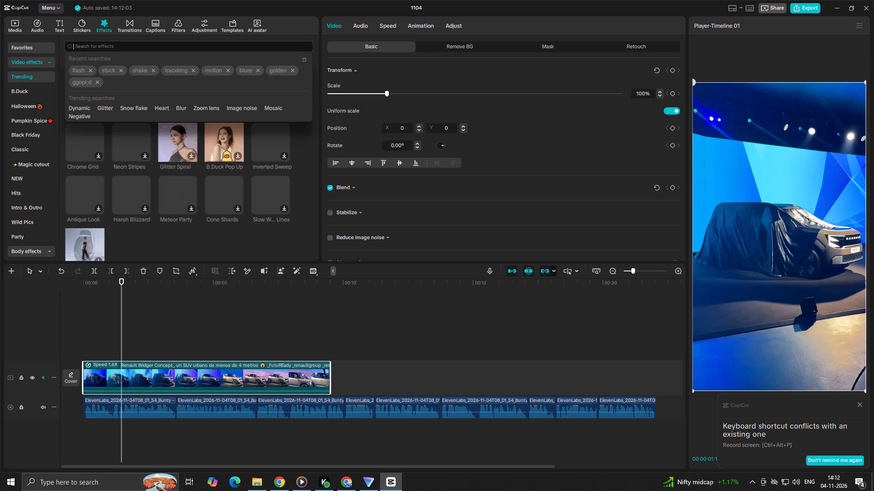
pyautogui.press('b')
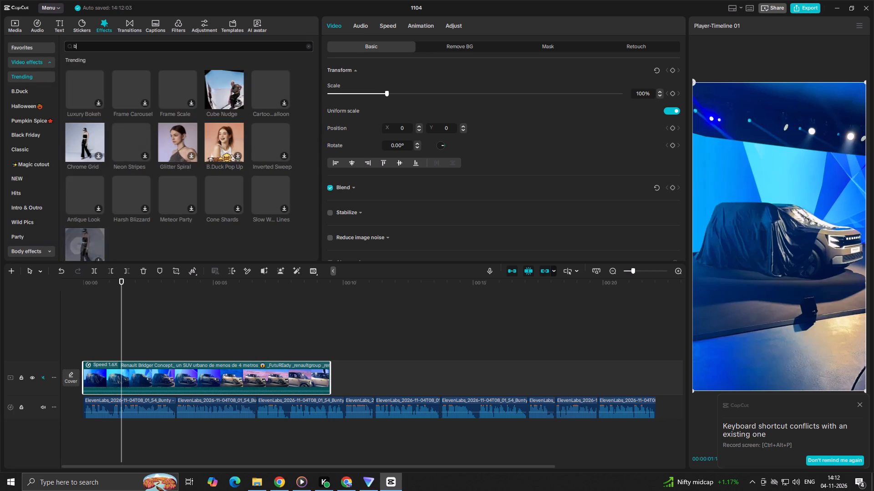
pyautogui.write('lure')
pyautogui.press('Return')
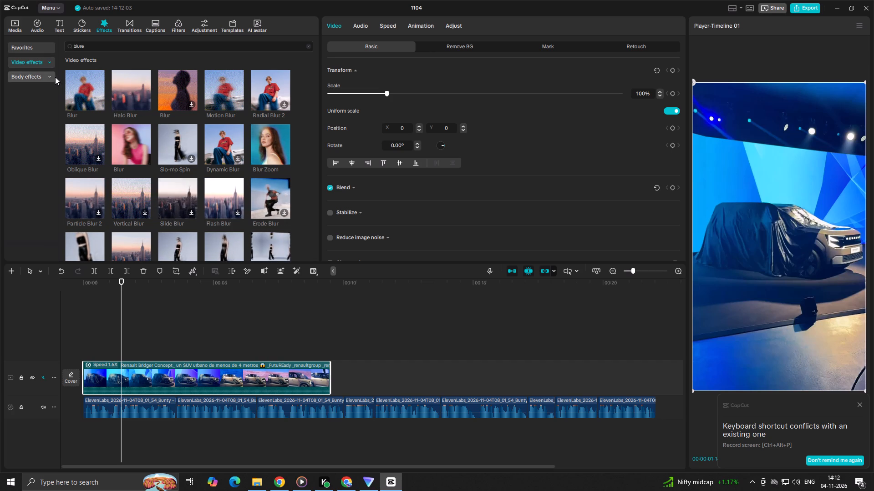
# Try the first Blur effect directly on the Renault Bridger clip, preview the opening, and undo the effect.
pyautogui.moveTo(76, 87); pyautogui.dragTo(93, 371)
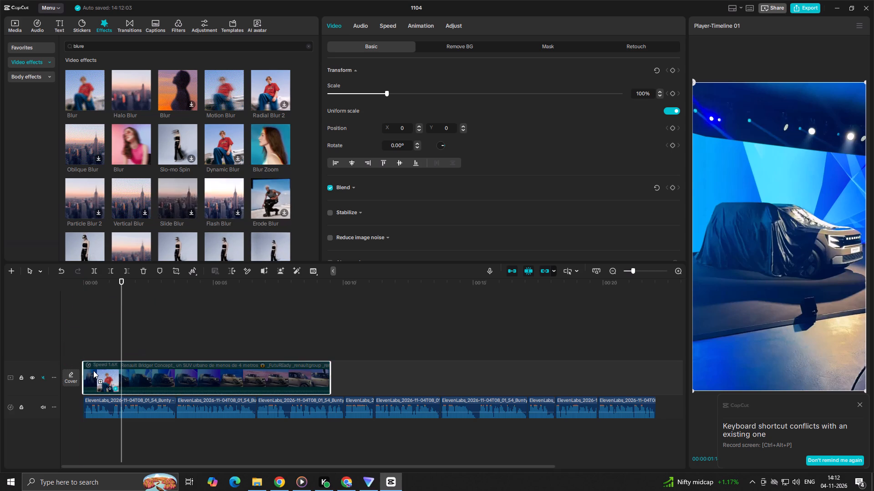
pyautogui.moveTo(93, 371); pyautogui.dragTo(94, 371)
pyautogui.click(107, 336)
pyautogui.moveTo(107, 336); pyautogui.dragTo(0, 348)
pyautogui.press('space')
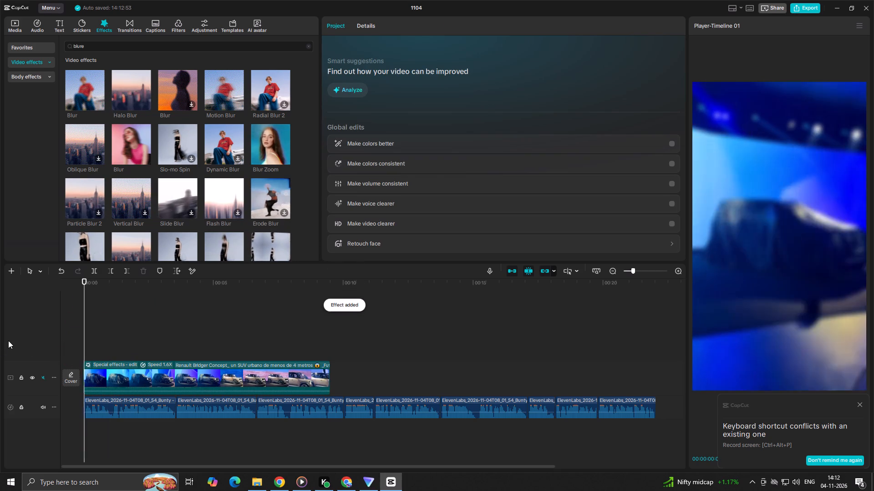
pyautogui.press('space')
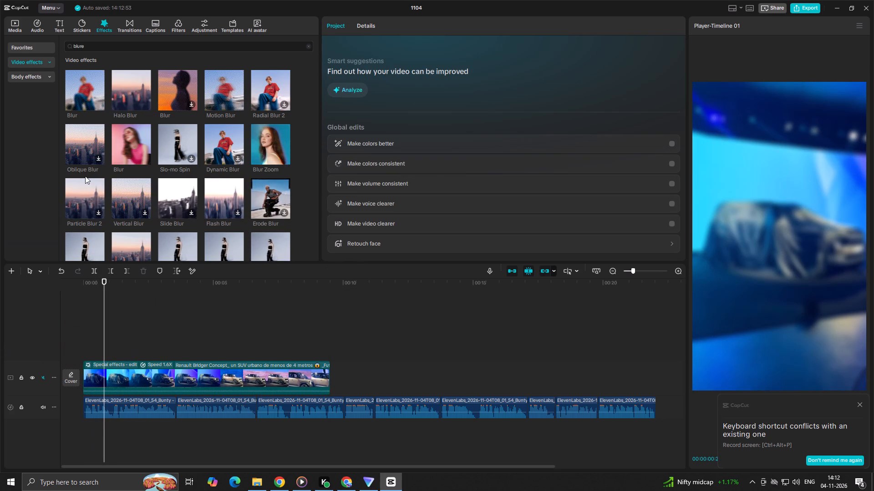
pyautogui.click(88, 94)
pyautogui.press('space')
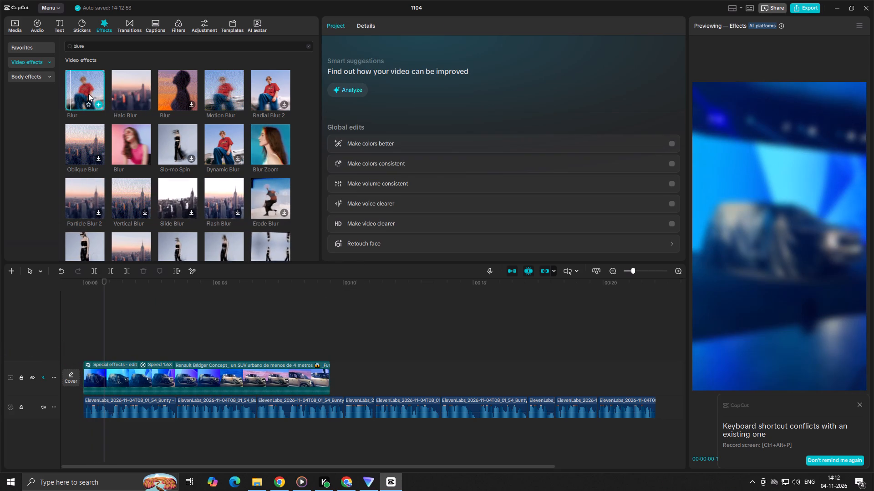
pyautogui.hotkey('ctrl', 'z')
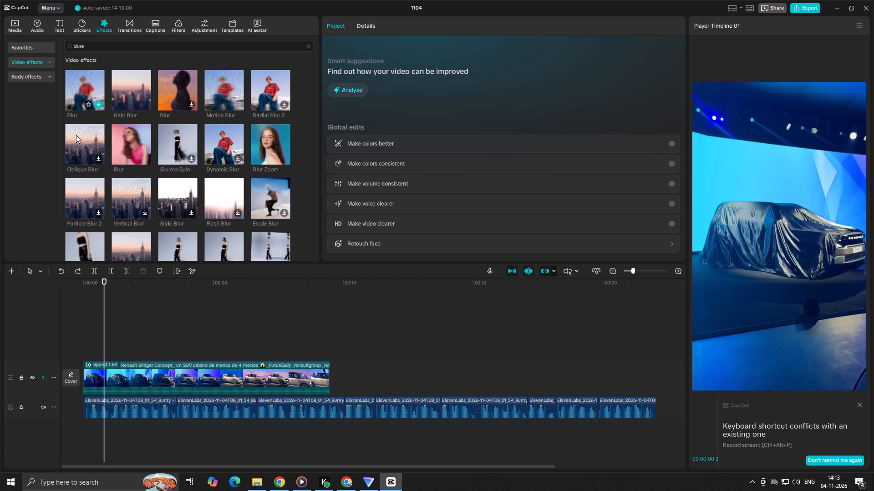
# Add the first Blur effect on its own track above the Renault Bridger clip, spanning the clip's full length.
pyautogui.moveTo(85, 91); pyautogui.dragTo(71, 327)
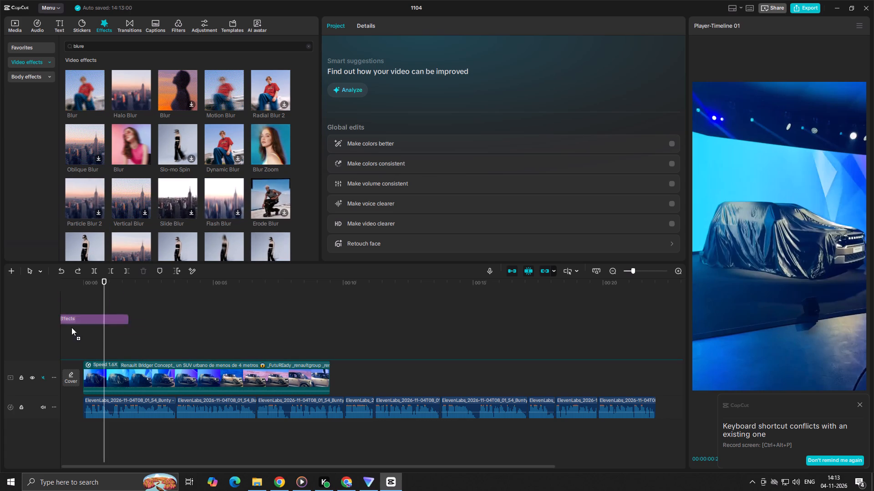
pyautogui.moveTo(71, 327); pyautogui.dragTo(77, 344)
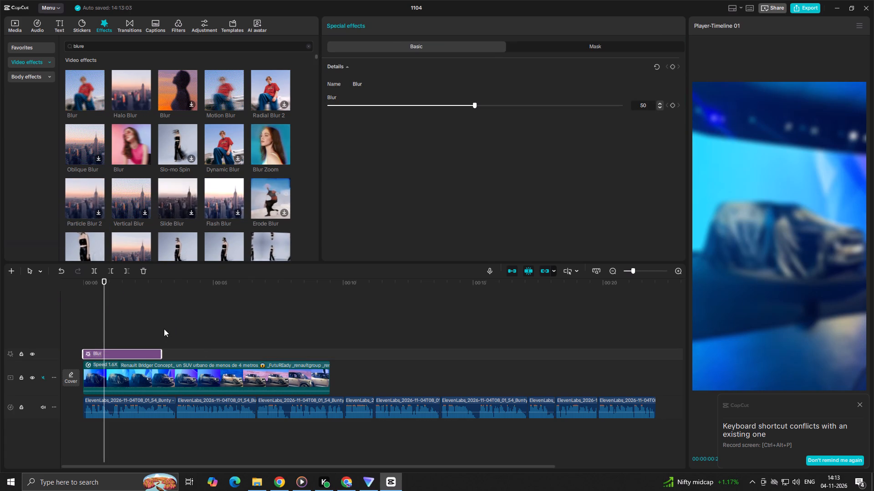
pyautogui.moveTo(161, 351); pyautogui.dragTo(317, 399)
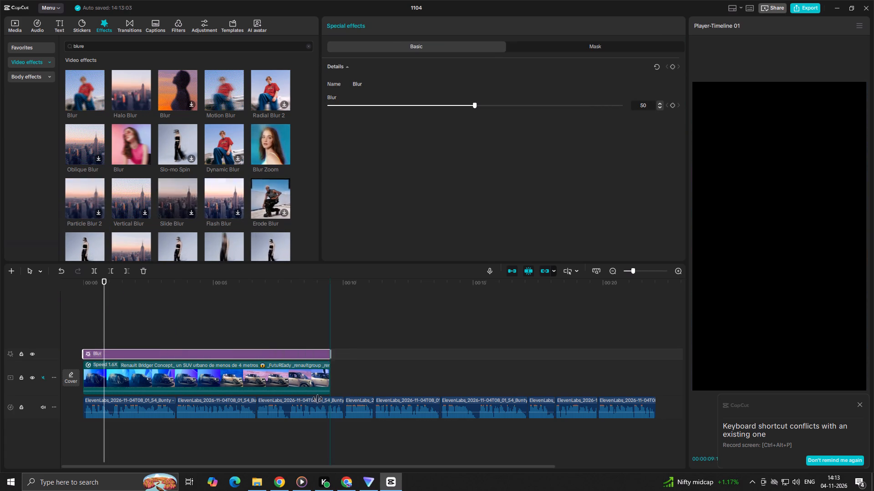
pyautogui.moveTo(317, 399); pyautogui.dragTo(332, 402)
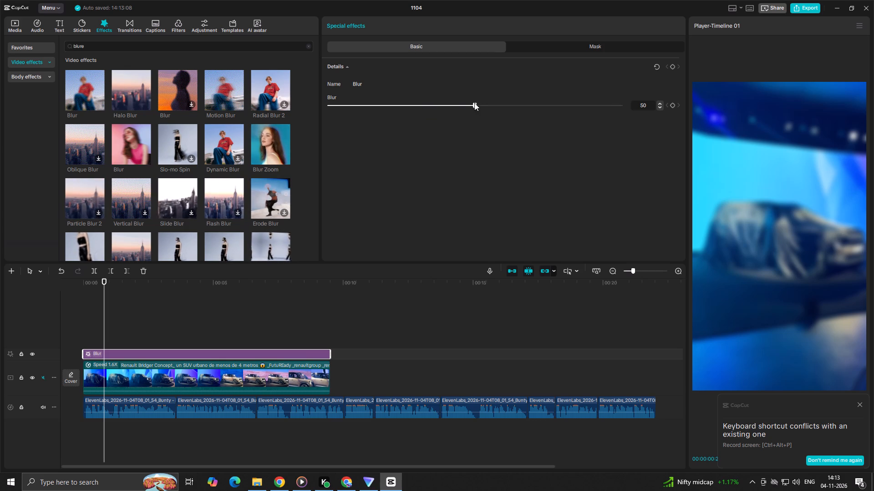
# Set the Blur effect's strength to 100 and preview the blurred opening from the start of the timeline.
pyautogui.moveTo(474, 103); pyautogui.dragTo(710, 146)
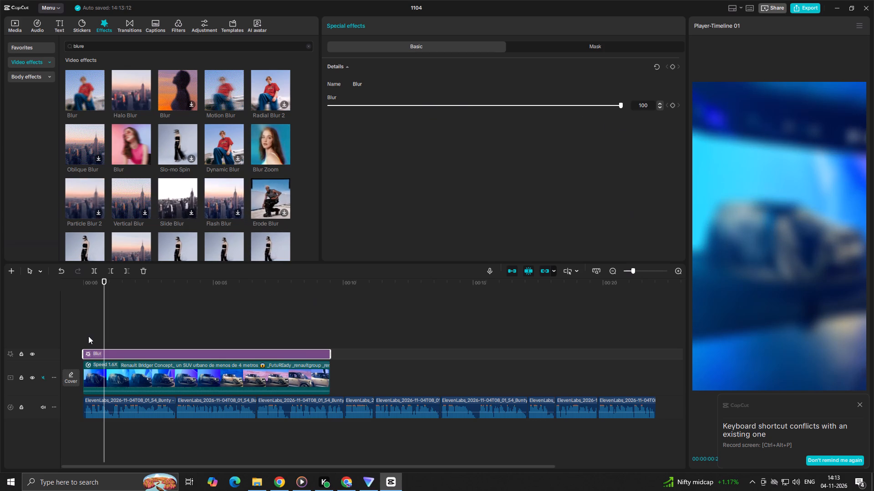
pyautogui.press('space')
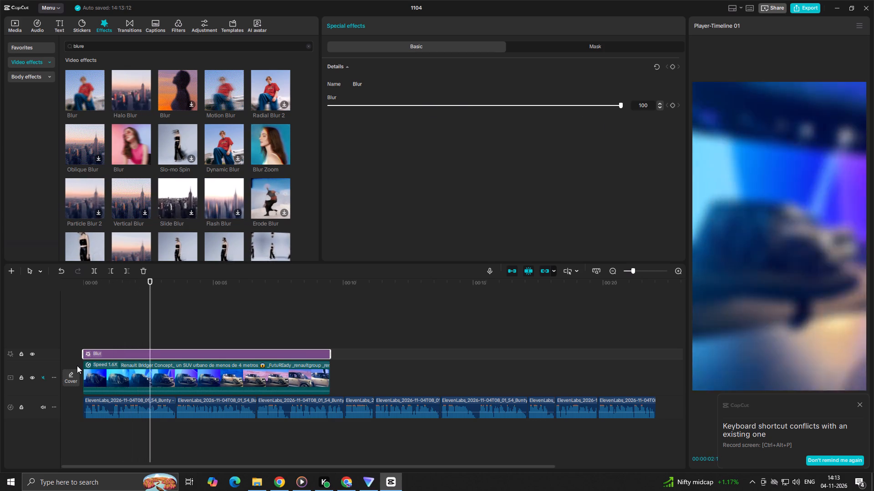
pyautogui.press('space')
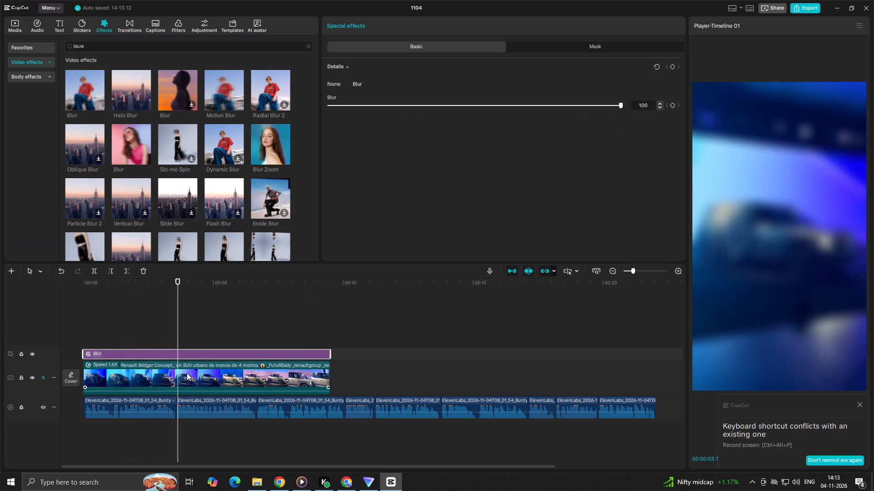
pyautogui.click(137, 329)
pyautogui.moveTo(137, 329); pyautogui.dragTo(0, 330)
pyautogui.press('space')
pyautogui.press('space')
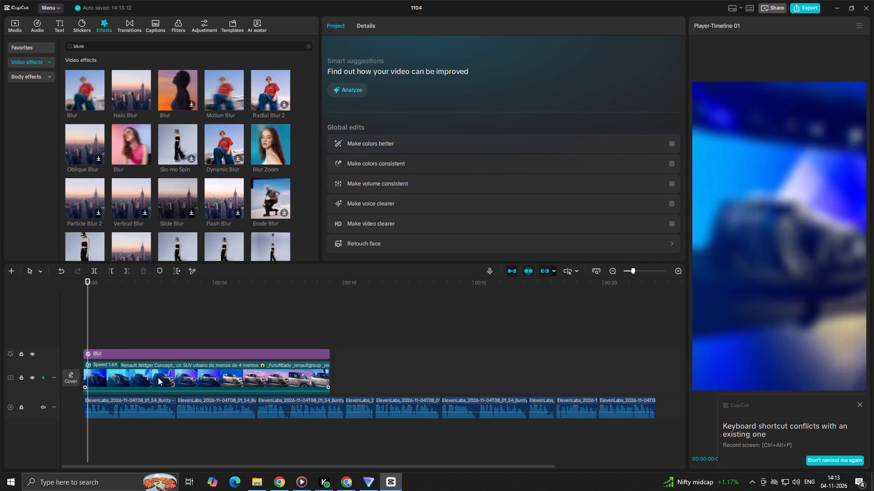
# Adjust the Renault Bridger clip's colour to saturation 6 and exposure -11.
pyautogui.click(160, 381)
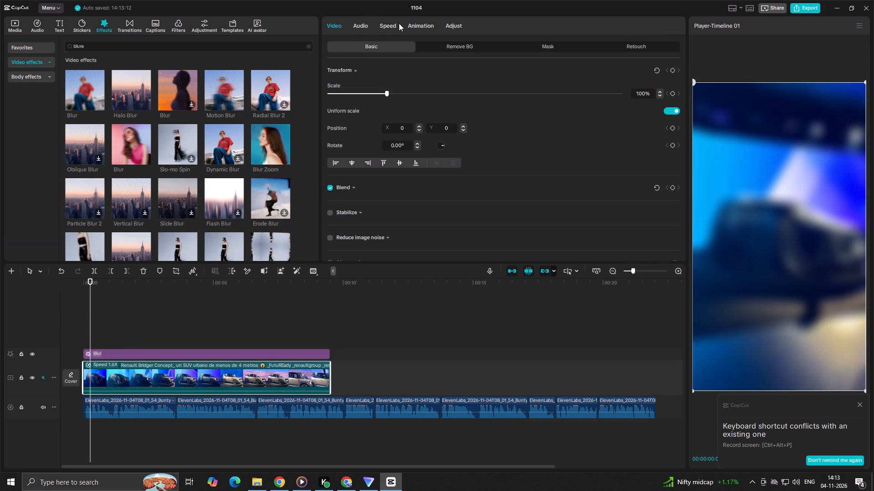
pyautogui.click(452, 24)
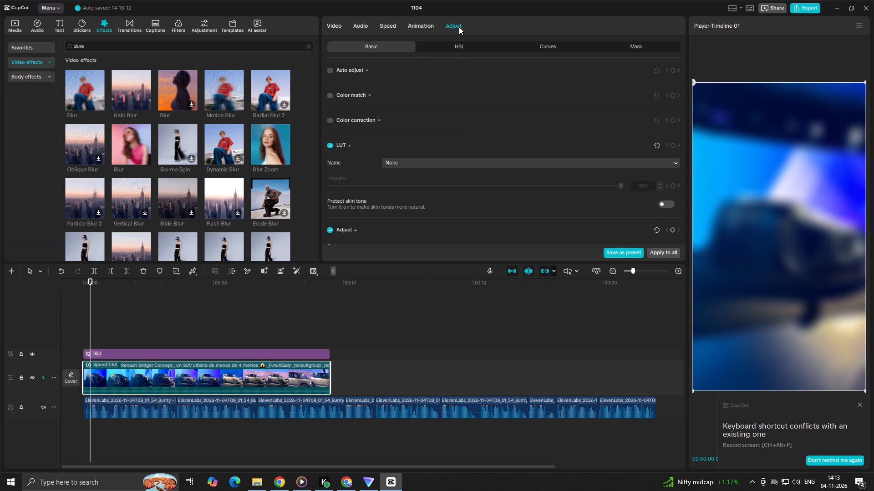
pyautogui.scroll(-4, 463, 140)
pyautogui.moveTo(473, 142); pyautogui.dragTo(503, 151)
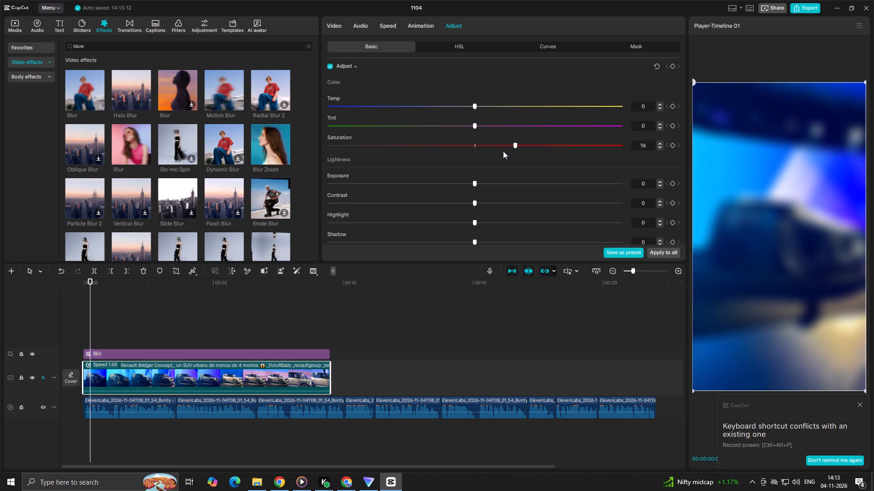
pyautogui.moveTo(503, 151); pyautogui.dragTo(489, 155)
pyautogui.moveTo(473, 177); pyautogui.dragTo(441, 185)
pyautogui.moveTo(472, 191); pyautogui.dragTo(456, 191)
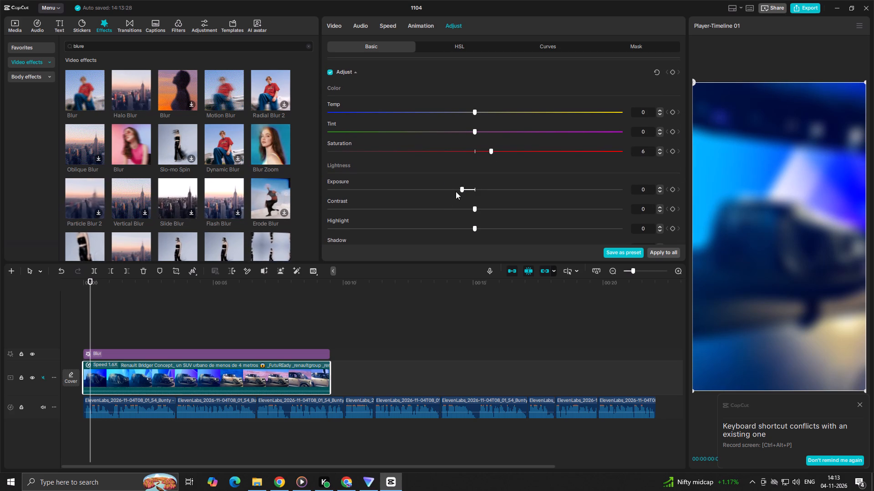
pyautogui.moveTo(456, 191); pyautogui.dragTo(442, 194)
# Play the blurred, colour-adjusted opening against the first voice-over segment, replaying around the 3-second mark.
pyautogui.press('space')
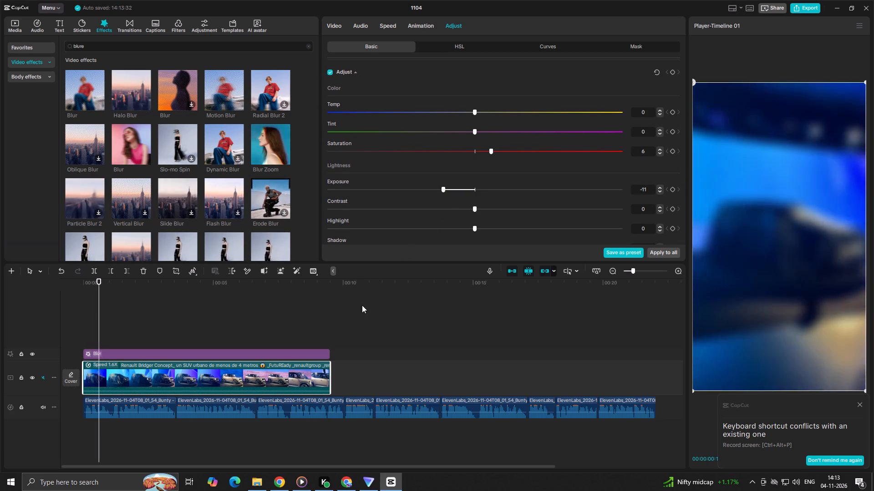
pyautogui.press('space')
pyautogui.press('space')
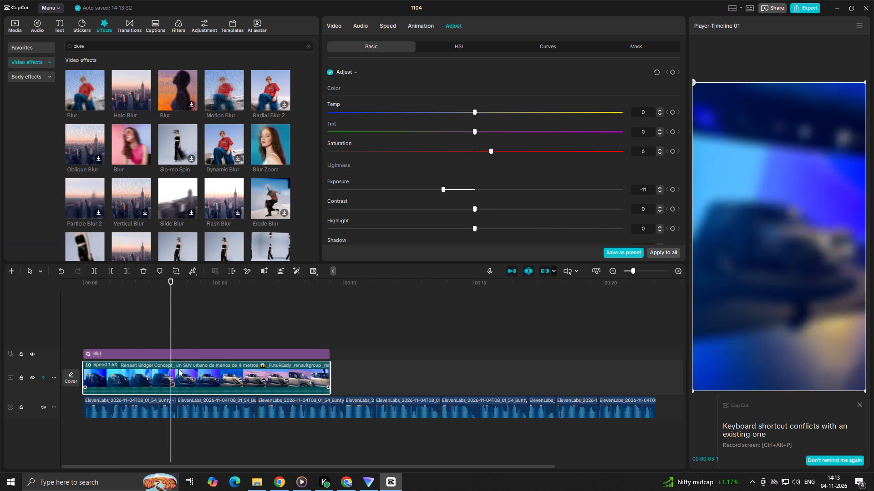
pyautogui.press('space')
pyautogui.click(163, 337)
pyautogui.press('space')
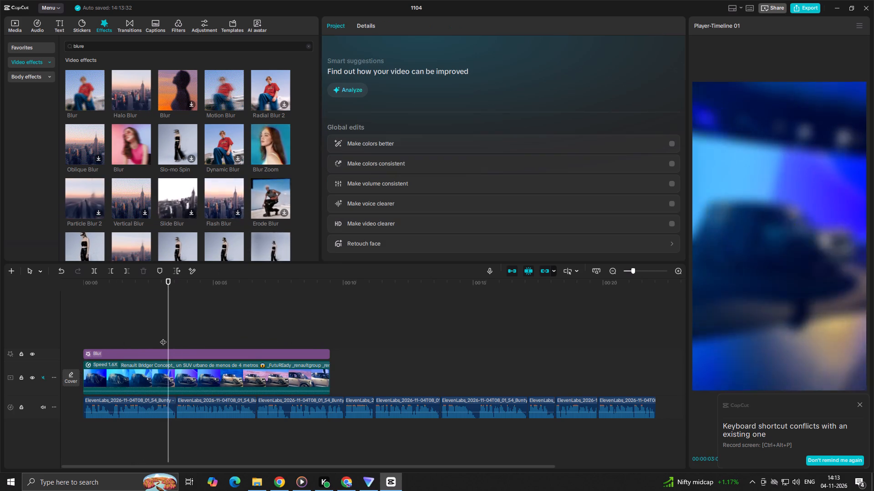
# Trim the Blur effect and the Renault Bridger clip together so both end where the first voice-over segment ends.
pyautogui.press('space')
pyautogui.click(174, 342)
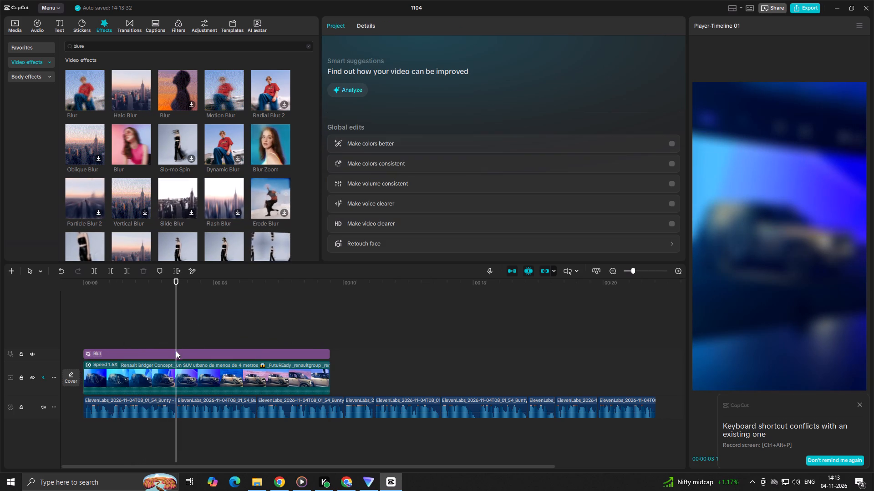
pyautogui.click(177, 378)
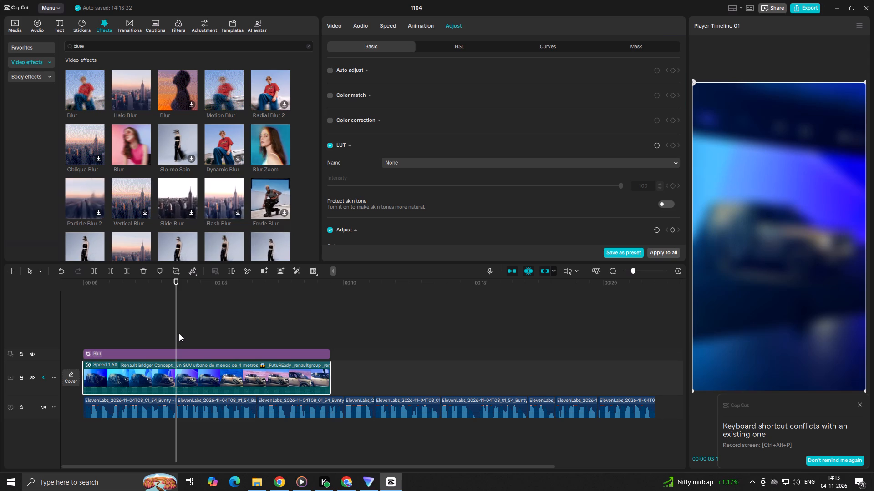
pyautogui.click(178, 336)
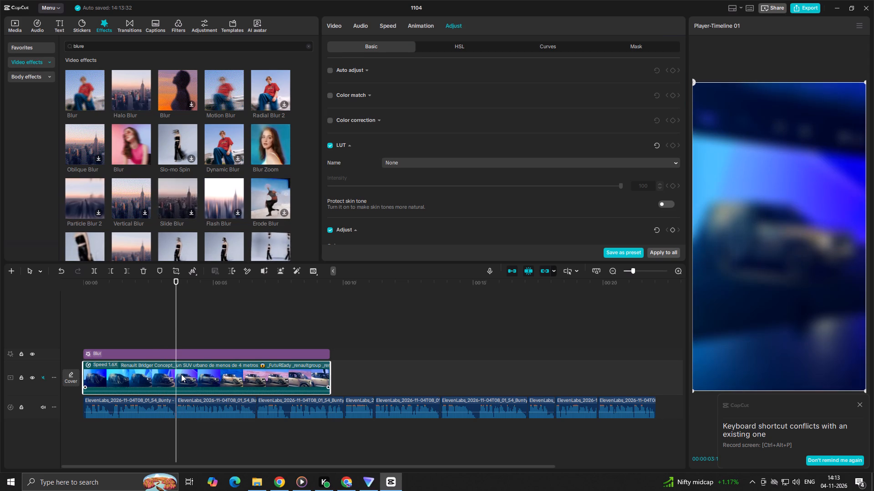
pyautogui.click(188, 353)
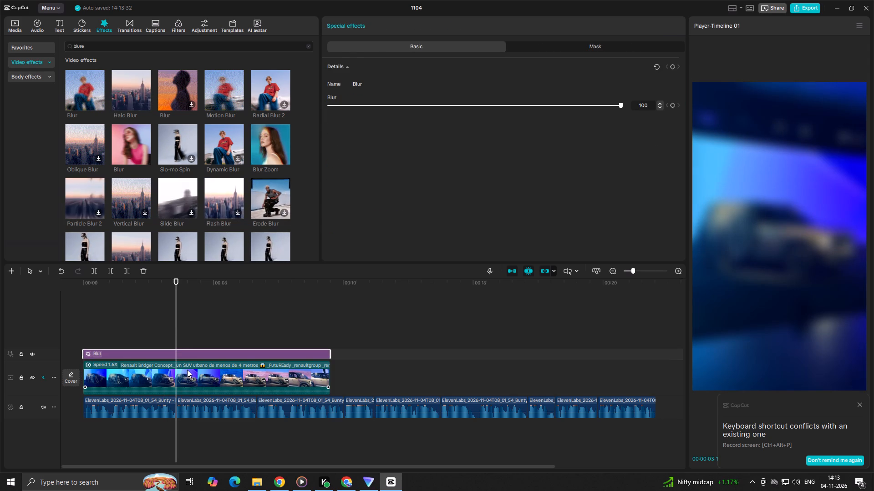
pyautogui.keyDown('ctrl'); pyautogui.click(187, 370); pyautogui.keyUp('ctrl')
pyautogui.keyDown('ctrl'); pyautogui.click(189, 409); pyautogui.keyUp('ctrl')
pyautogui.keyDown('ctrl'); pyautogui.click(188, 376); pyautogui.keyUp('ctrl')
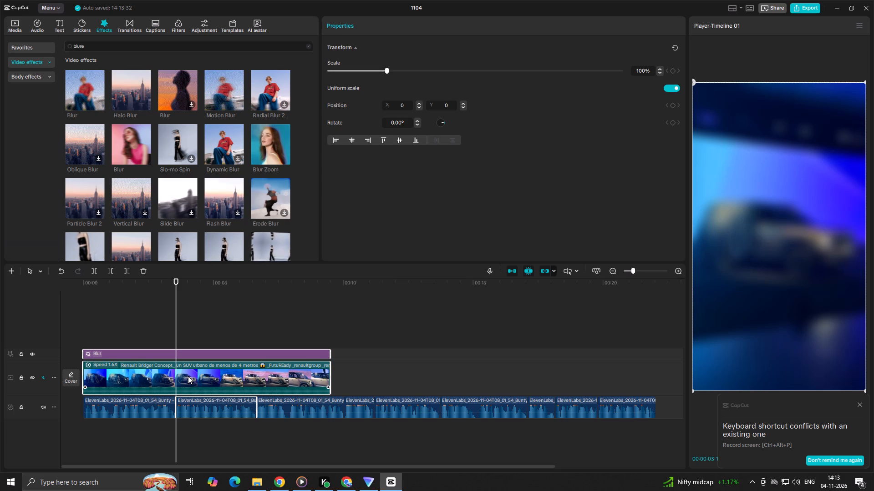
pyautogui.keyDown('ctrl'); pyautogui.click(190, 356); pyautogui.keyUp('ctrl')
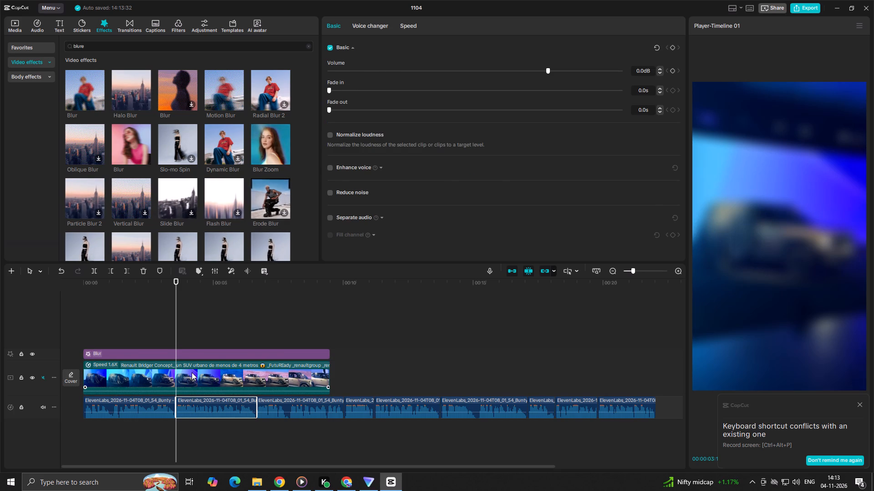
pyautogui.click(192, 372)
pyautogui.keyDown('ctrl'); pyautogui.click(193, 354); pyautogui.keyUp('ctrl')
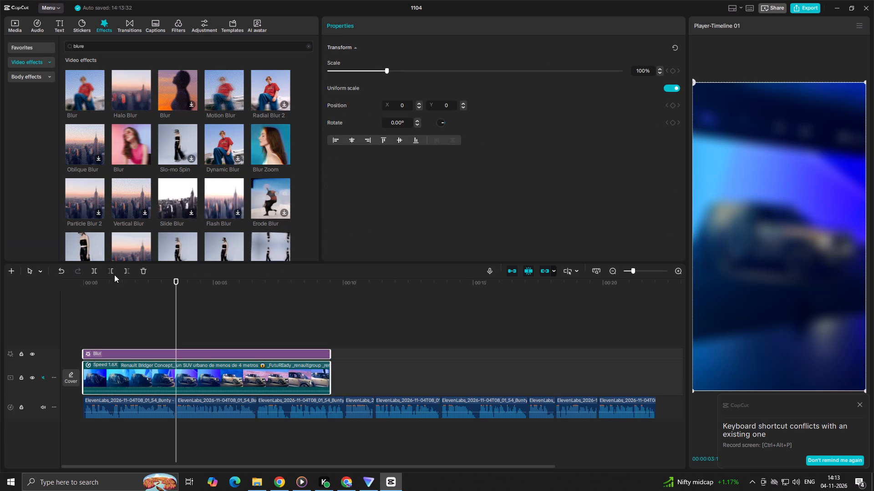
pyautogui.keyDown('ctrl'); pyautogui.click(126, 271); pyautogui.keyUp('ctrl')
# Play the trimmed blurred opening from the start into the second voice-over segment, dismissing the shortcut-conflict notice.
pyautogui.click(182, 340)
pyautogui.moveTo(182, 340); pyautogui.dragTo(0, 319)
pyautogui.press('space')
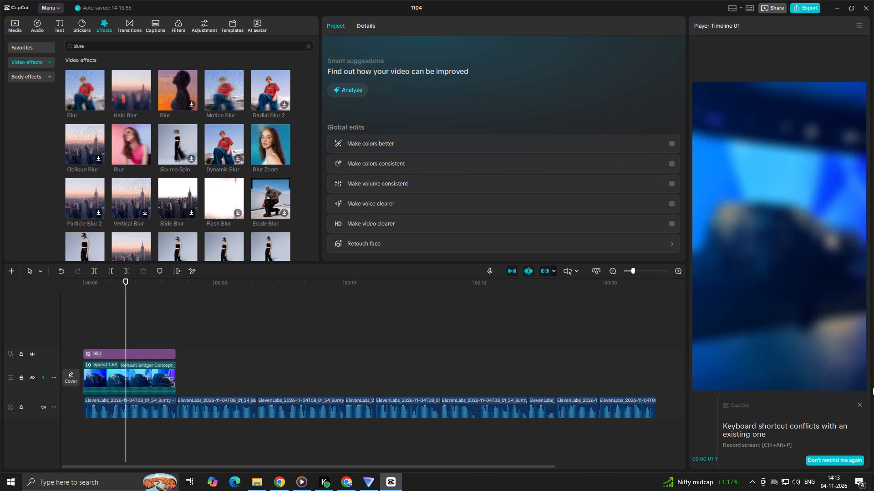
pyautogui.click(859, 403)
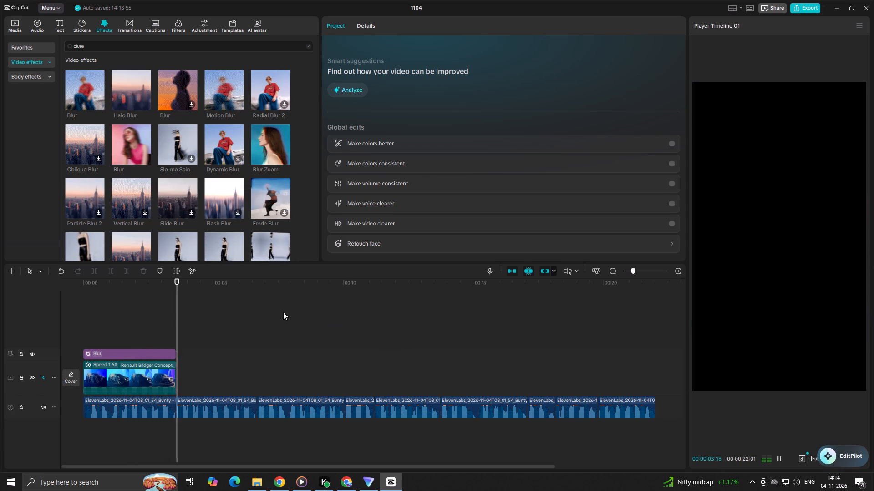
pyautogui.press('space')
pyautogui.press('space')
pyautogui.press('space')
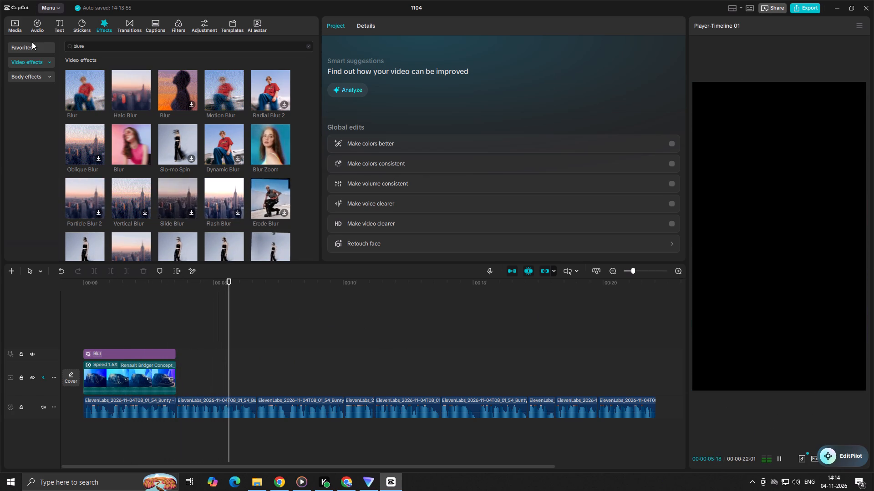
pyautogui.press('space')
pyautogui.click(205, 341)
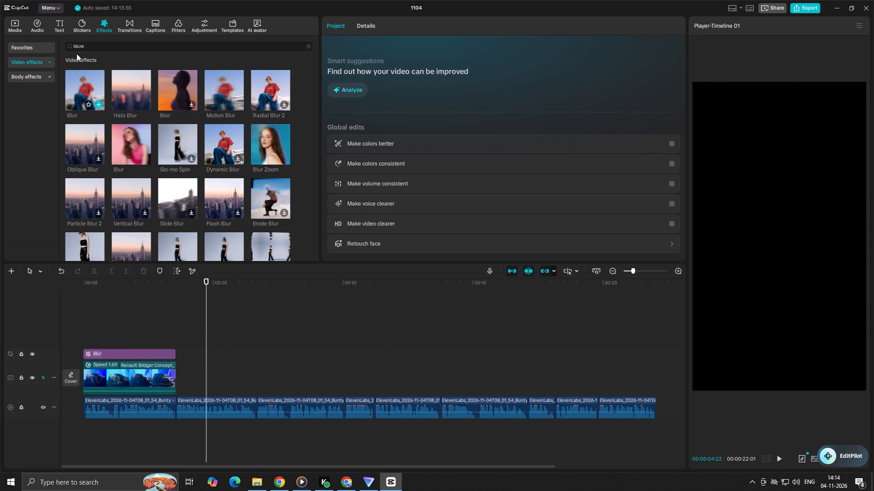
# Preview the New Toyota Glanza clip from the project media and place it on the main track directly after the Renault Bridger clip.
pyautogui.click(11, 23)
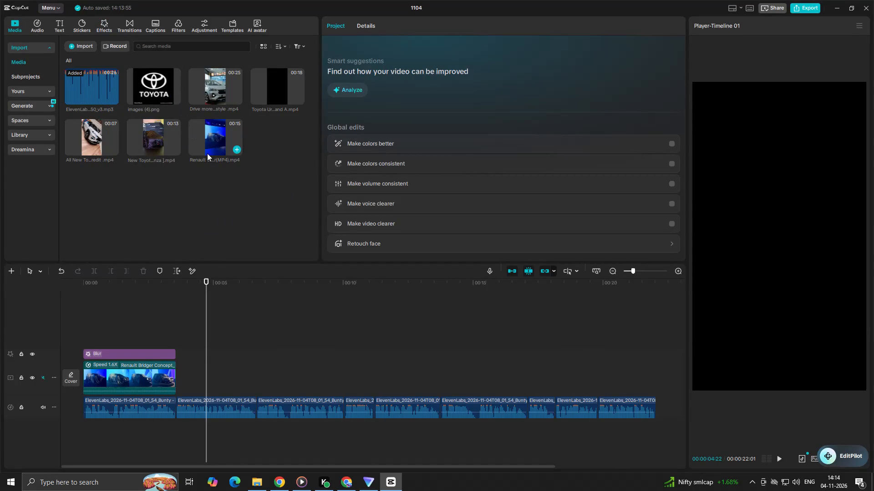
pyautogui.press('space')
pyautogui.press('space')
pyautogui.click(150, 144)
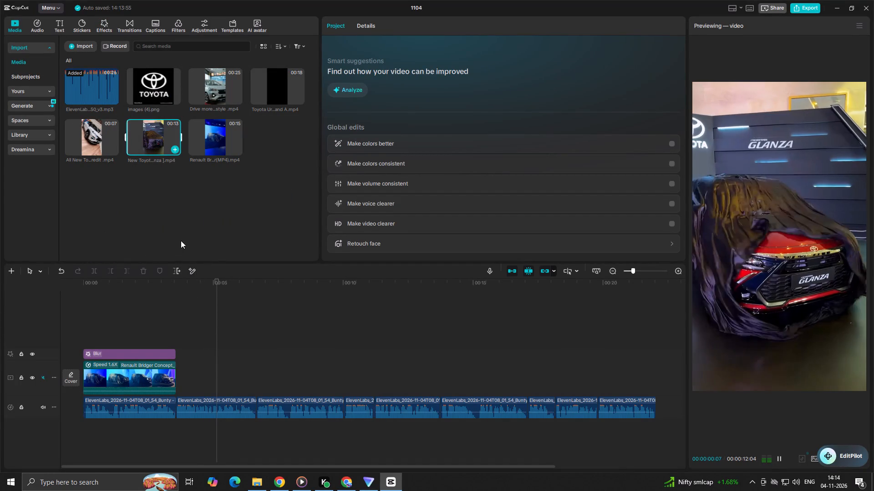
pyautogui.press('space')
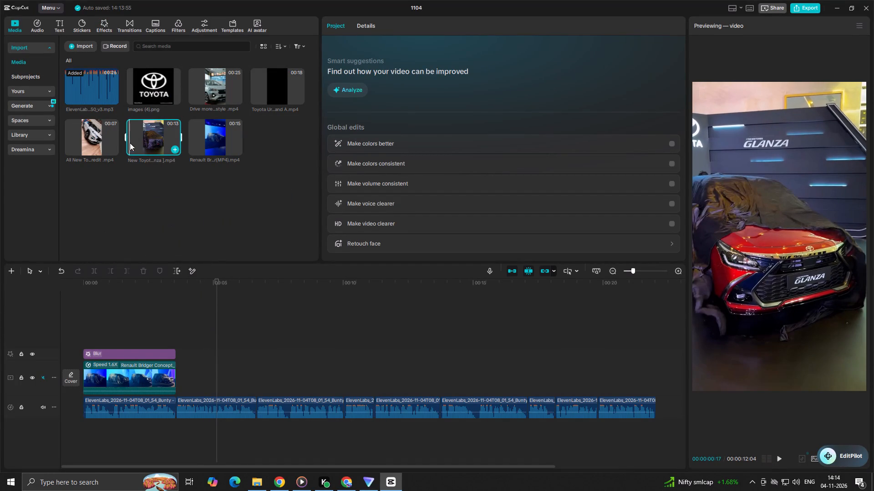
pyautogui.moveTo(143, 131); pyautogui.dragTo(203, 374)
# Play the Glanza clip against the voice-over and trim its end to 00:00:06:20, where the second voice-over segment ends.
pyautogui.click(161, 326)
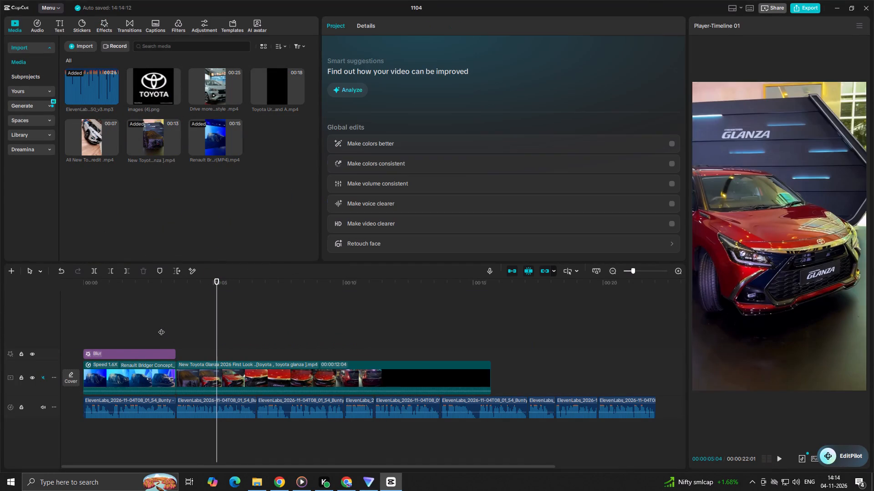
pyautogui.press('space')
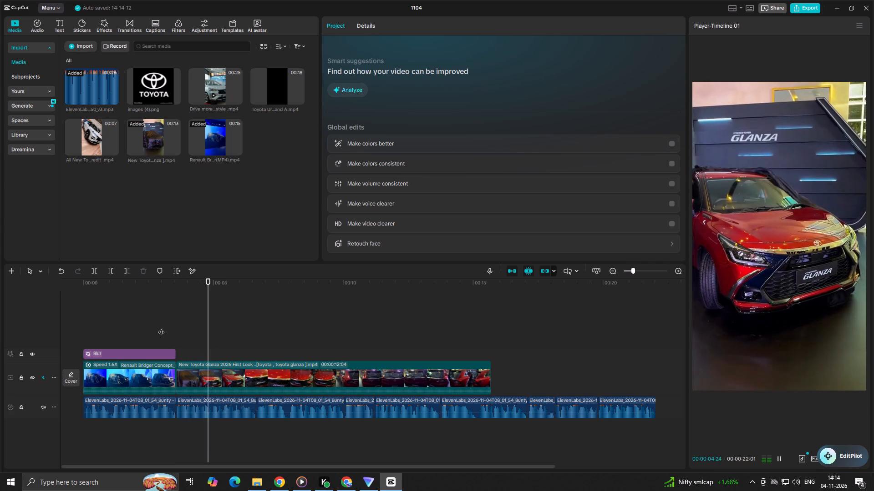
pyautogui.press('space')
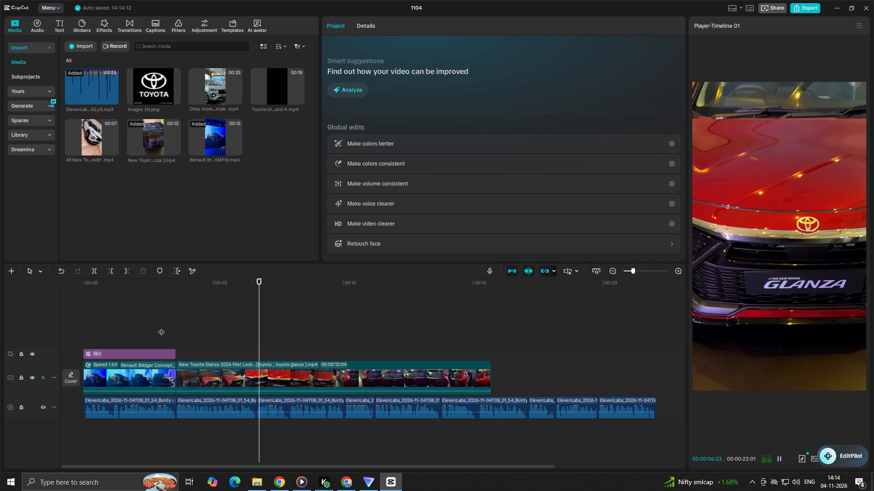
pyautogui.click(224, 344)
pyautogui.press('space')
pyautogui.press('space')
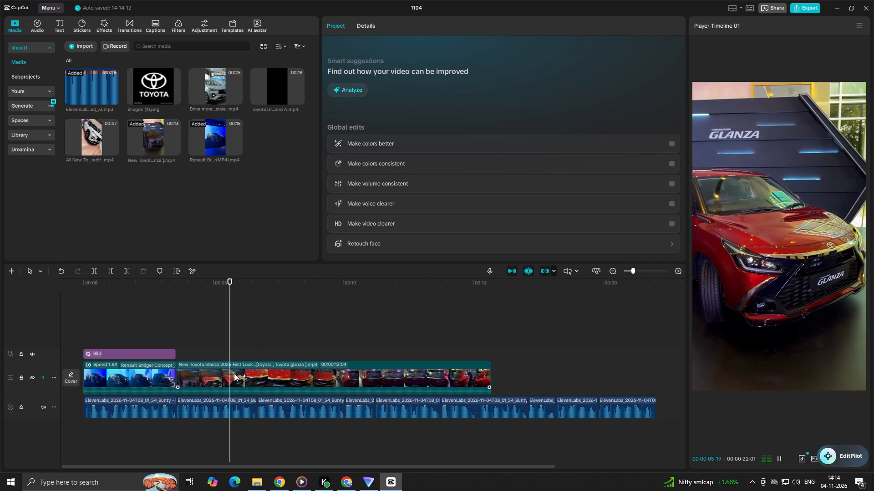
pyautogui.moveTo(233, 346); pyautogui.dragTo(259, 358)
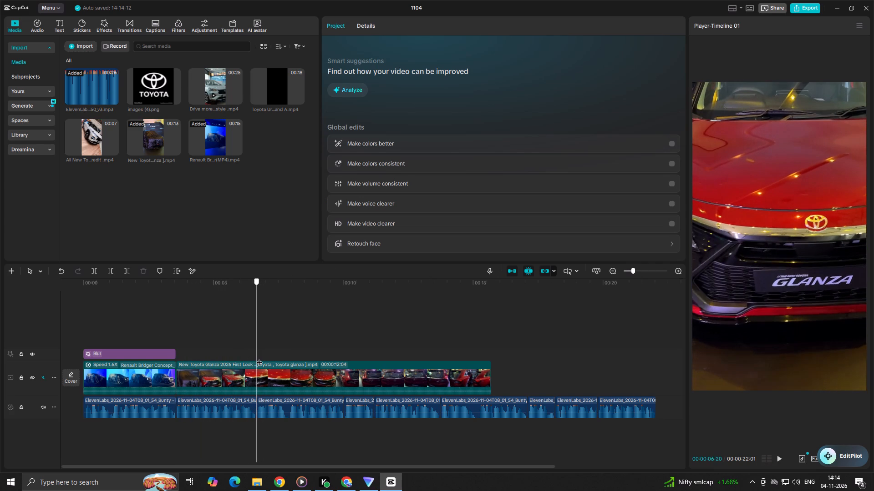
pyautogui.moveTo(259, 358); pyautogui.dragTo(255, 360)
pyautogui.click(257, 376)
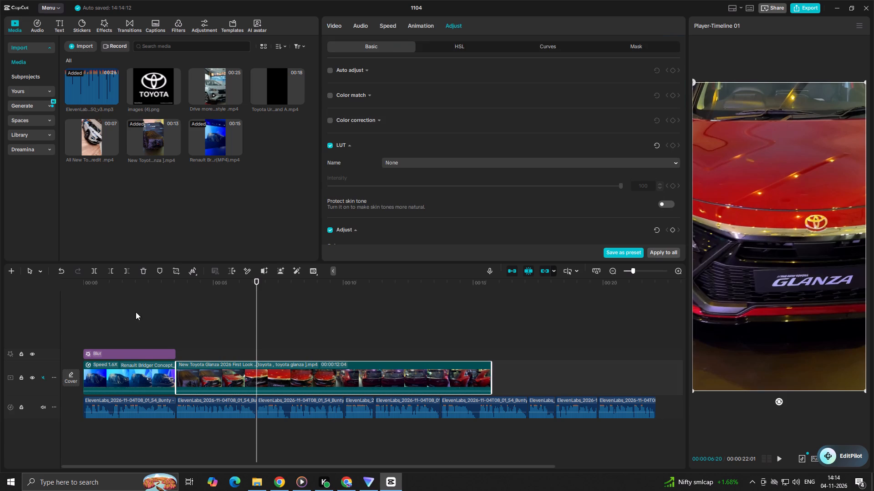
pyautogui.click(126, 270)
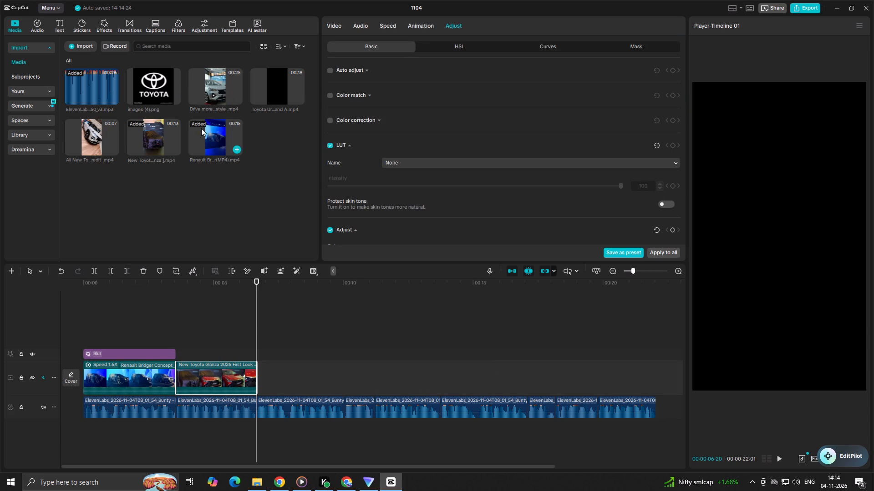
# Preview the All New Toyota Urban Cruiser Taisor clip and place it on the main track directly after the Glanza clip.
pyautogui.press('space')
pyautogui.press('space')
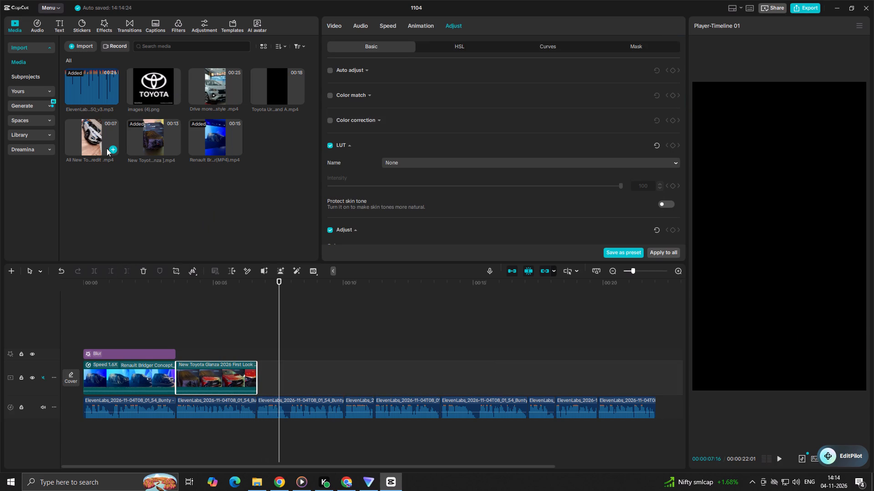
pyautogui.click(98, 145)
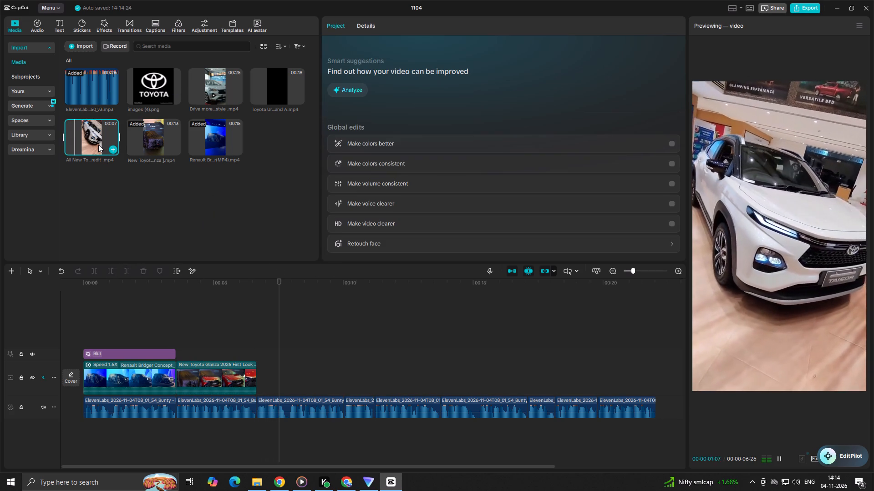
pyautogui.press('space')
pyautogui.moveTo(98, 145); pyautogui.dragTo(220, 295)
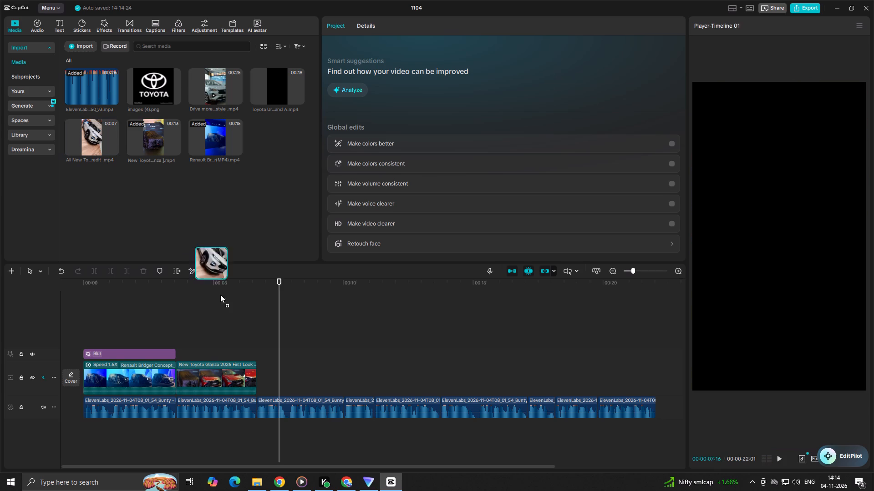
pyautogui.moveTo(220, 295); pyautogui.dragTo(282, 377)
# Play the Taisor clip against the third voice-over segment and trim the clip's end to 00:00:10:05.
pyautogui.click(231, 325)
pyautogui.press('space')
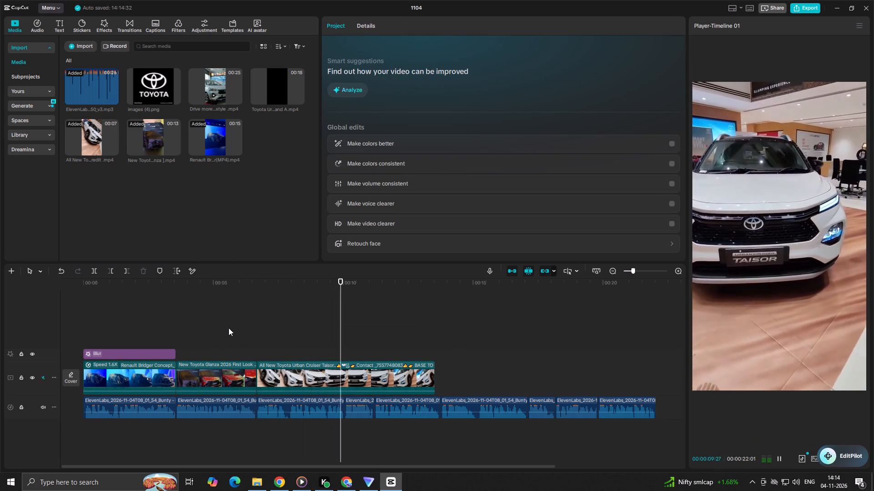
pyautogui.press('space')
pyautogui.moveTo(345, 352); pyautogui.dragTo(330, 354)
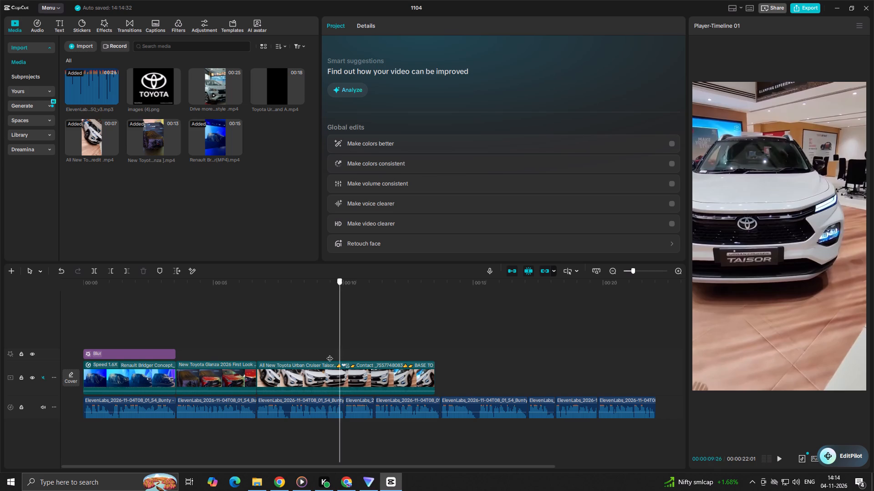
pyautogui.moveTo(330, 354); pyautogui.dragTo(348, 357)
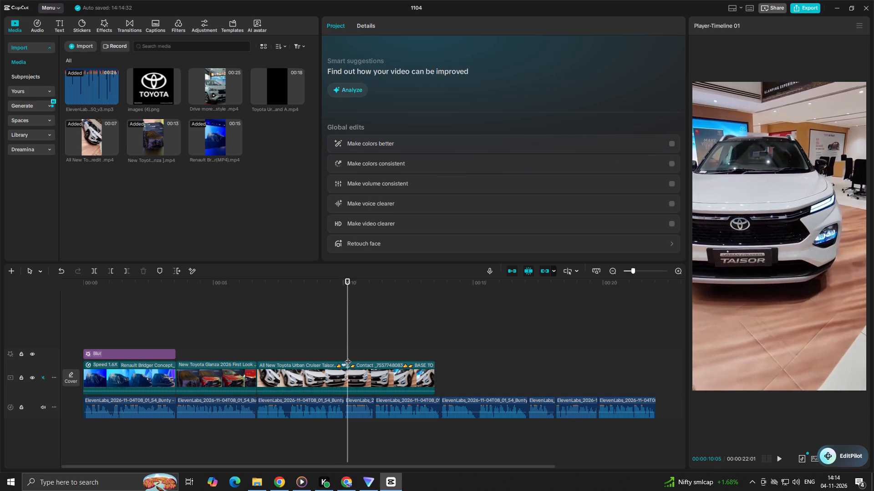
pyautogui.click(350, 384)
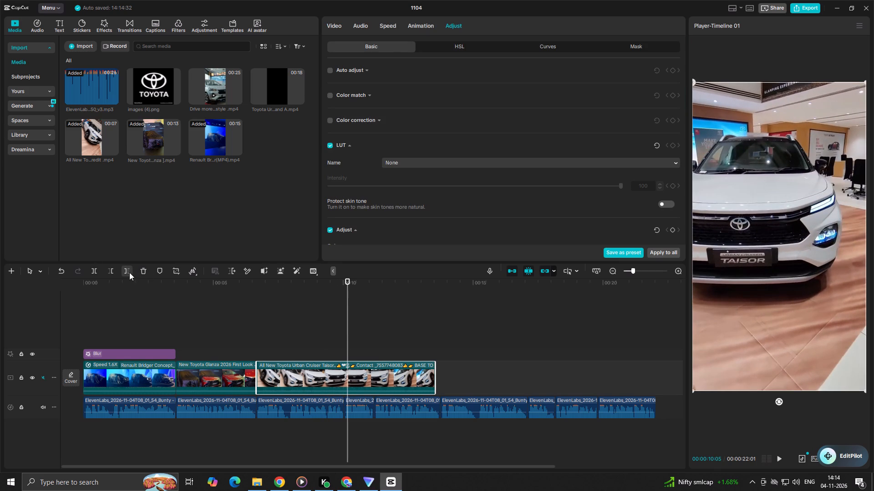
pyautogui.click(127, 272)
# Place the Toyota Urban Cruiser Hyryder clip on the main track directly after the Taisor clip.
pyautogui.press('space')
pyautogui.press('space')
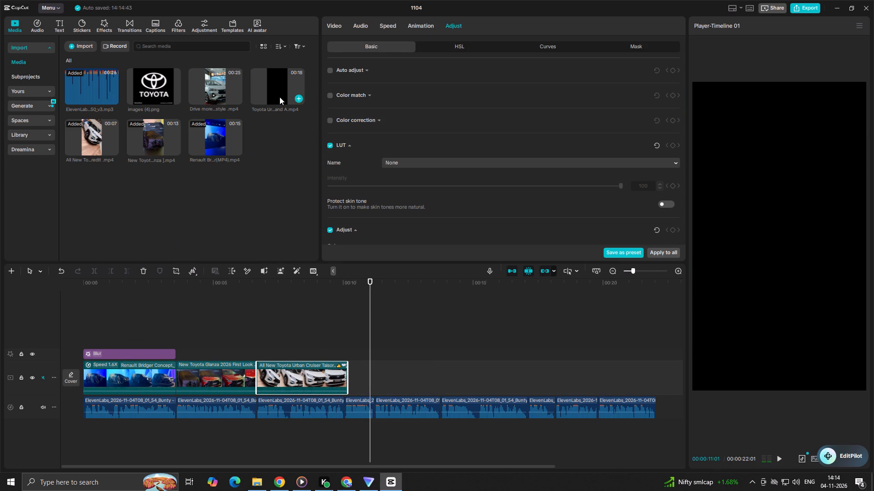
pyautogui.click(279, 97)
pyautogui.press('space')
pyautogui.moveTo(279, 97); pyautogui.dragTo(350, 342)
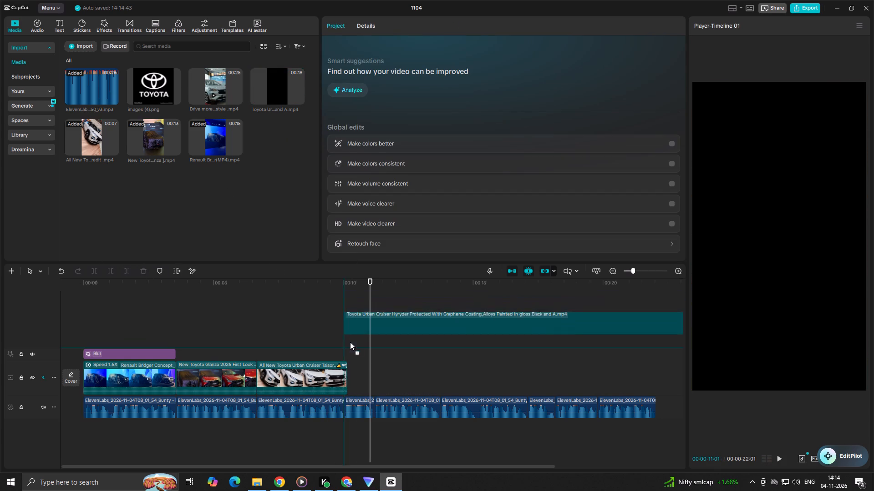
pyautogui.moveTo(350, 342); pyautogui.dragTo(351, 371)
# Play the Hyryder clip against the voice-over and trim its end to 00:00:13:22, where the fifth voice-over segment ends.
pyautogui.click(331, 346)
pyautogui.press('space')
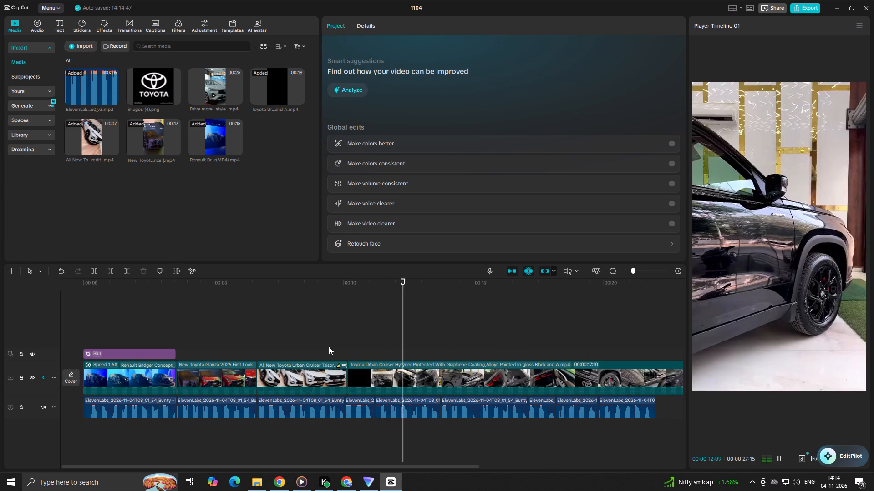
pyautogui.press('space')
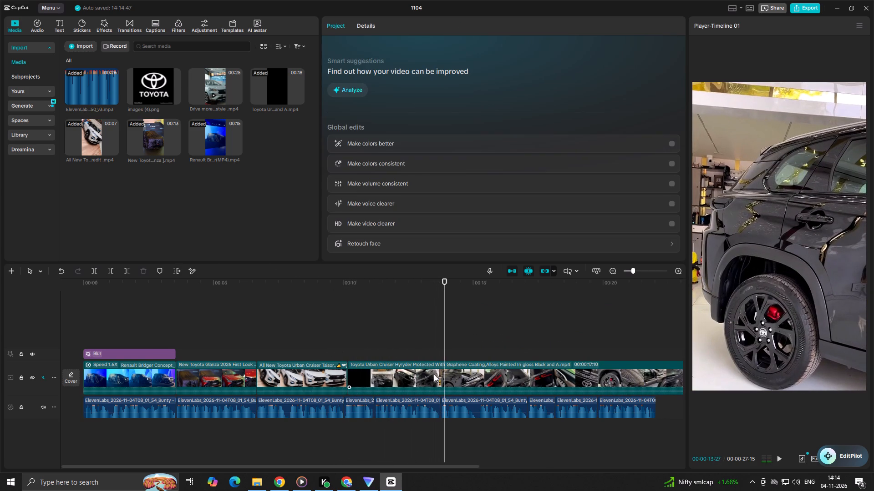
pyautogui.moveTo(442, 347); pyautogui.dragTo(442, 354)
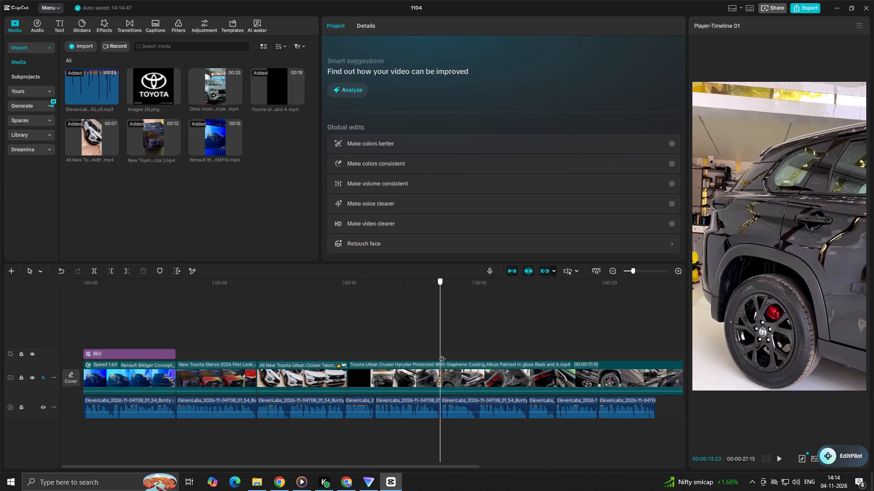
pyautogui.moveTo(442, 354); pyautogui.dragTo(441, 355)
pyautogui.click(439, 375)
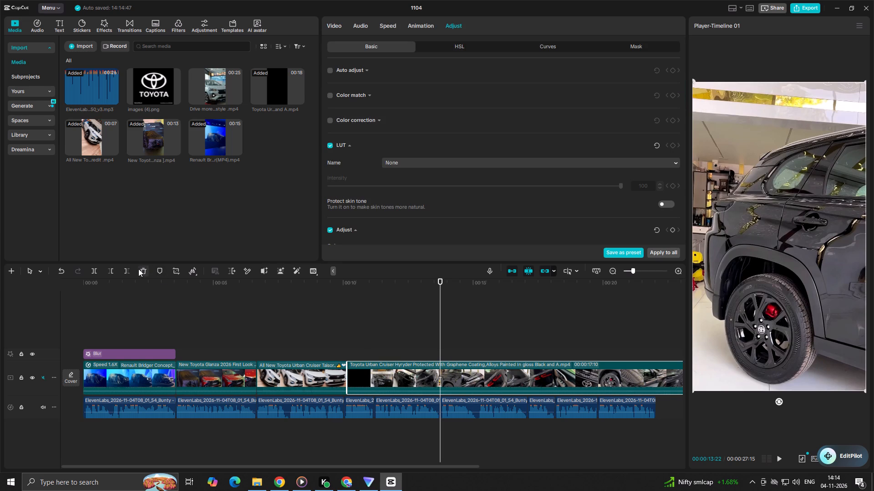
pyautogui.click(129, 271)
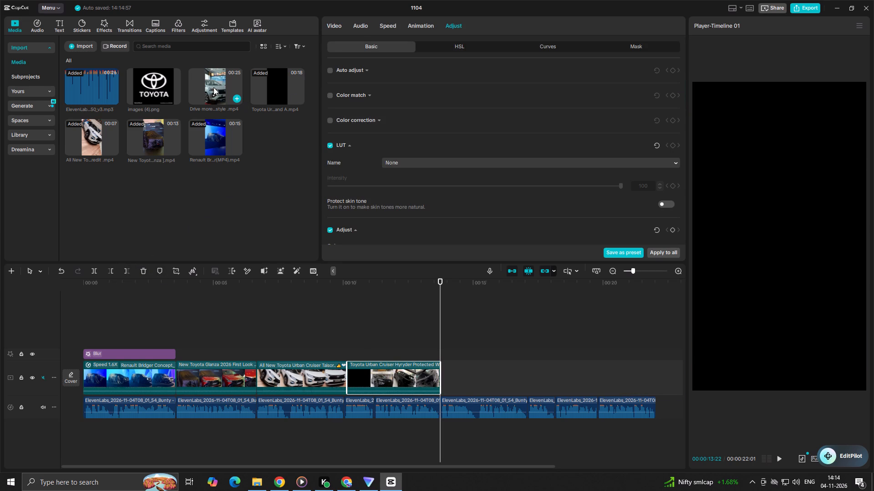
# Preview the all-new Toyota Rumion clip and place it on the main track directly after the Hyryder clip.
pyautogui.press('space')
pyautogui.press('space')
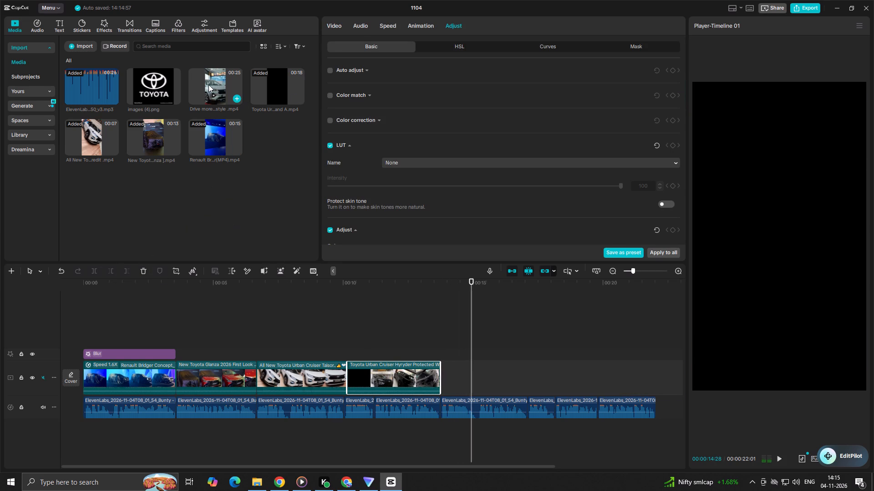
pyautogui.click(212, 84)
pyautogui.press('space')
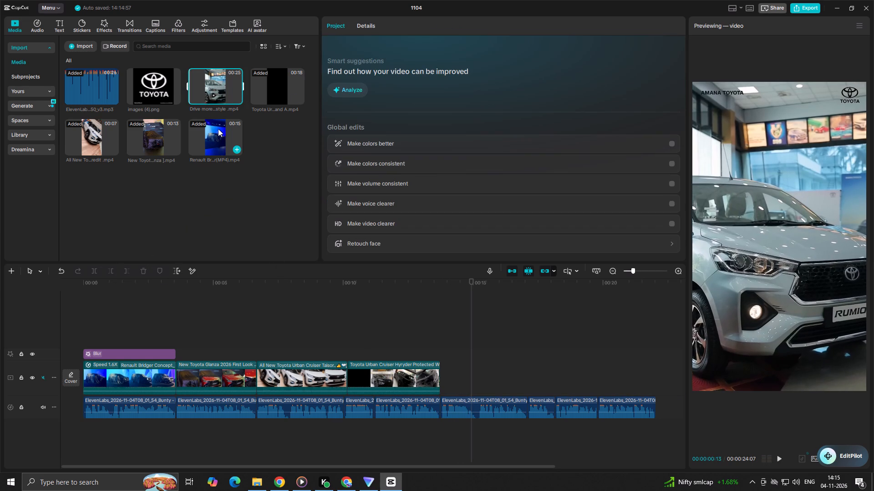
pyautogui.press('space')
pyautogui.press('space')
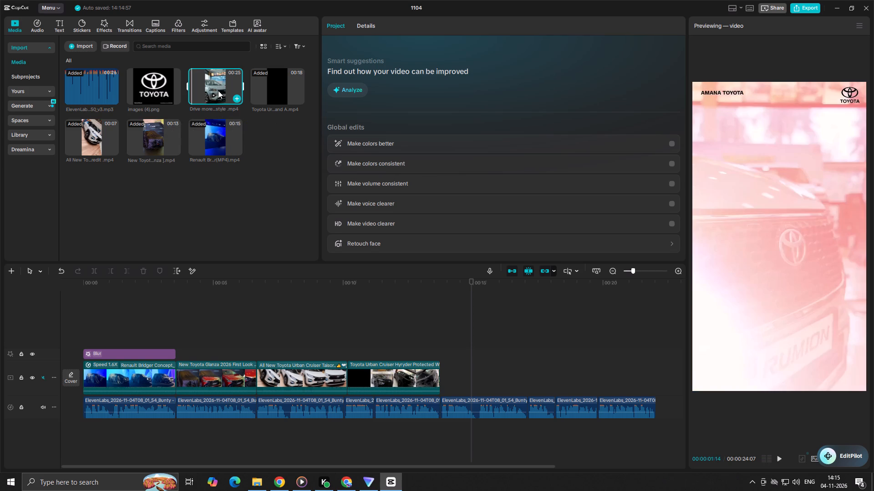
pyautogui.moveTo(218, 90); pyautogui.dragTo(444, 367)
# Play the Rumion clip against the voice-over and trim its end to 00:00:22:01, where the last voice-over segment ends.
pyautogui.click(427, 348)
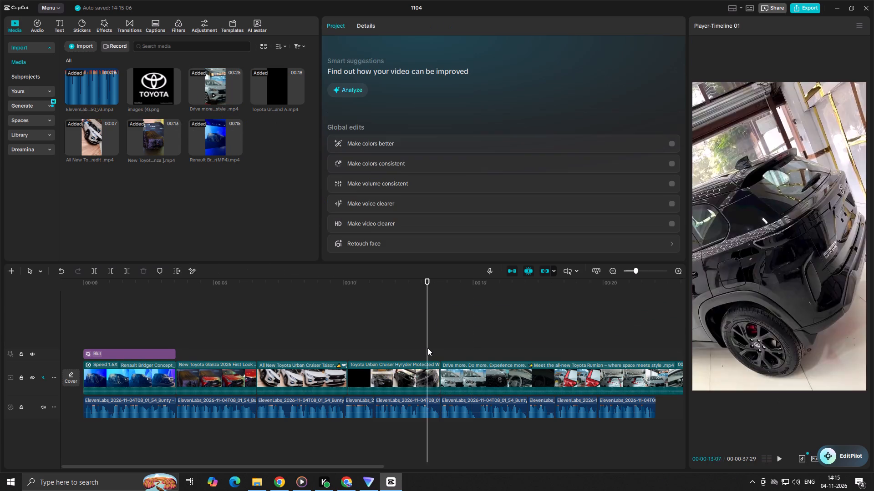
pyautogui.press('space')
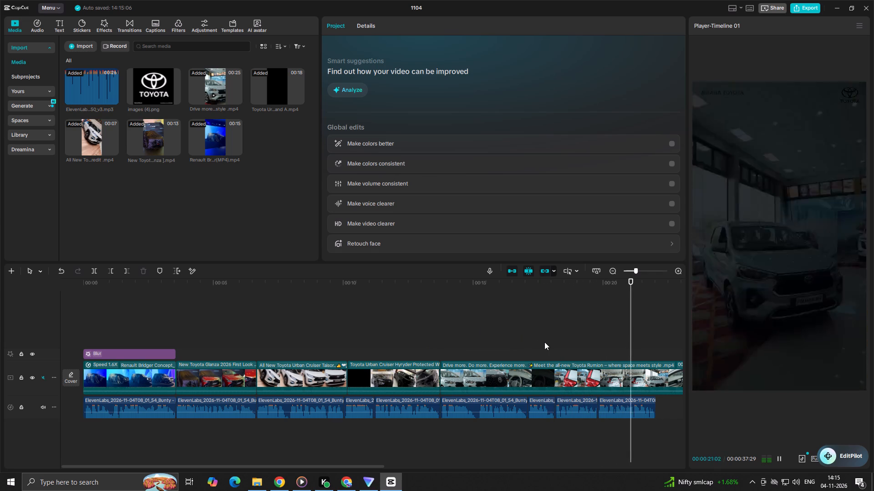
pyautogui.press('space')
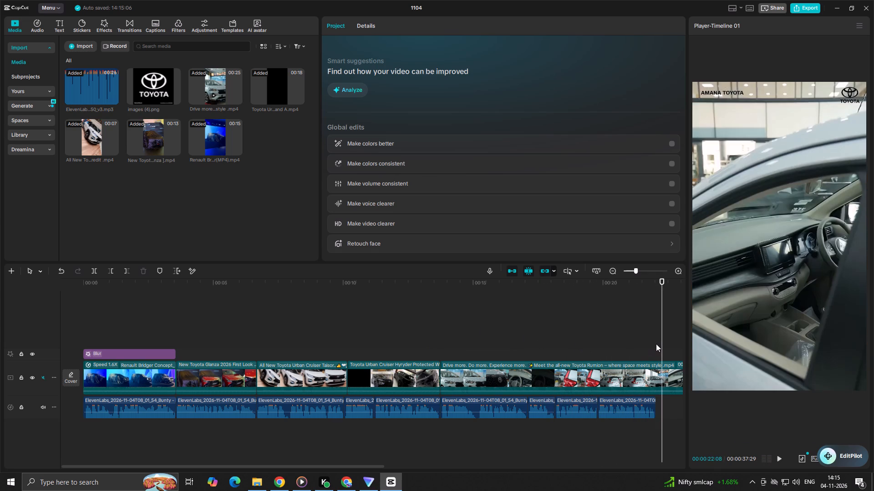
pyautogui.moveTo(665, 345); pyautogui.dragTo(655, 354)
pyautogui.click(648, 379)
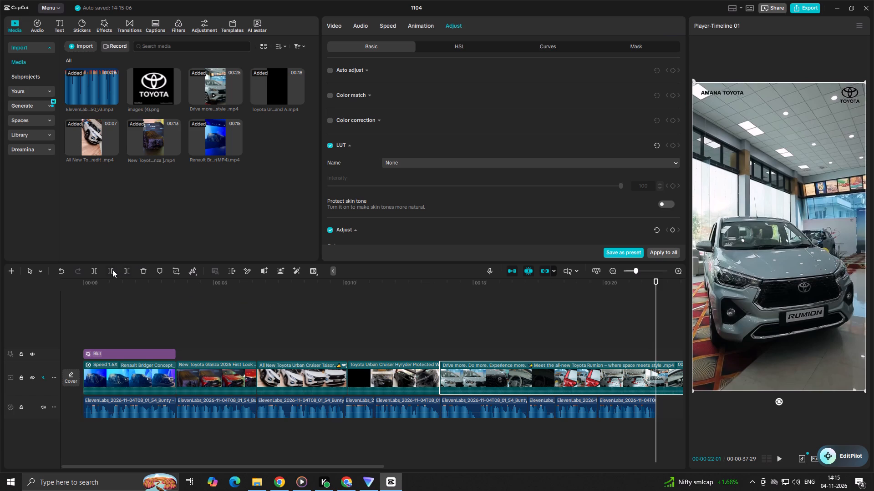
pyautogui.click(123, 269)
# Preview No More Limits from the Vlog music category and place it below the voice-over, starting at the beginning of the timeline.
pyautogui.doubleClick(259, 323)
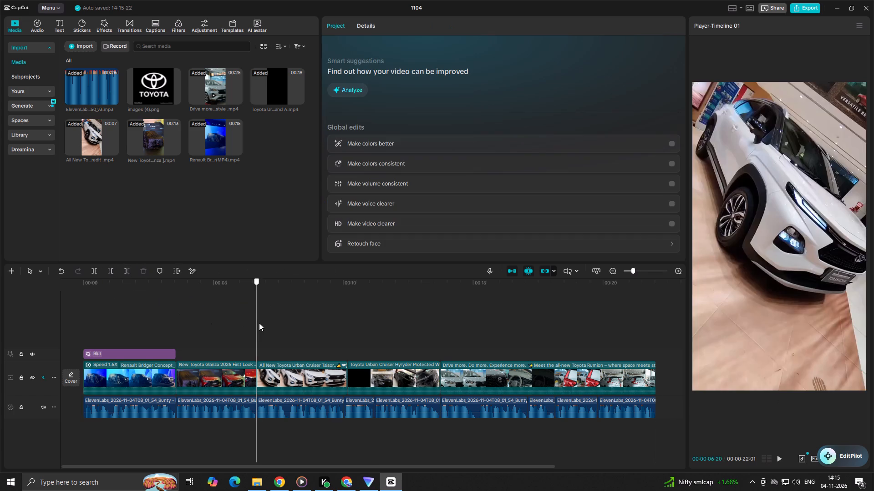
pyautogui.moveTo(259, 323); pyautogui.dragTo(0, 311)
pyautogui.press('space')
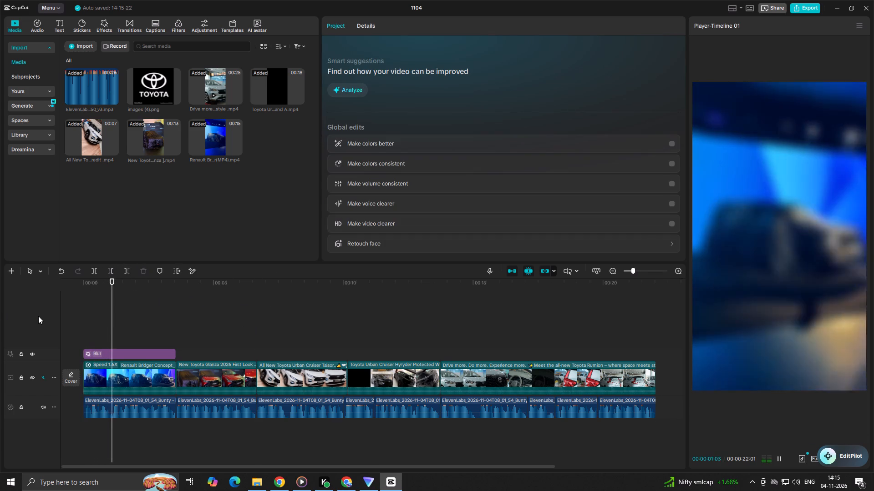
pyautogui.press('space')
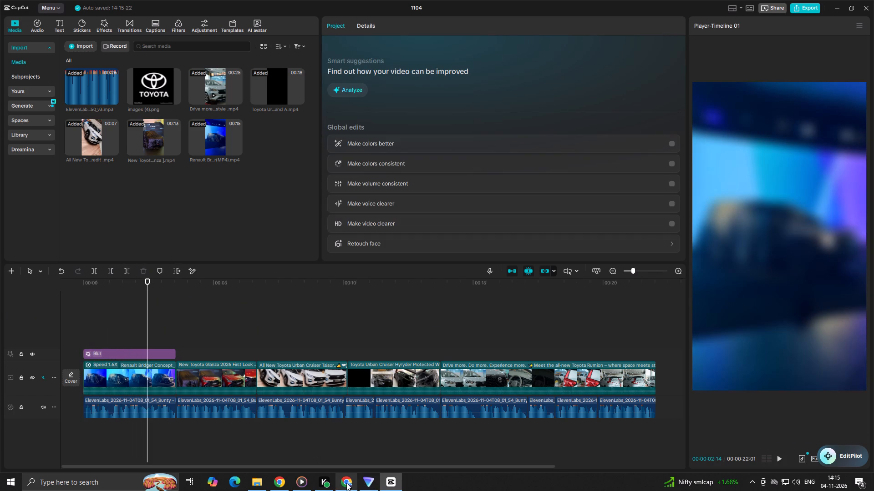
pyautogui.click(28, 87)
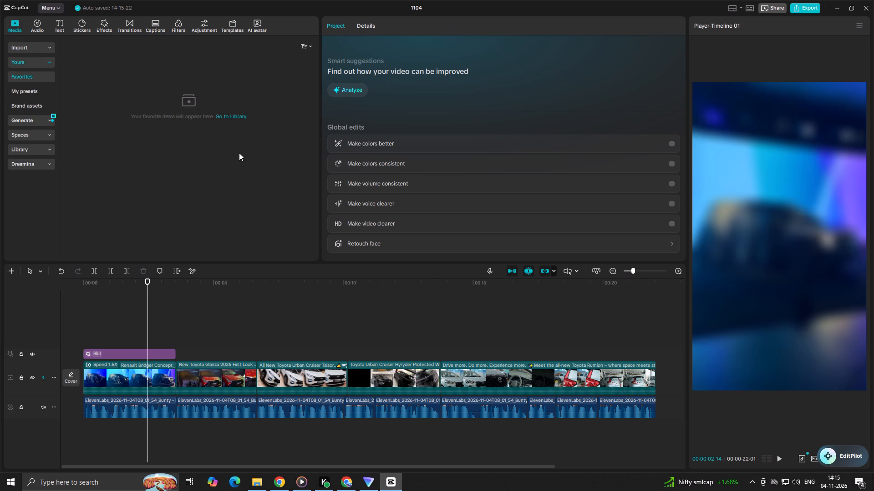
pyautogui.click(227, 120)
pyautogui.click(32, 133)
pyautogui.click(33, 29)
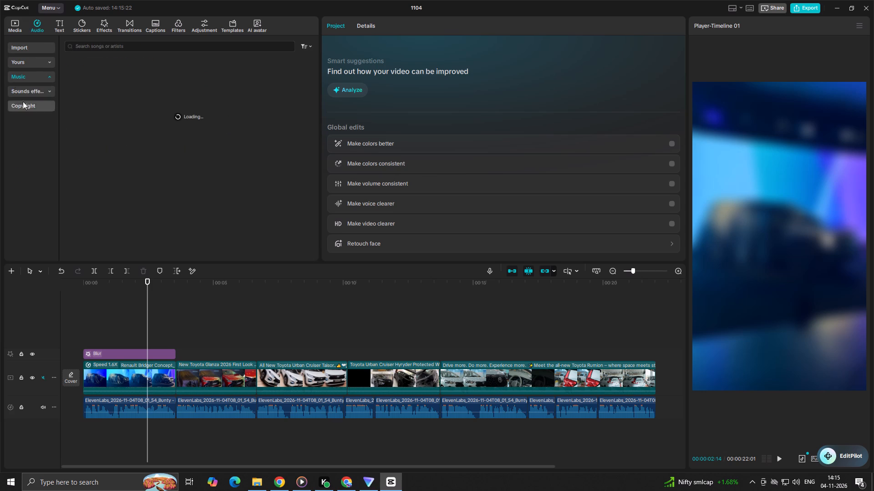
pyautogui.click(142, 129)
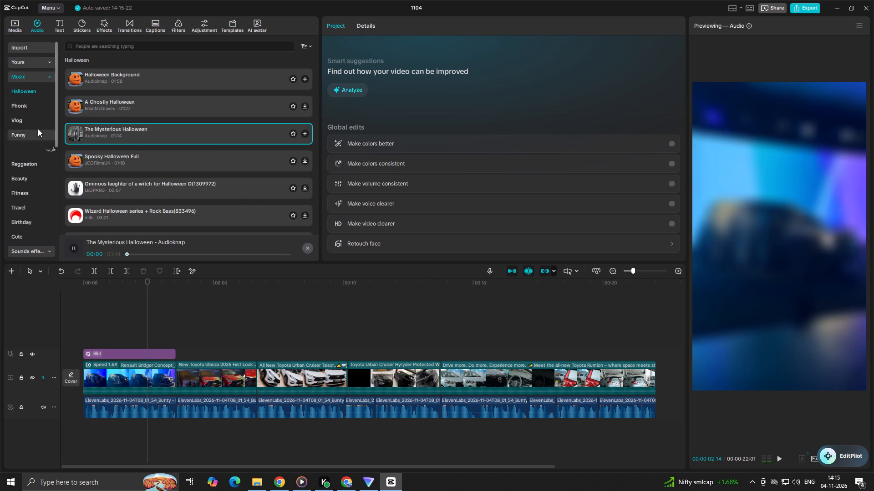
pyautogui.click(22, 118)
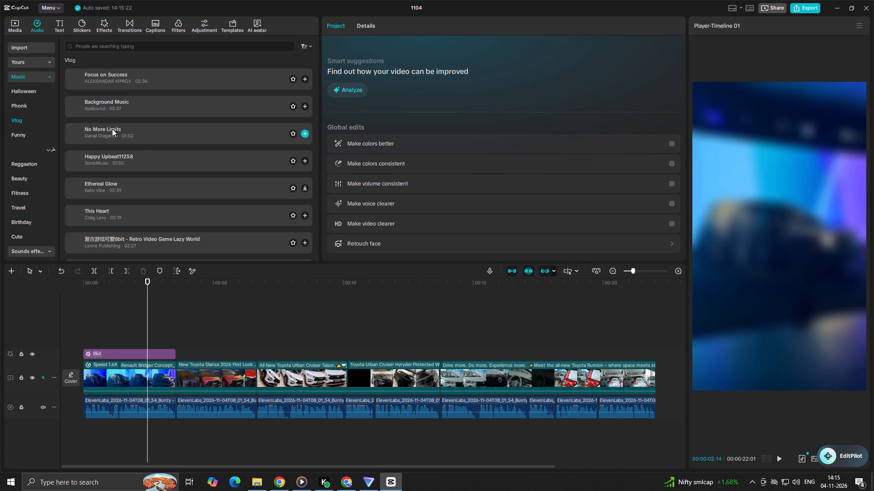
pyautogui.click(140, 132)
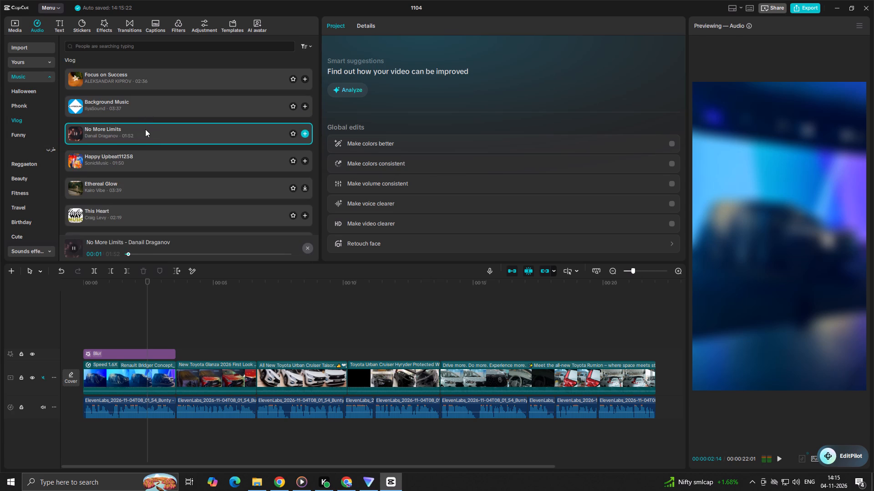
pyautogui.moveTo(145, 129); pyautogui.dragTo(34, 428)
# Cut the first 12 frames off the No More Limits music, move it back to the timeline start and play it.
pyautogui.click(133, 333)
pyautogui.moveTo(133, 332); pyautogui.dragTo(20, 338)
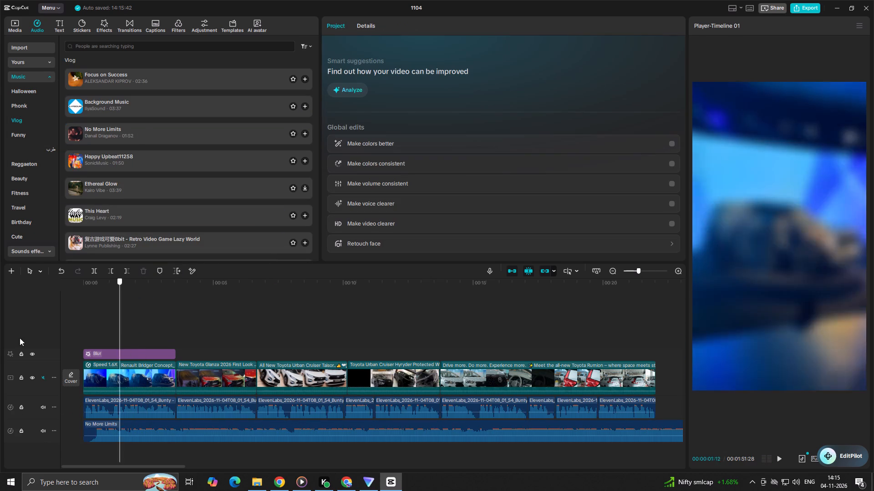
pyautogui.moveTo(20, 338); pyautogui.dragTo(0, 337)
pyautogui.press('space')
pyautogui.press('space')
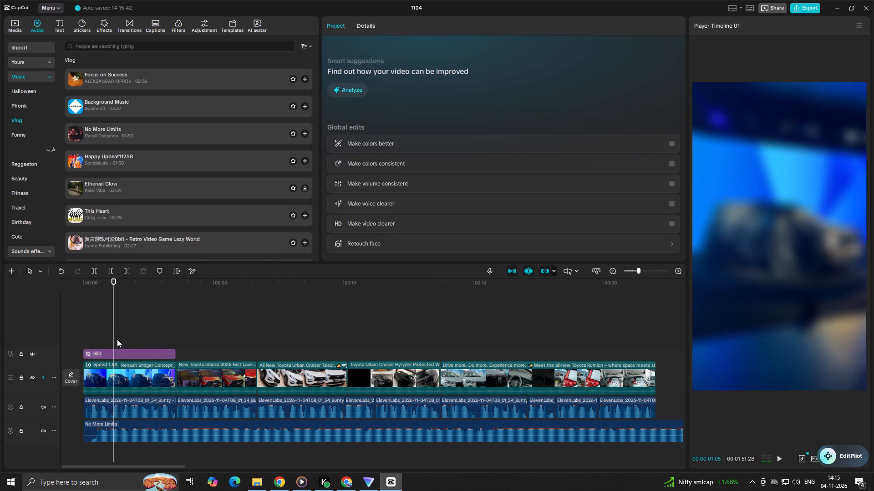
pyautogui.click(100, 325)
pyautogui.moveTo(102, 325); pyautogui.dragTo(97, 334)
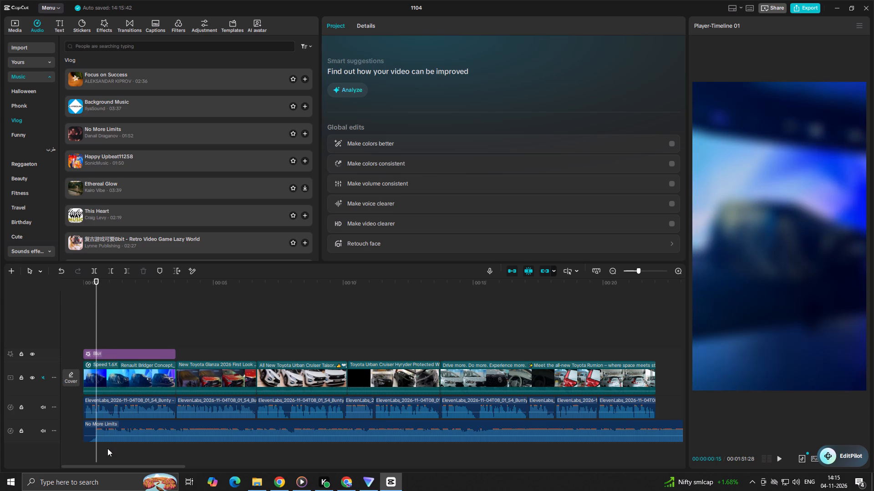
pyautogui.click(96, 333)
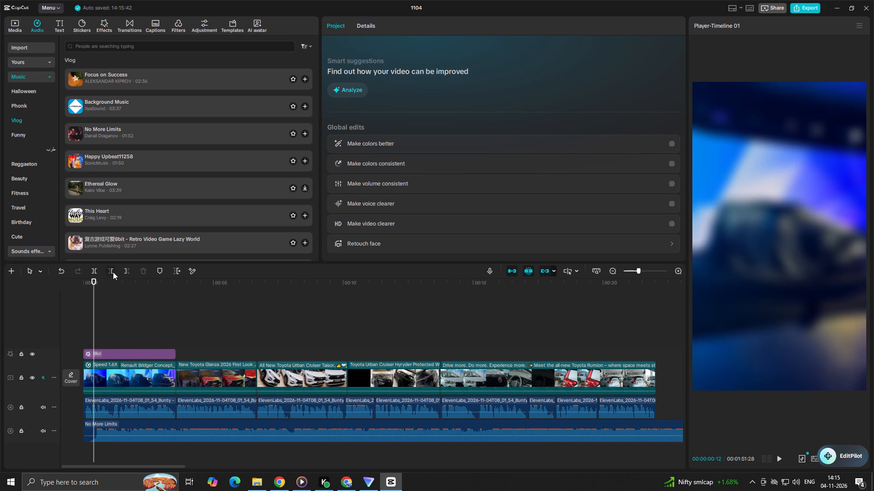
pyautogui.click(133, 439)
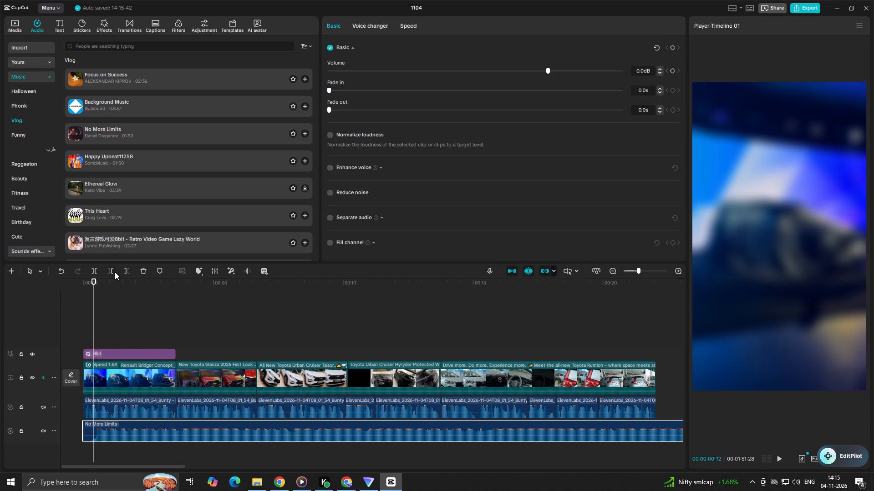
pyautogui.click(115, 272)
pyautogui.moveTo(176, 431); pyautogui.dragTo(130, 426)
pyautogui.click(115, 332)
pyautogui.moveTo(116, 331); pyautogui.dragTo(2, 328)
pyautogui.press('space')
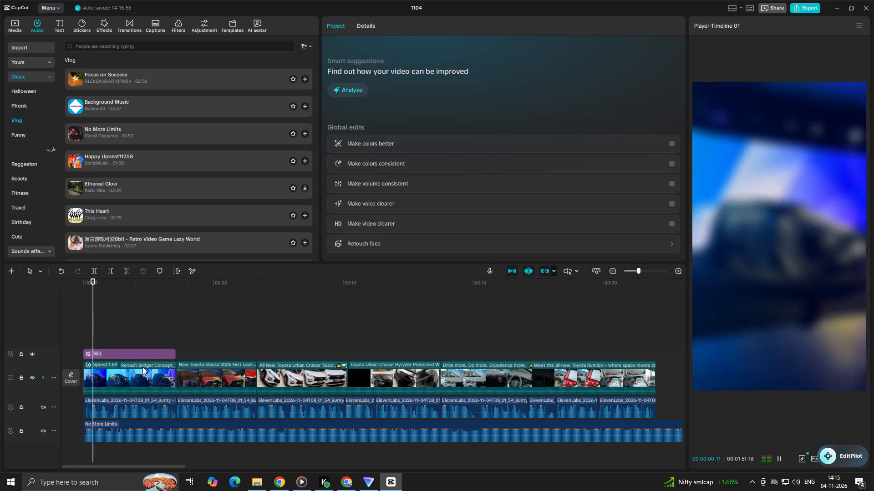
pyautogui.press('space')
# Give the No More Limits music a 0.6 s fade-out and a 0.5 s fade-in.
pyautogui.click(158, 440)
pyautogui.click(345, 109)
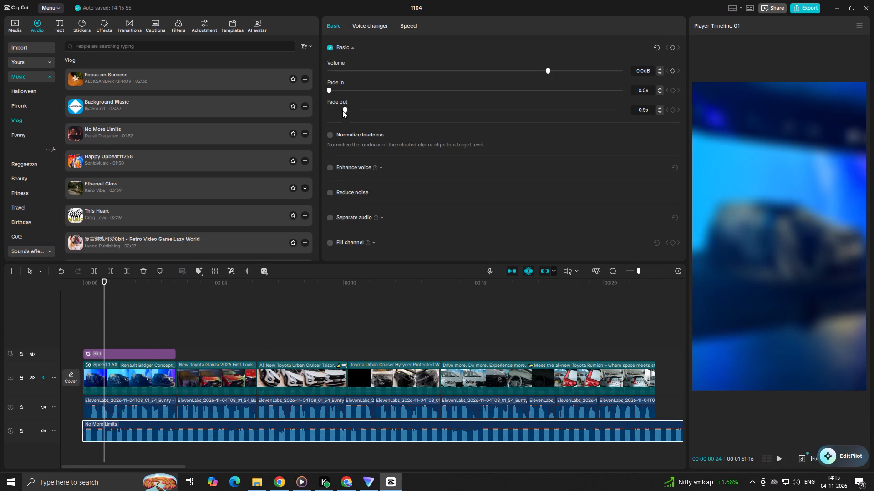
pyautogui.click(137, 326)
pyautogui.moveTo(139, 323); pyautogui.dragTo(0, 323)
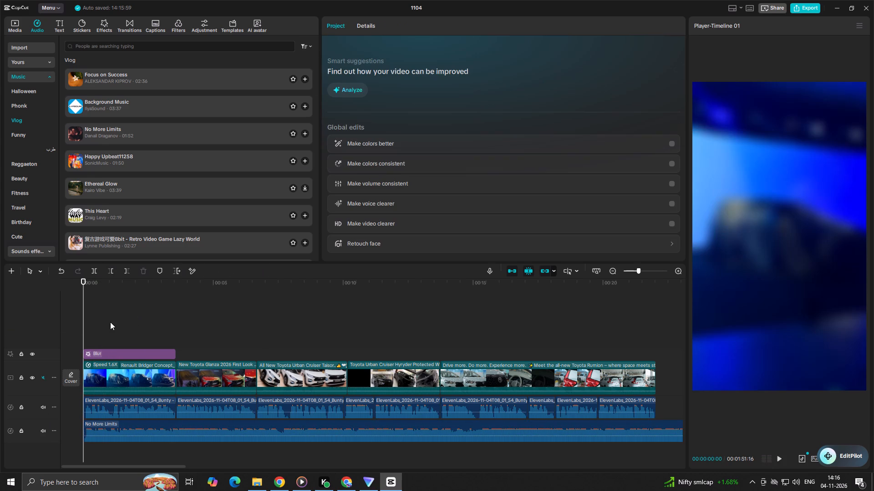
pyautogui.press('space')
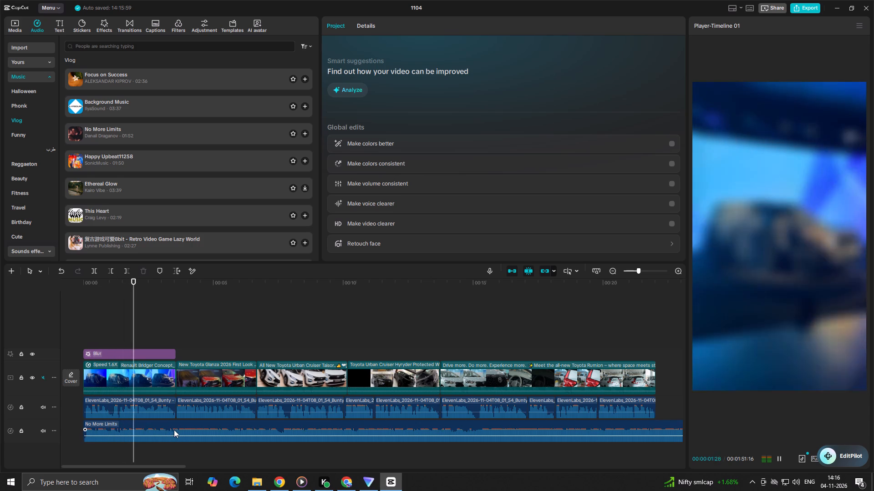
pyautogui.press('space')
pyautogui.click(174, 427)
pyautogui.click(343, 88)
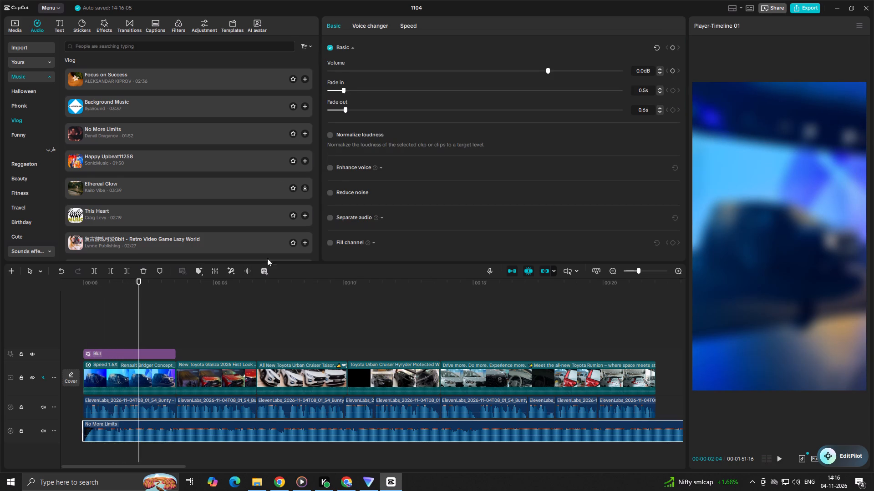
# Play the music against the voice-over and lower the No More Limits volume to -10.0 dB.
pyautogui.click(147, 339)
pyautogui.moveTo(149, 338); pyautogui.dragTo(0, 339)
pyautogui.press('space')
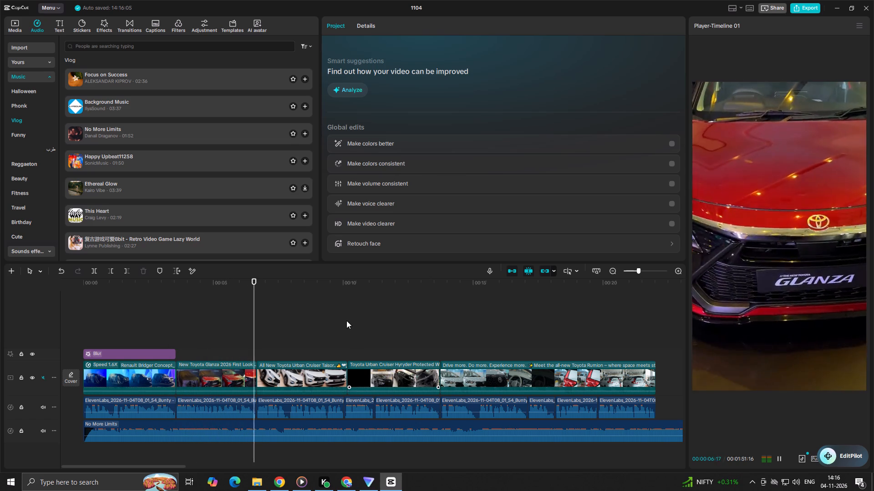
pyautogui.press('space')
pyautogui.click(356, 432)
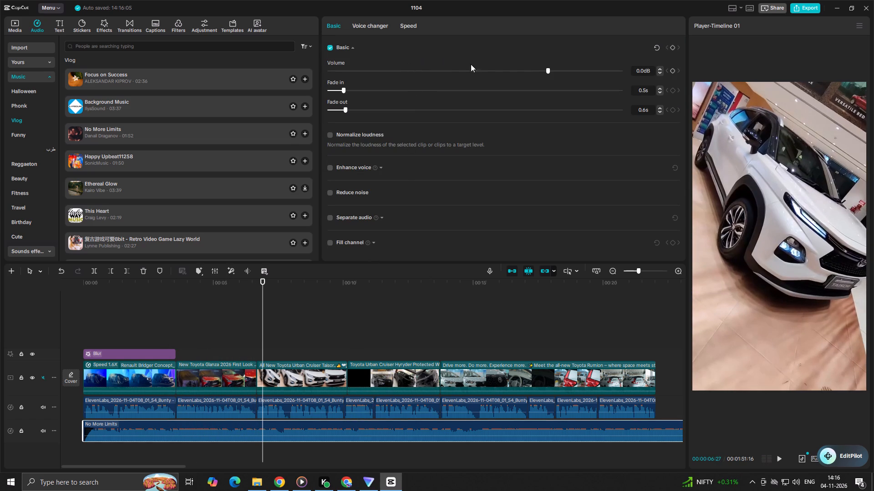
pyautogui.click(521, 72)
pyautogui.press('space')
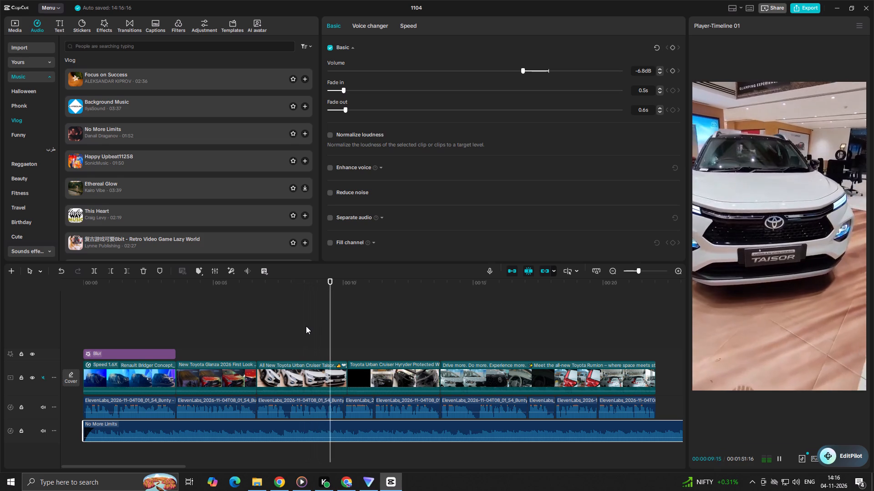
pyautogui.press('space')
pyautogui.click(335, 432)
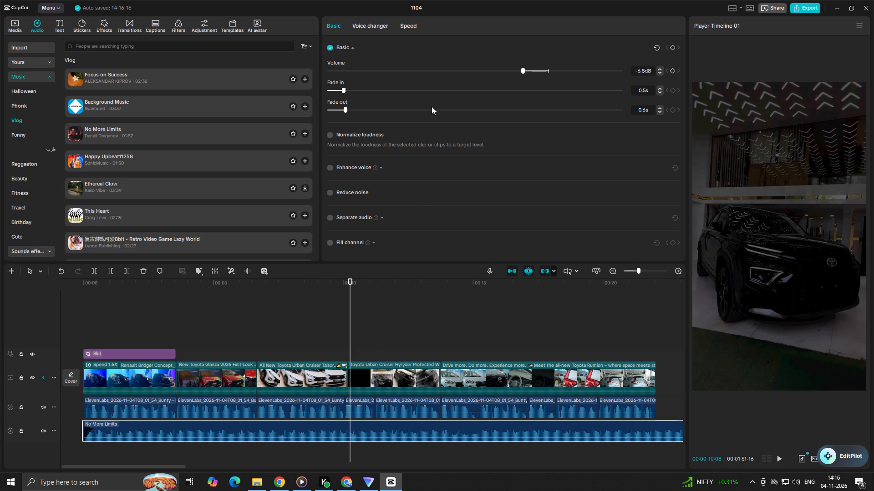
pyautogui.click(510, 70)
# Play past the last car clip and trim the end of the No More Limits music to 00:00:25:09.
pyautogui.press('space')
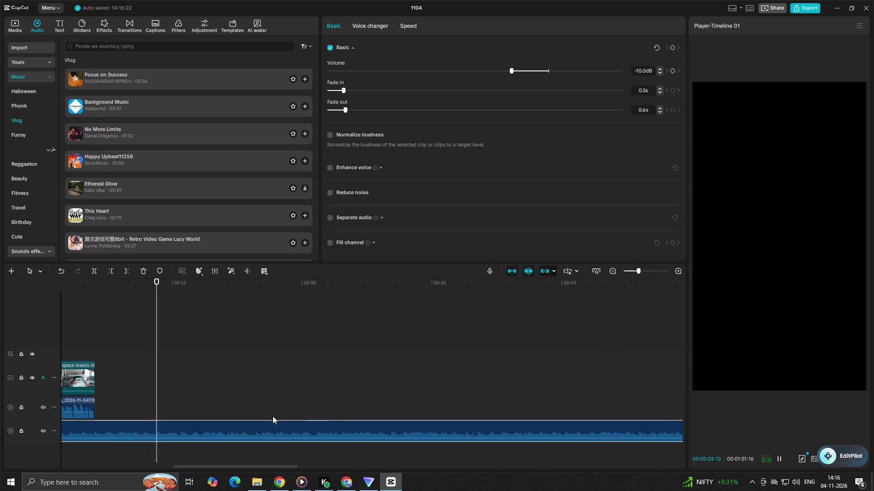
pyautogui.press('space')
pyautogui.press('space')
pyautogui.press('space')
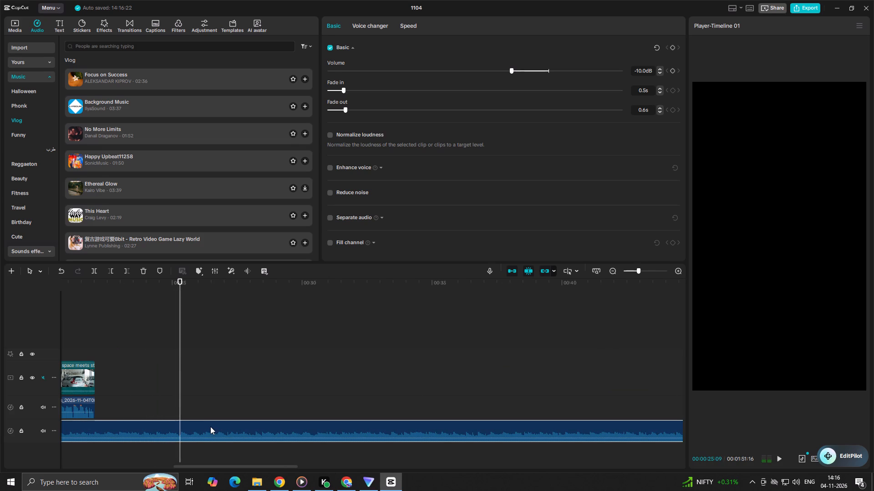
pyautogui.click(210, 426)
pyautogui.click(127, 271)
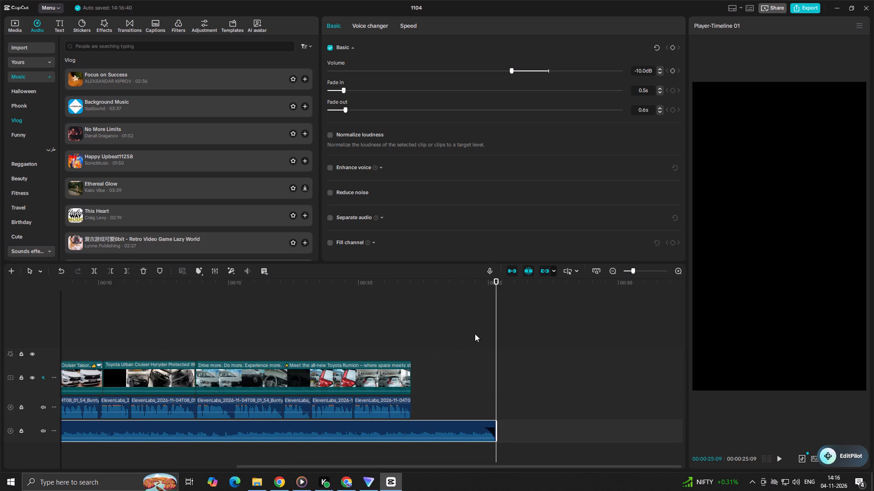
# Play the opening from the timeline start into the Glanza clip to check it with the music, and return to the start.
pyautogui.click(485, 326)
pyautogui.moveTo(485, 326); pyautogui.dragTo(0, 351)
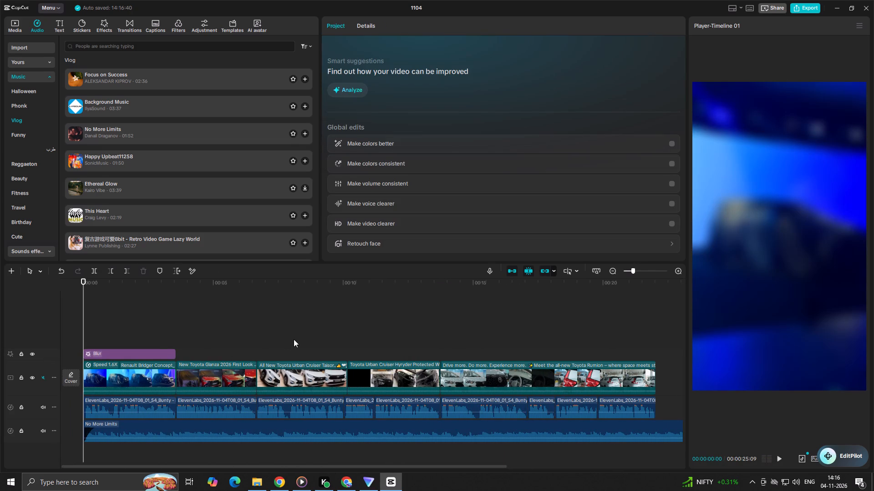
pyautogui.press('space')
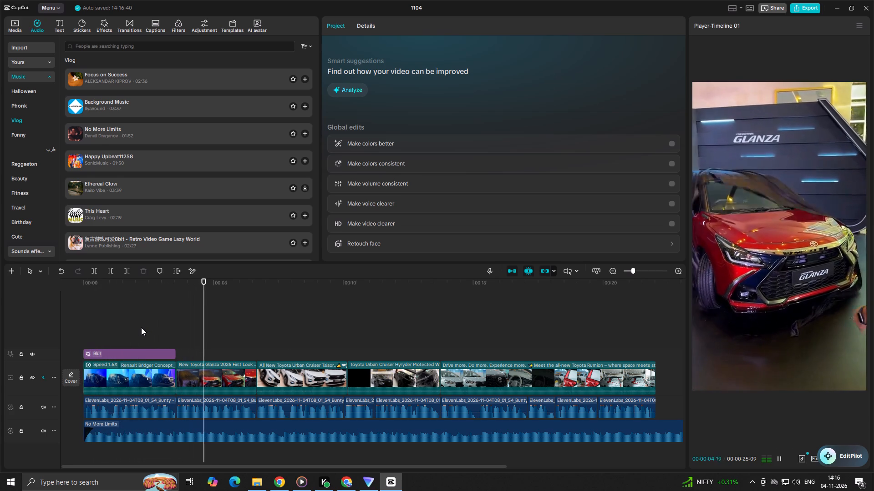
pyautogui.doubleClick(141, 327)
pyautogui.moveTo(141, 328); pyautogui.dragTo(0, 313)
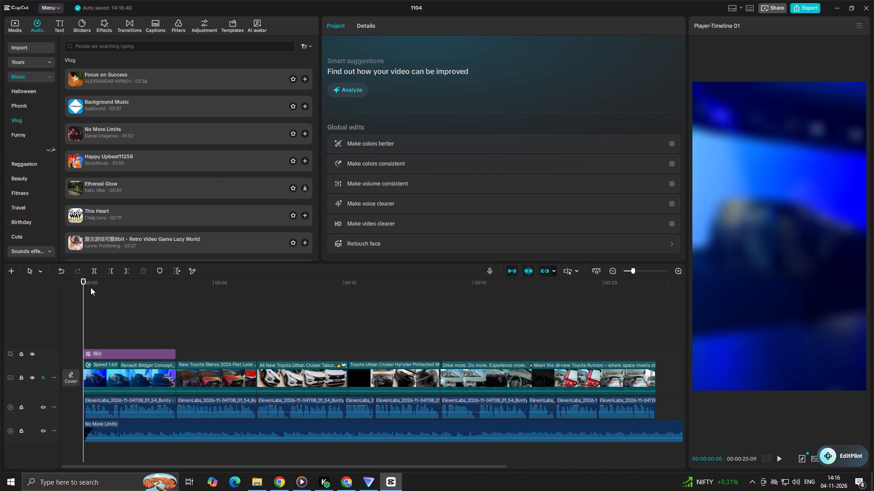
# Add the 22-second black vertical clip from the Library's Trending stock above the Blur effect at the timeline start and mute its track.
pyautogui.click(14, 25)
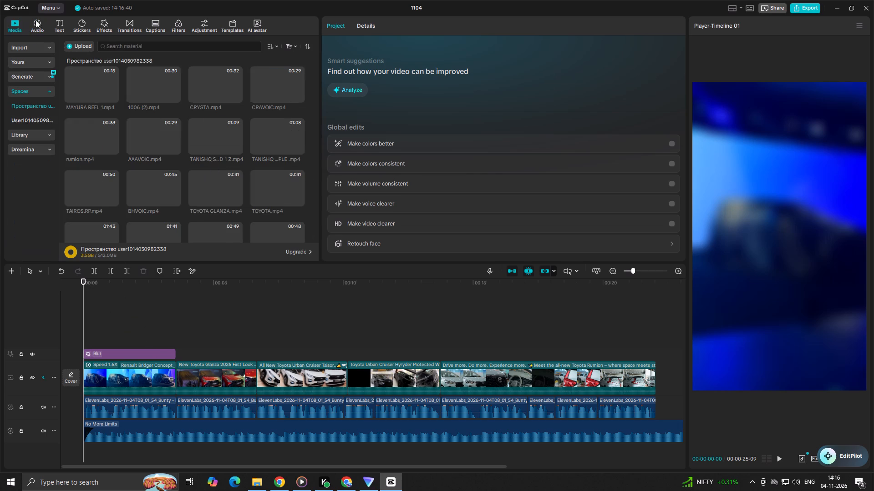
pyautogui.click(27, 133)
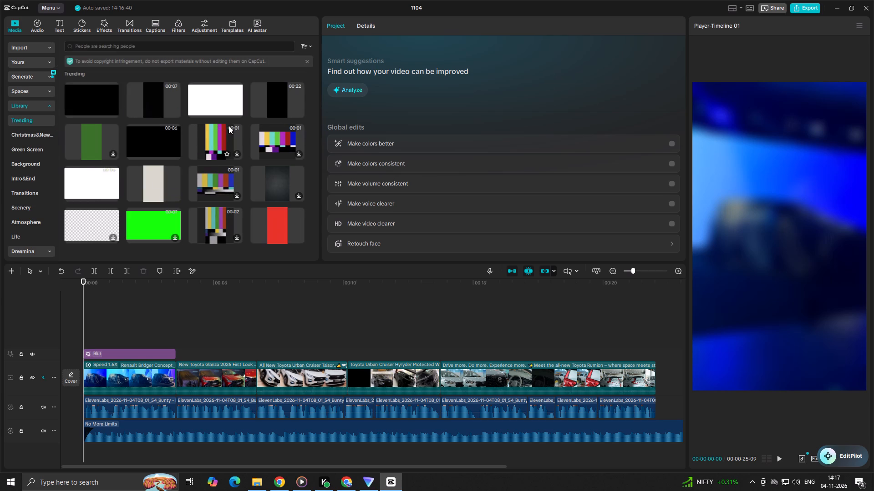
pyautogui.moveTo(294, 100); pyautogui.dragTo(278, 164)
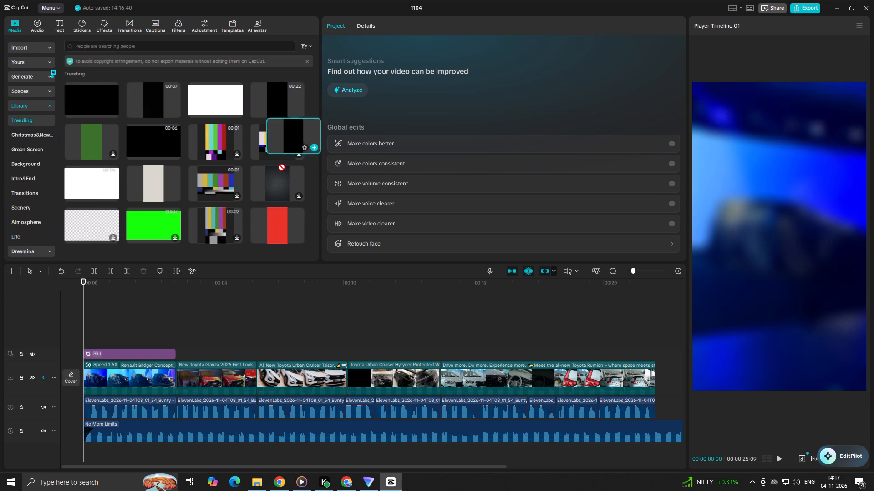
pyautogui.moveTo(278, 164); pyautogui.dragTo(84, 337)
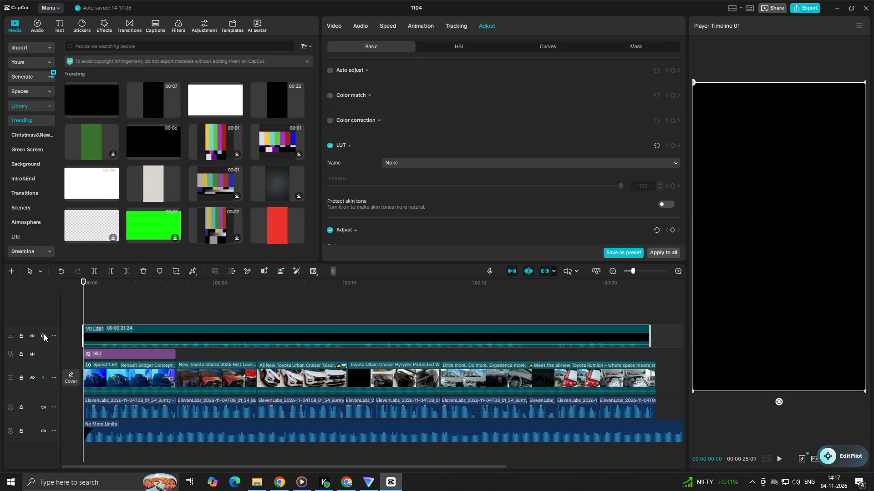
pyautogui.click(44, 334)
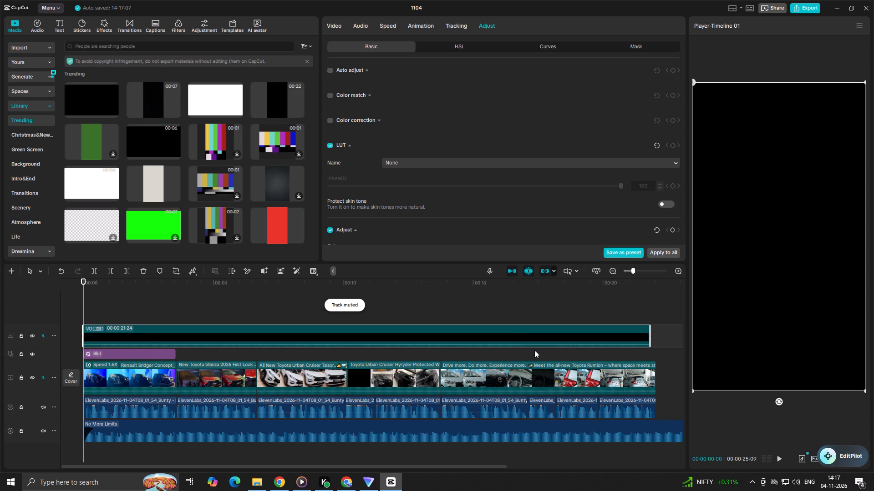
# Lengthen the black overlay clip past the last car clip by slowing its speed to 0.76x.
pyautogui.moveTo(650, 335); pyautogui.dragTo(669, 335)
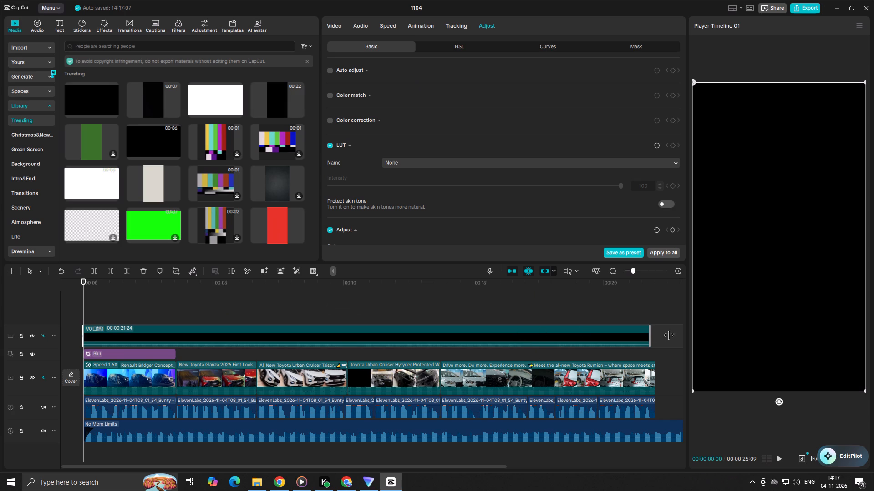
pyautogui.moveTo(669, 335); pyautogui.dragTo(672, 335)
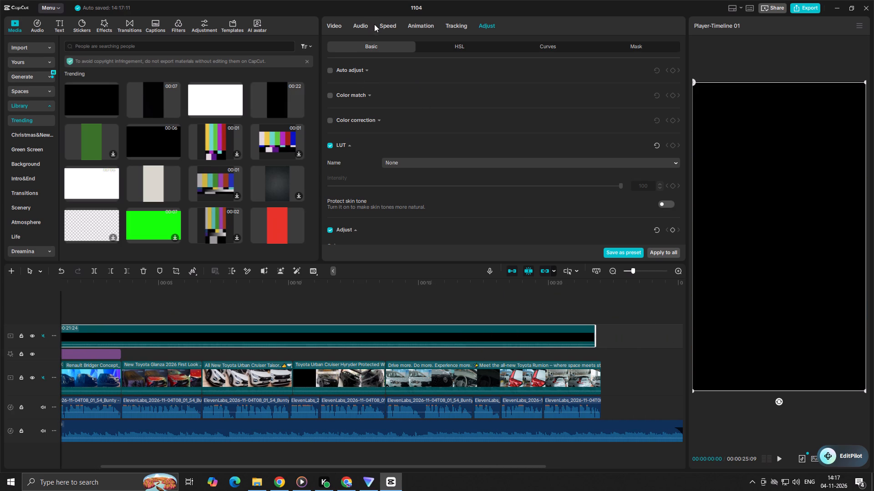
pyautogui.click(387, 27)
pyautogui.click(373, 85)
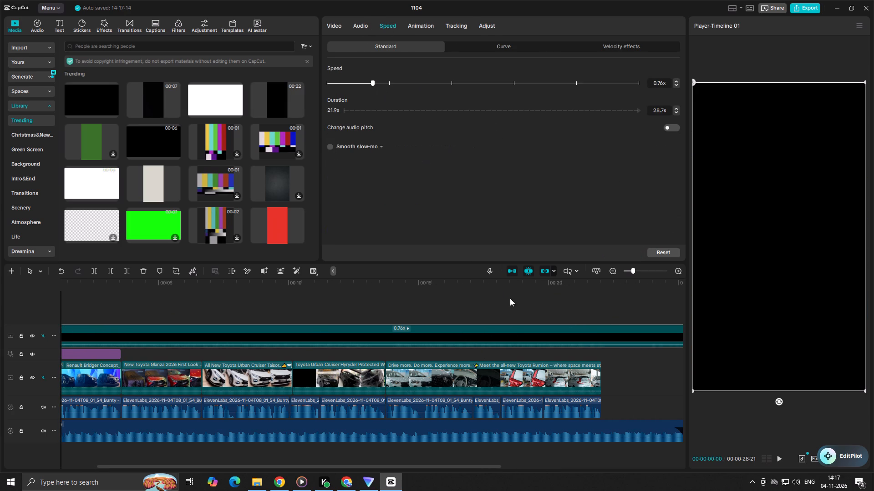
# Trim the end of the black overlay clip to 00:00:22:01, flush with the end of the last car clip.
pyautogui.click(568, 306)
pyautogui.moveTo(569, 306); pyautogui.dragTo(603, 314)
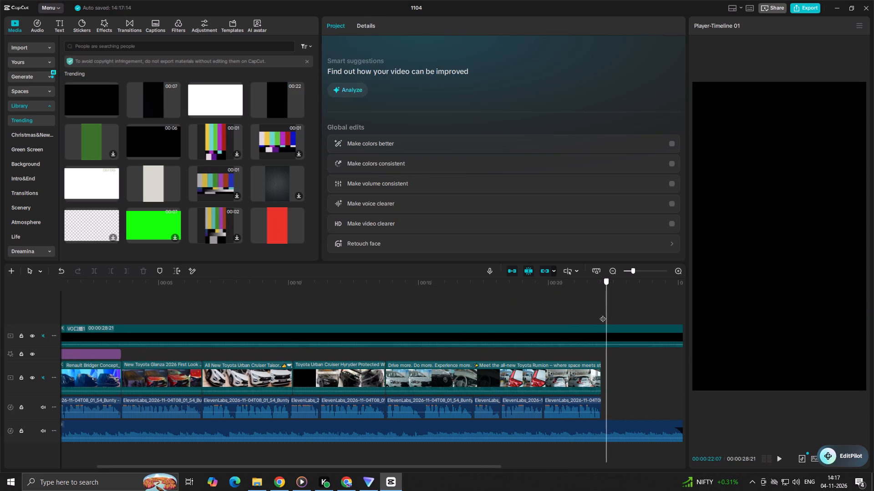
pyautogui.moveTo(603, 314); pyautogui.dragTo(599, 316)
pyautogui.click(187, 347)
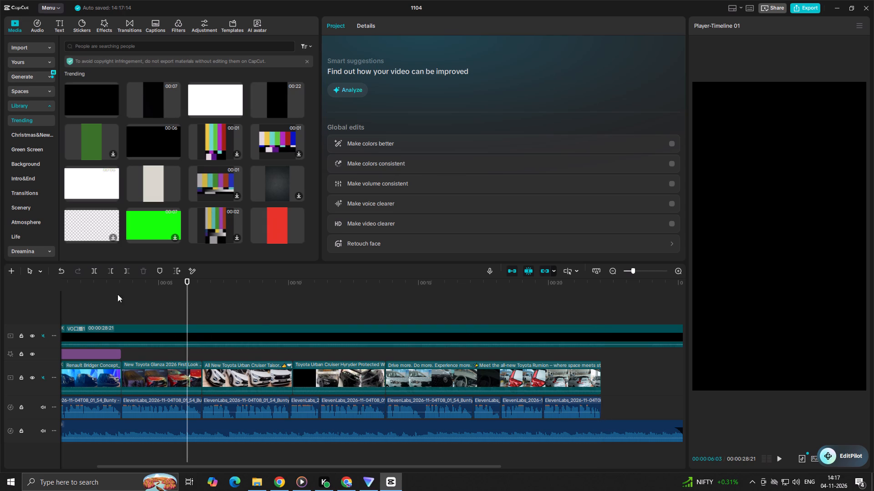
pyautogui.click(618, 304)
pyautogui.moveTo(618, 305); pyautogui.dragTo(610, 310)
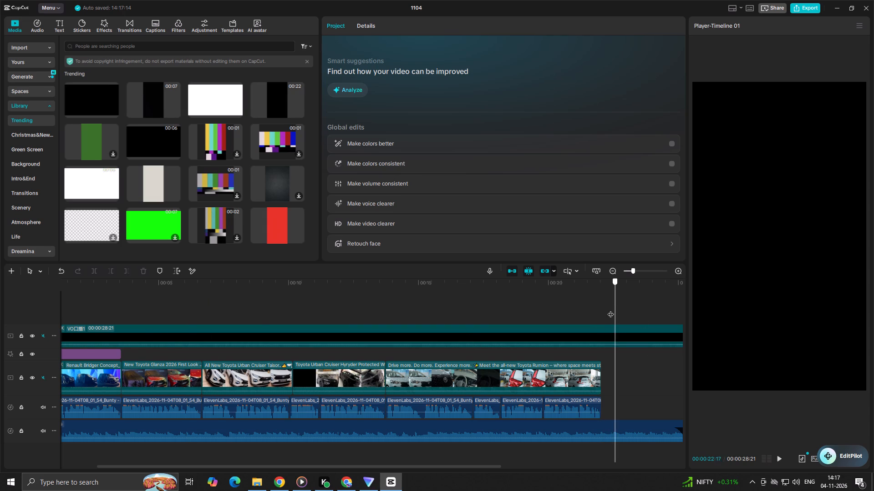
pyautogui.moveTo(610, 310); pyautogui.dragTo(599, 314)
pyautogui.click(590, 334)
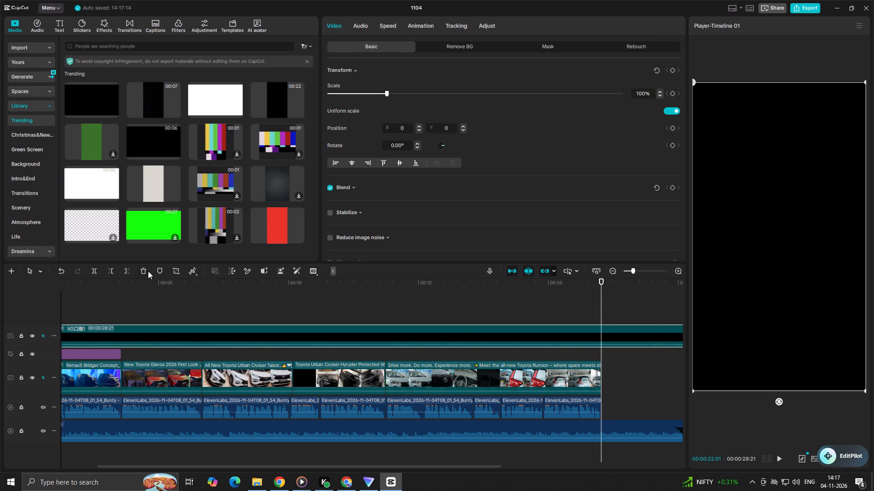
pyautogui.click(128, 273)
# Add a Split mask to the black overlay clip and rotate it to 180° so black covers the lower half of the frame.
pyautogui.click(205, 304)
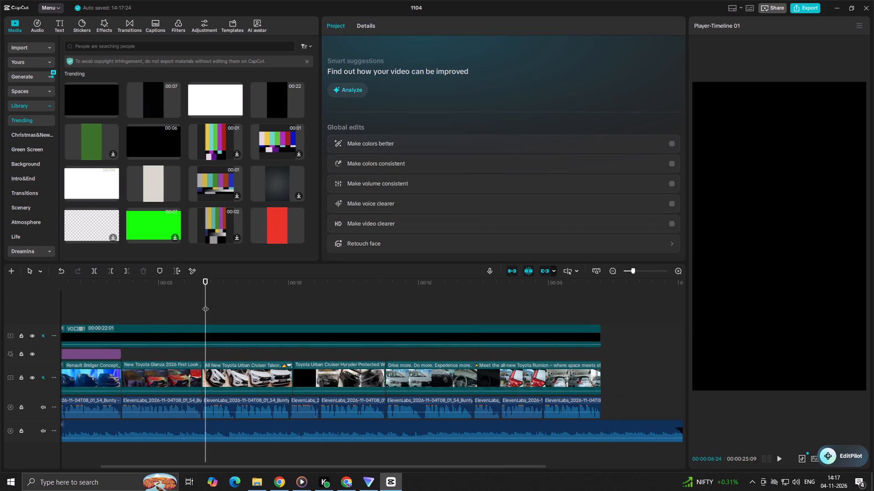
pyautogui.moveTo(206, 304); pyautogui.dragTo(0, 310)
pyautogui.press('space')
pyautogui.press('space')
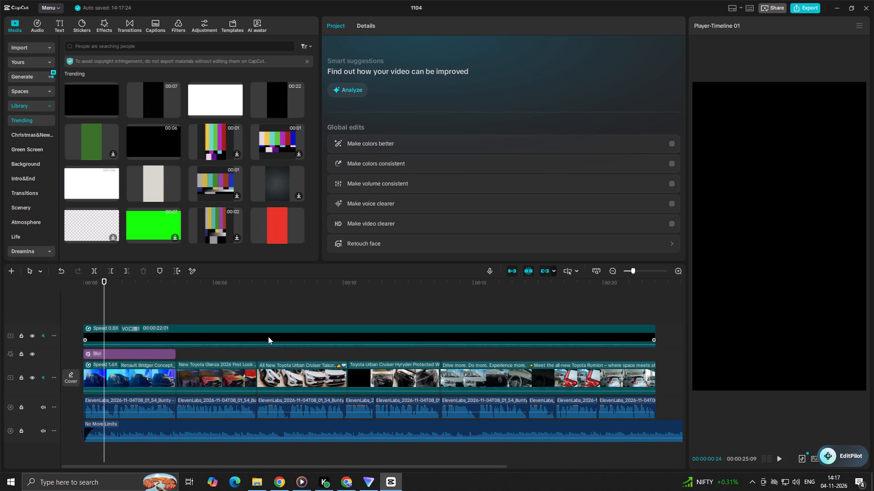
pyautogui.click(268, 335)
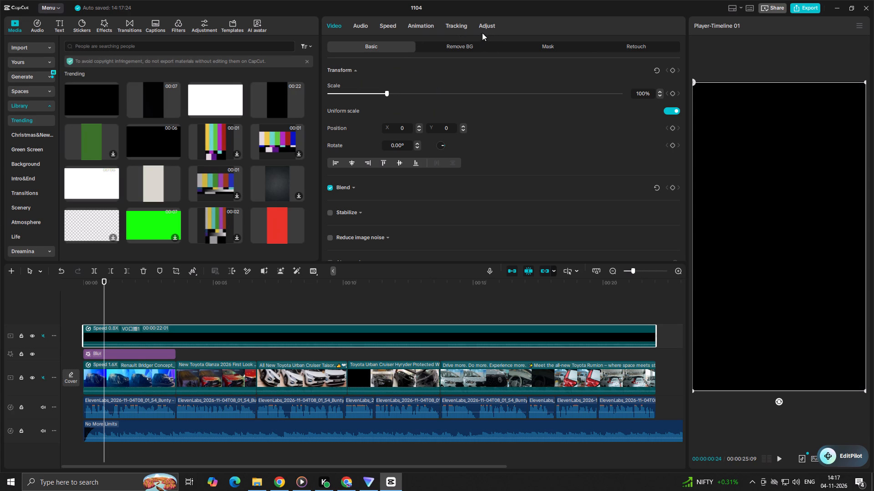
pyautogui.click(552, 47)
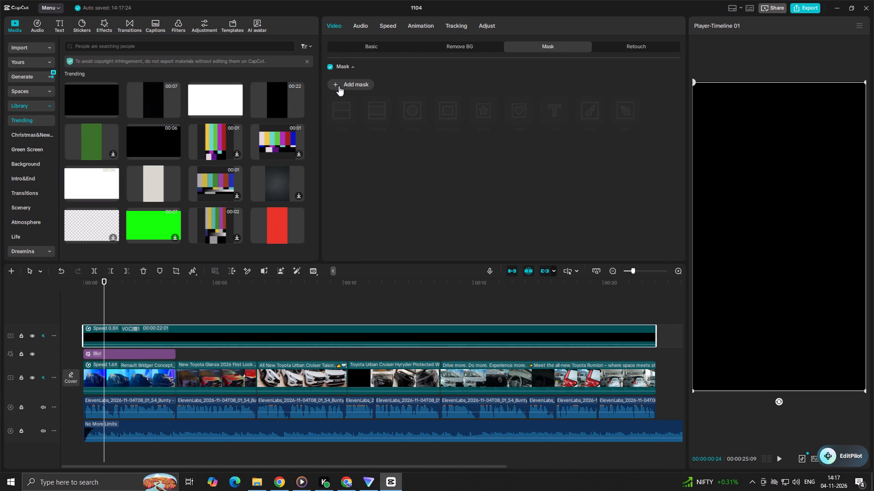
pyautogui.click(342, 86)
pyautogui.click(342, 120)
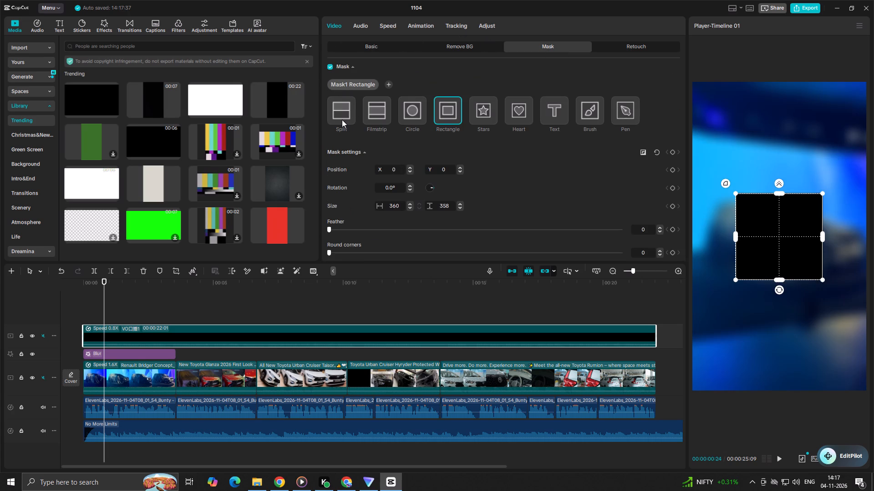
pyautogui.moveTo(777, 249); pyautogui.dragTo(775, 244)
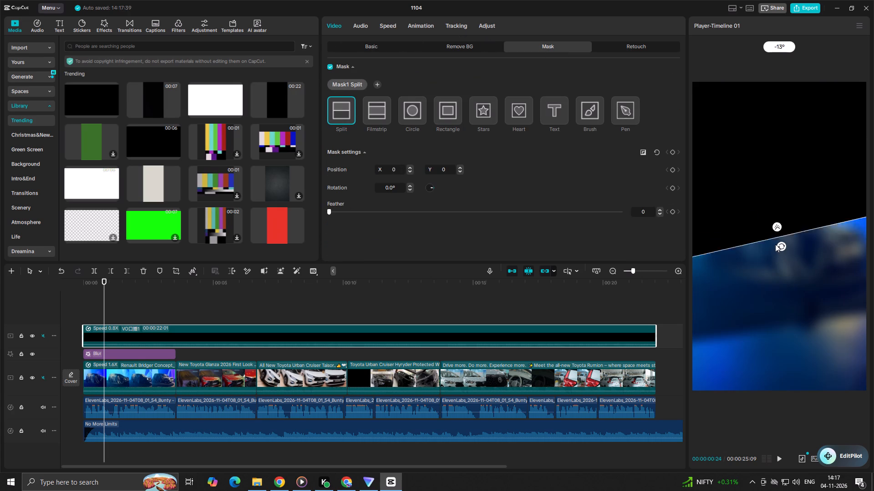
pyautogui.moveTo(775, 244); pyautogui.dragTo(777, 203)
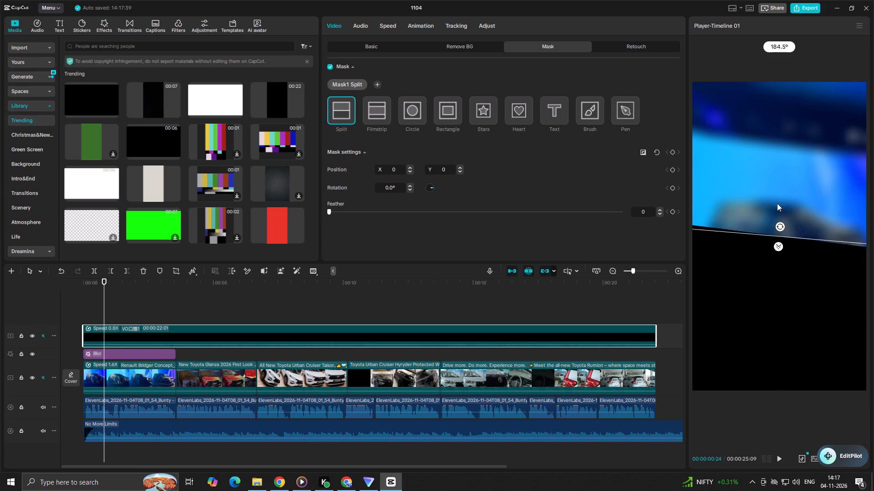
pyautogui.moveTo(777, 203); pyautogui.dragTo(777, 206)
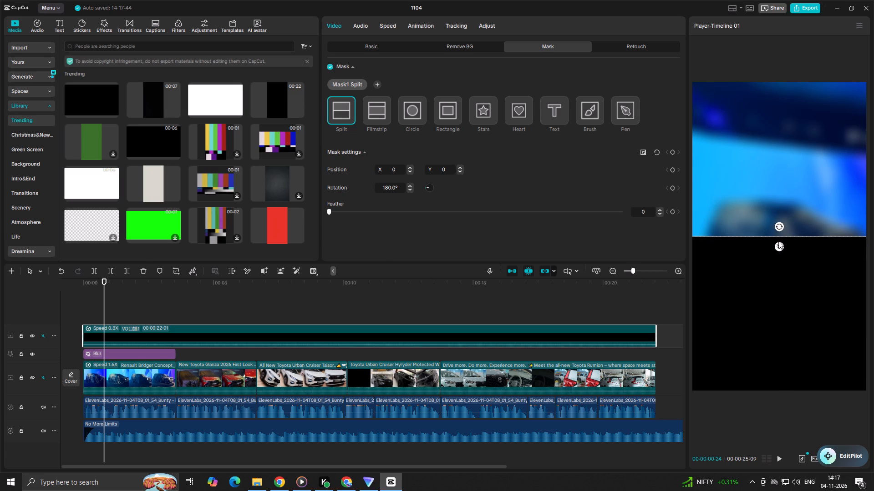
# Lower the overlay's split mask edge to X 15, Y -410 and feather it to about 86, previewing the fade over the teaser.
pyautogui.moveTo(779, 241); pyautogui.dragTo(781, 258)
pyautogui.moveTo(787, 241); pyautogui.dragTo(789, 259)
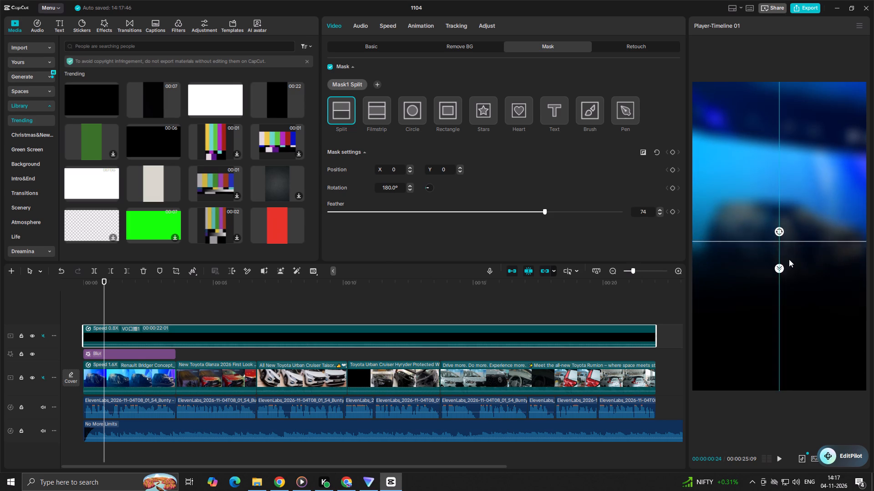
pyautogui.moveTo(789, 259); pyautogui.dragTo(790, 336)
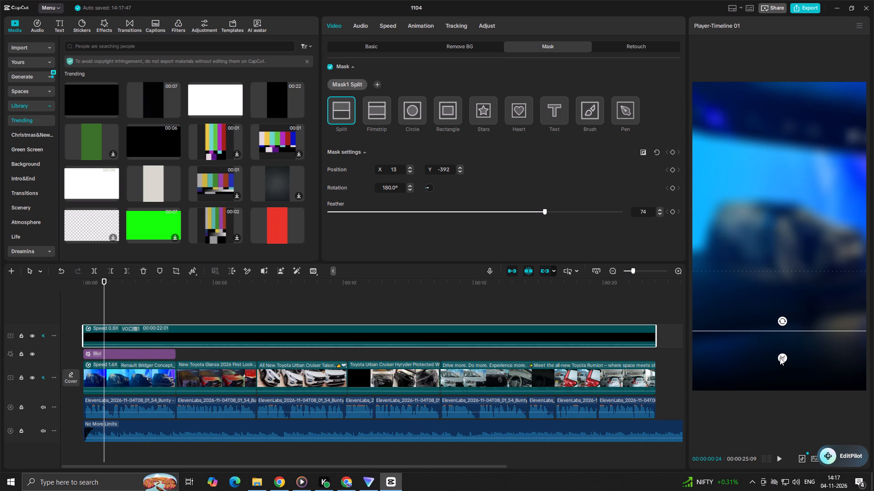
pyautogui.moveTo(780, 357); pyautogui.dragTo(788, 365)
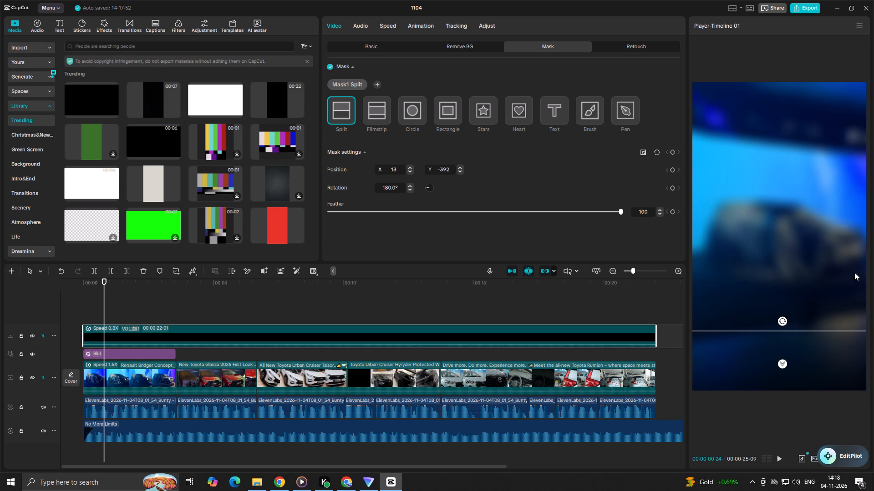
pyautogui.click(780, 360)
pyautogui.click(317, 298)
pyautogui.moveTo(317, 298); pyautogui.dragTo(0, 316)
pyautogui.press('space')
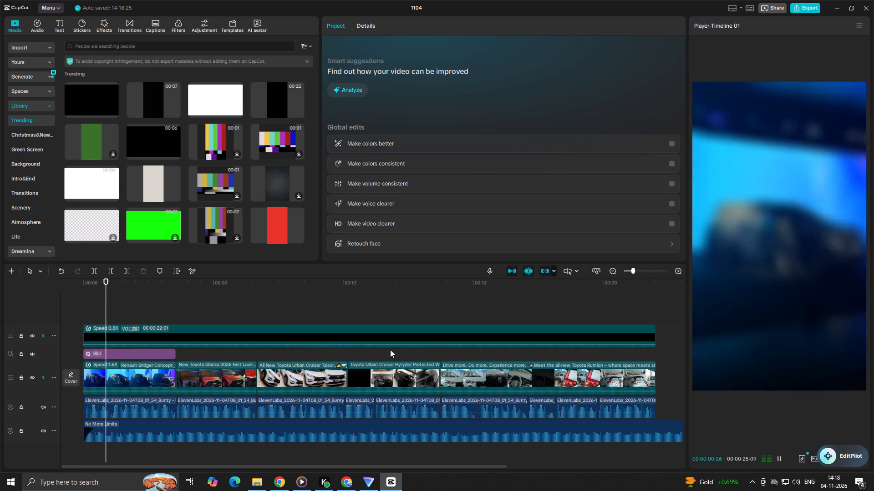
pyautogui.press('space')
pyautogui.click(394, 335)
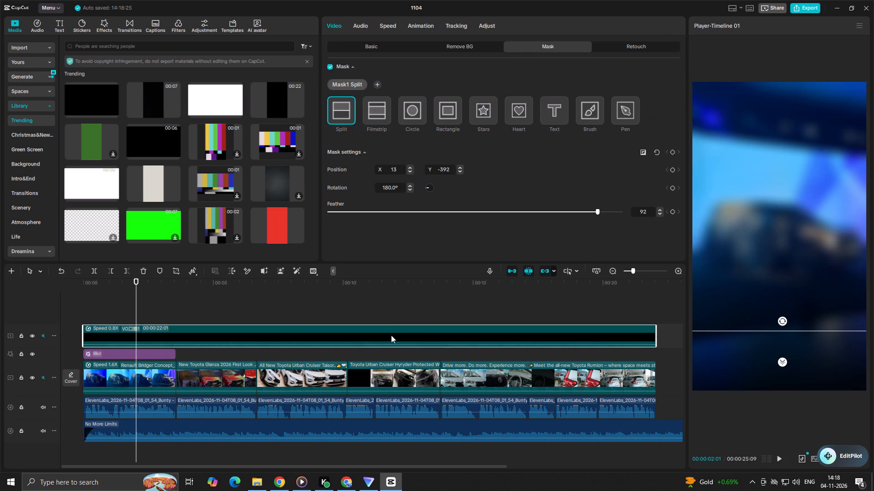
pyautogui.click(786, 362)
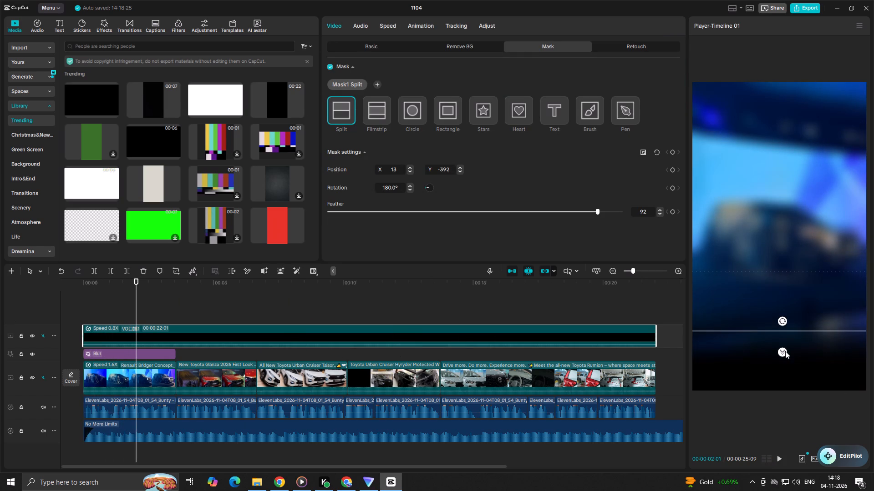
pyautogui.moveTo(788, 342); pyautogui.dragTo(788, 363)
pyautogui.click(784, 379)
pyautogui.moveTo(787, 359); pyautogui.dragTo(787, 343)
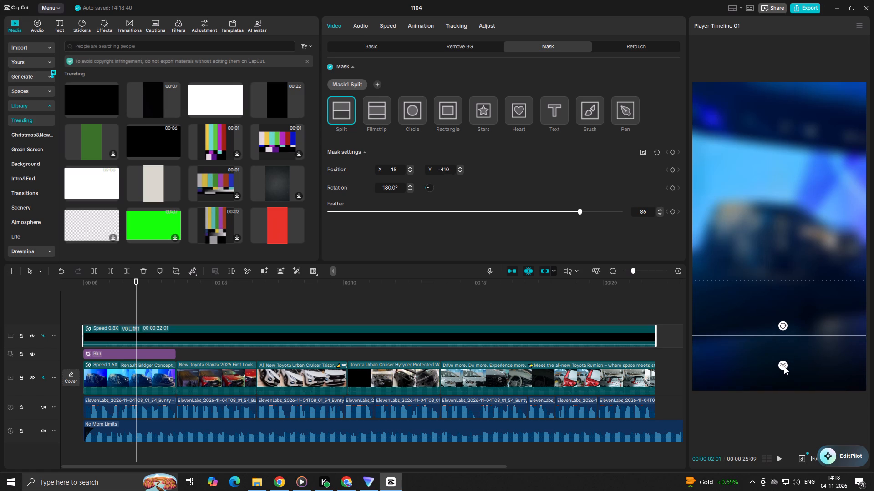
pyautogui.click(783, 368)
# Play the whole reel from the start to nearly the end of the music to check the dark lower gradient over every car clip.
pyautogui.click(432, 311)
pyautogui.moveTo(432, 311); pyautogui.dragTo(0, 298)
pyautogui.press('space')
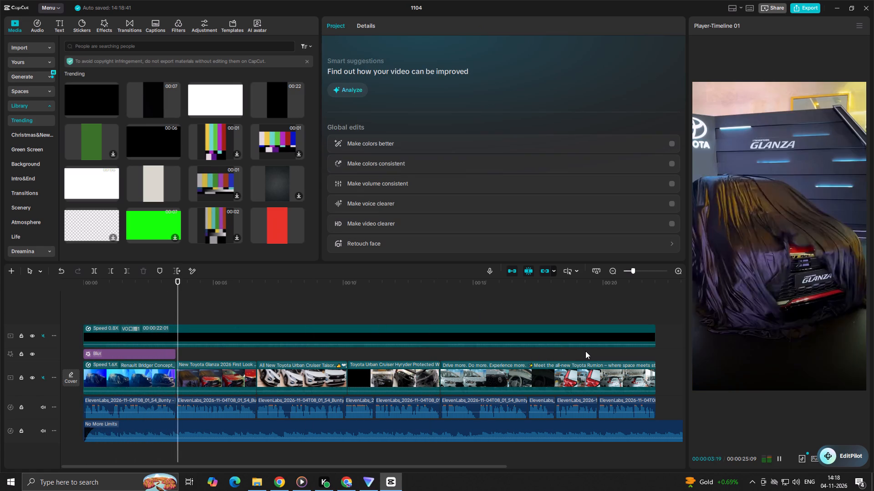
pyautogui.press('space')
pyautogui.press('space')
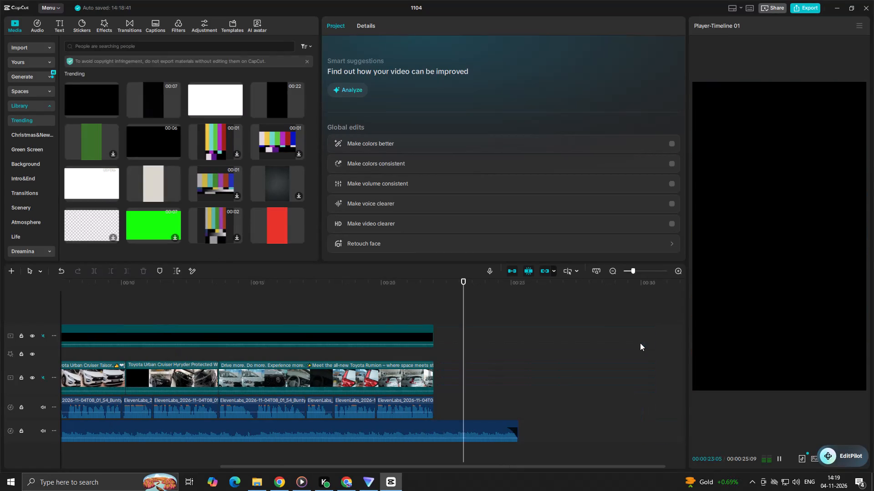
pyautogui.press('space')
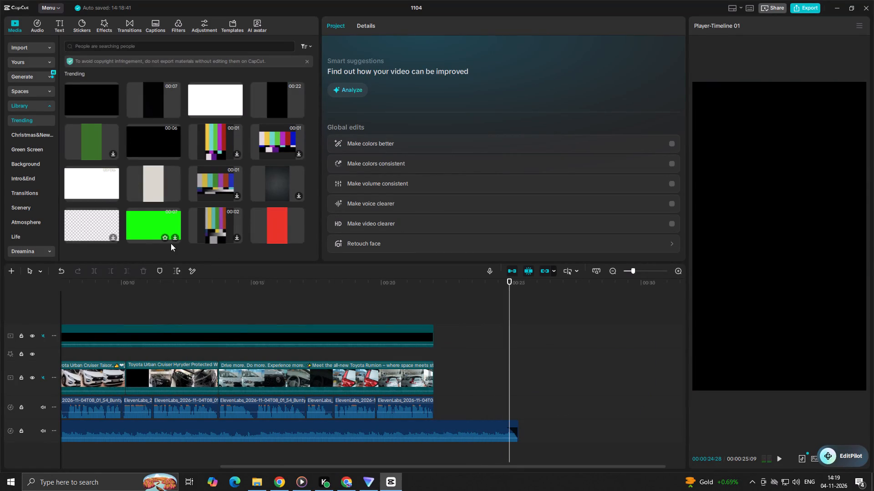
# Play the blurred teaser from the start several times to follow the voice-over hook up to the Glanza clip.
pyautogui.click(244, 302)
pyautogui.moveTo(248, 298); pyautogui.dragTo(0, 327)
pyautogui.click(151, 314)
pyautogui.moveTo(153, 313); pyautogui.dragTo(133, 311)
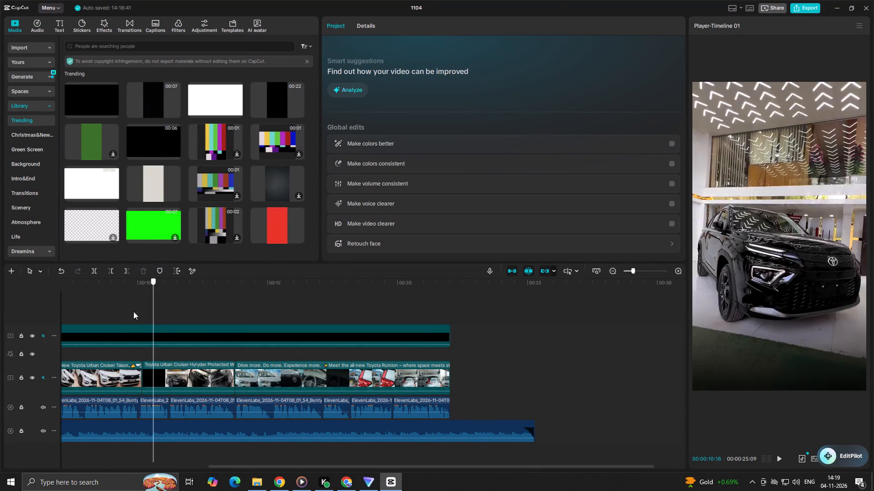
pyautogui.moveTo(133, 311); pyautogui.dragTo(0, 311)
pyautogui.press('space')
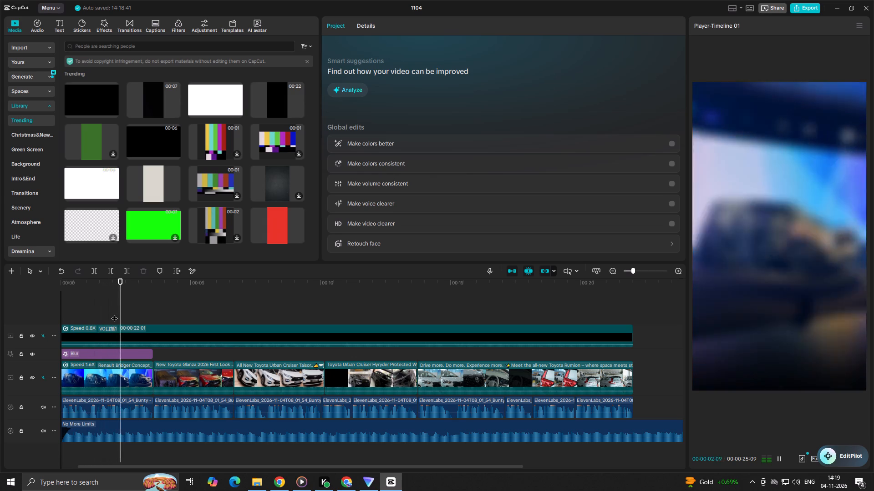
pyautogui.press('space')
pyautogui.click(125, 311)
pyautogui.moveTo(125, 311); pyautogui.dragTo(0, 309)
pyautogui.press('space')
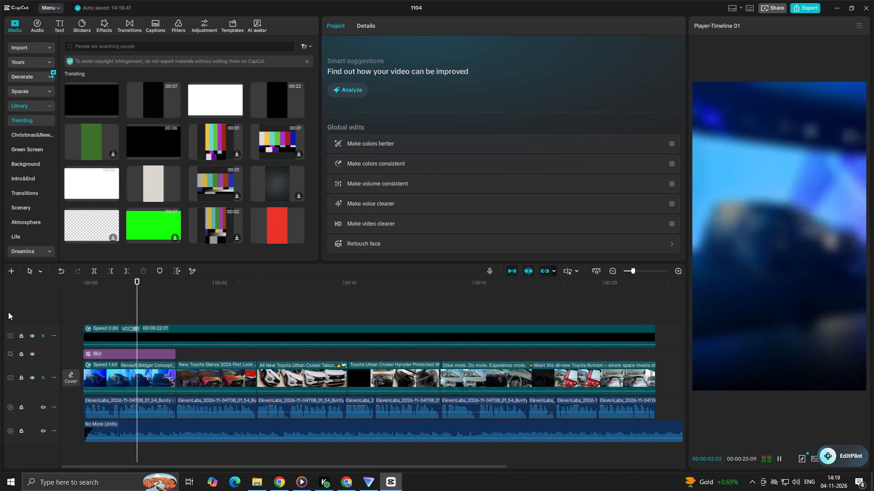
pyautogui.press('space')
pyautogui.click(120, 302)
pyautogui.moveTo(120, 302); pyautogui.dragTo(0, 279)
pyautogui.press('space')
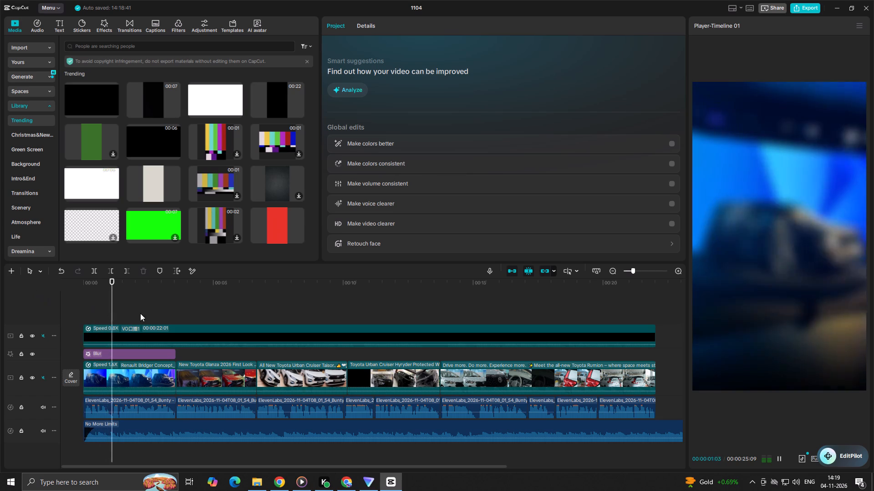
pyautogui.press('space')
pyautogui.click(143, 306)
pyautogui.moveTo(143, 306); pyautogui.dragTo(137, 305)
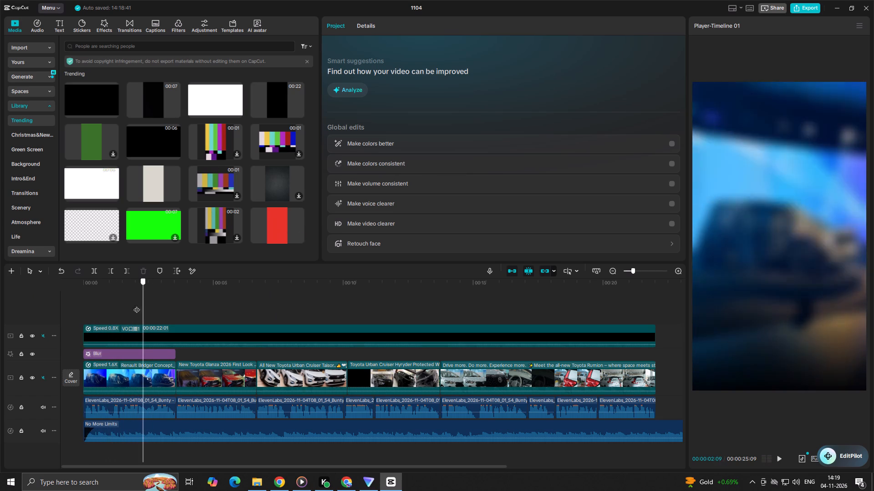
pyautogui.moveTo(137, 305); pyautogui.dragTo(0, 311)
pyautogui.press('space')
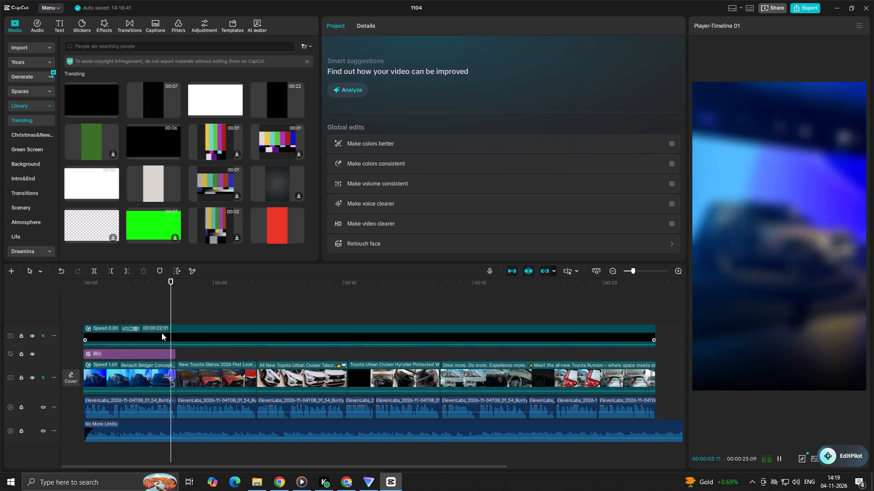
pyautogui.press('space')
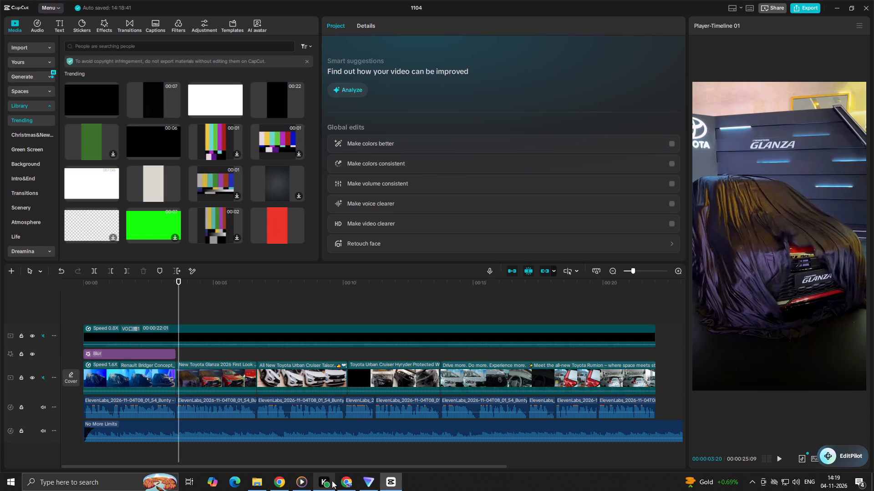
# Switch to Chrome and copy "Festive Season" from the hook line of the NOV/TOYOTA/REEL/02 script.
pyautogui.click(343, 479)
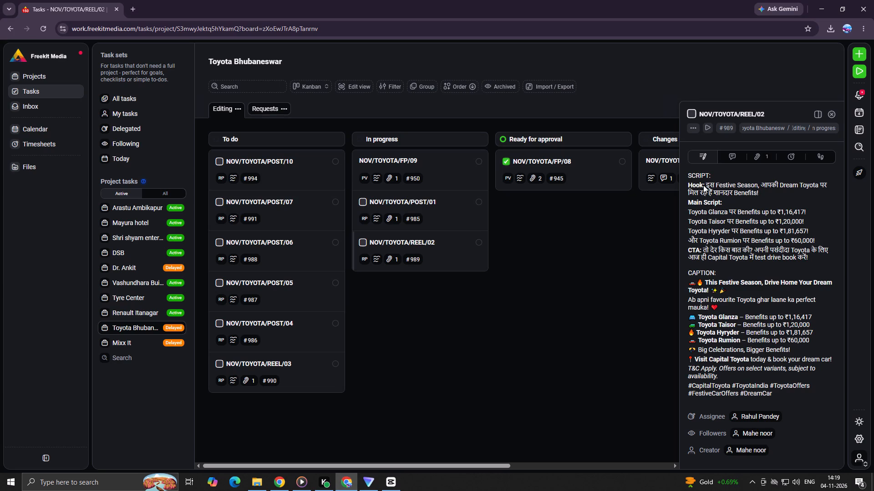
pyautogui.moveTo(705, 185); pyautogui.dragTo(741, 185)
pyautogui.moveTo(741, 185); pyautogui.dragTo(757, 185)
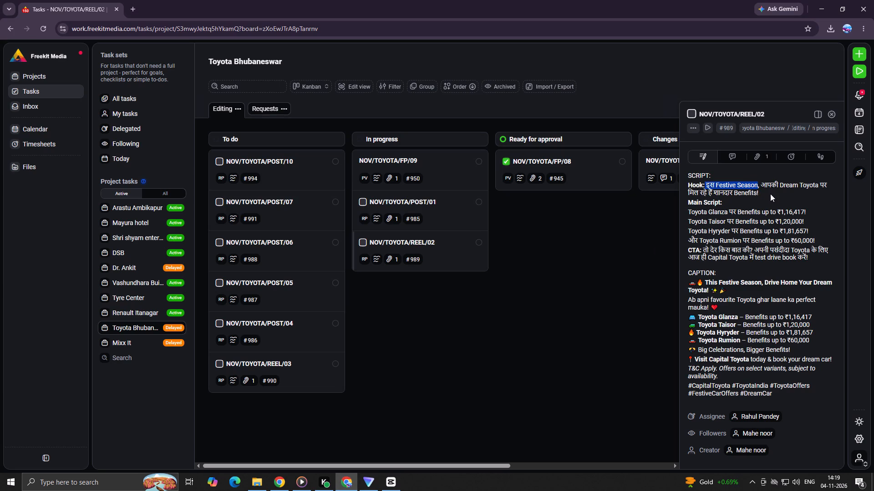
pyautogui.click(771, 194)
pyautogui.moveTo(715, 186); pyautogui.dragTo(754, 181)
pyautogui.moveTo(754, 181); pyautogui.dragTo(757, 181)
pyautogui.hotkey('ctrl', 'c')
pyautogui.moveTo(779, 184); pyautogui.dragTo(821, 185)
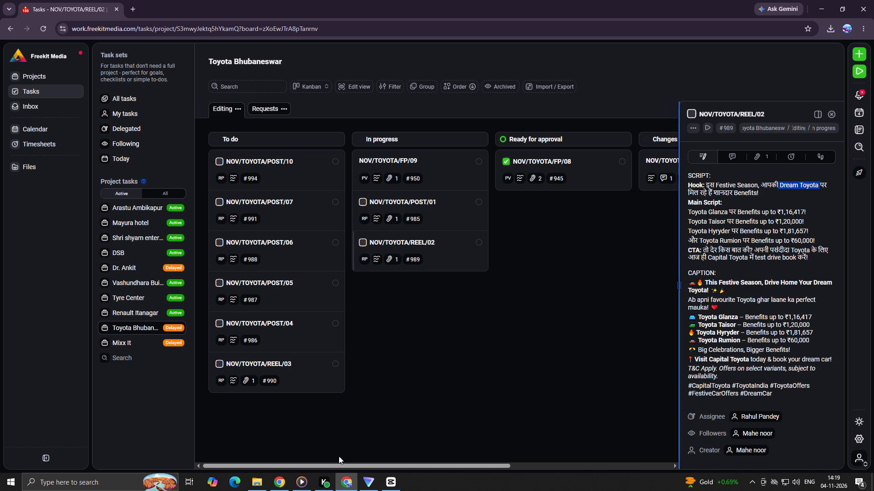
# Back in CapCut, add a default text at the reel's start, replace its wording with "Festive Season" and place it low in the frame.
pyautogui.click(394, 485)
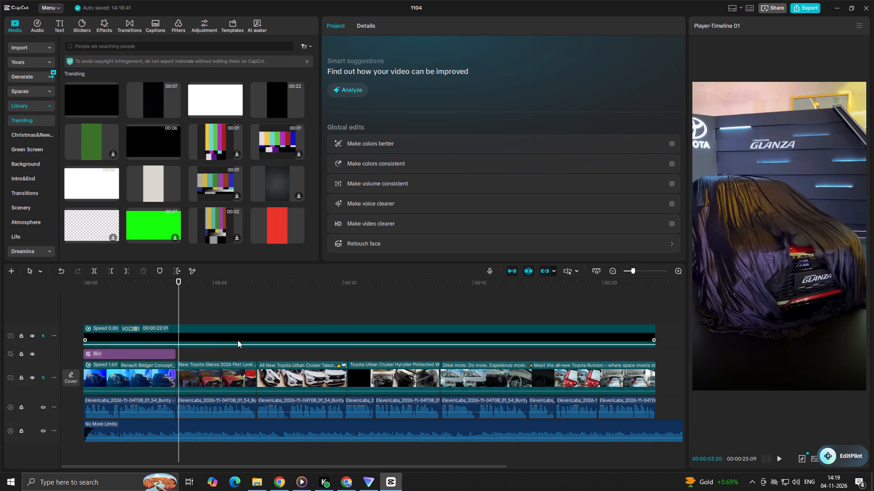
pyautogui.click(203, 304)
pyautogui.moveTo(203, 304); pyautogui.dragTo(0, 230)
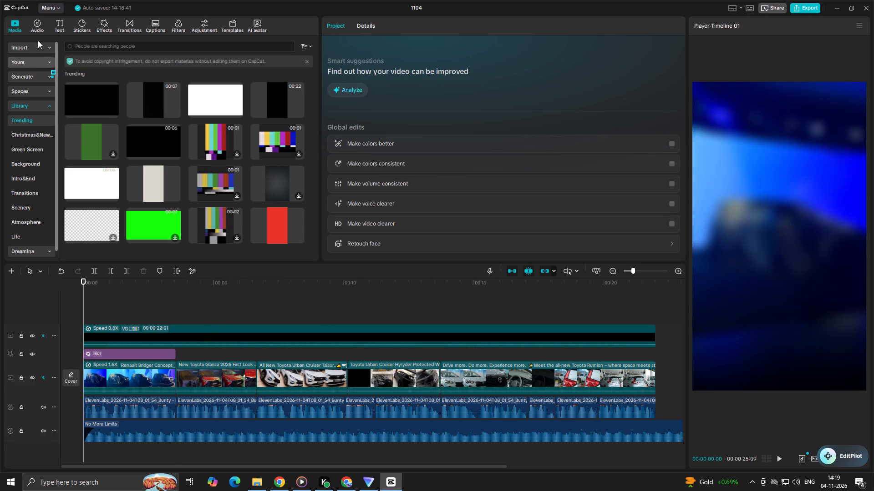
pyautogui.click(63, 25)
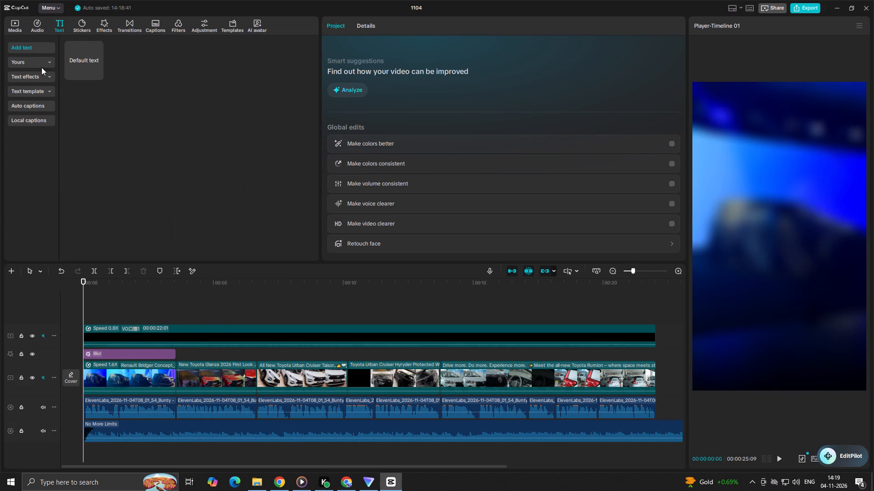
pyautogui.click(100, 74)
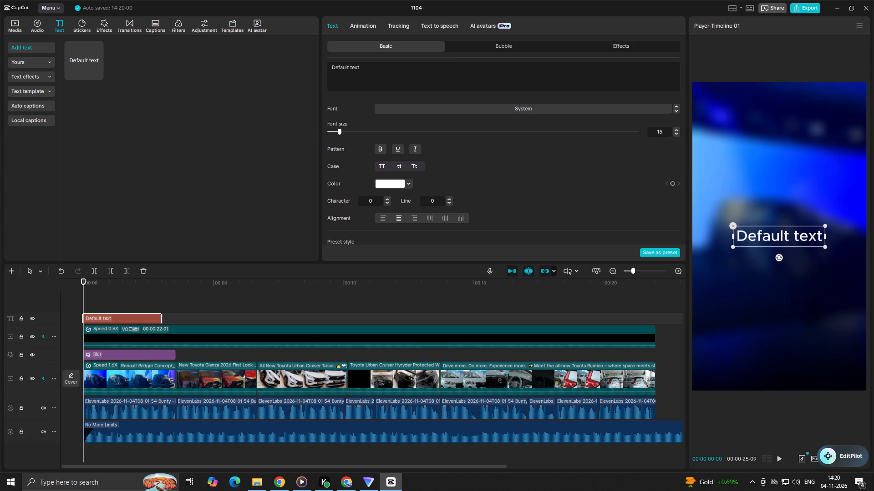
pyautogui.moveTo(369, 71); pyautogui.dragTo(138, 37)
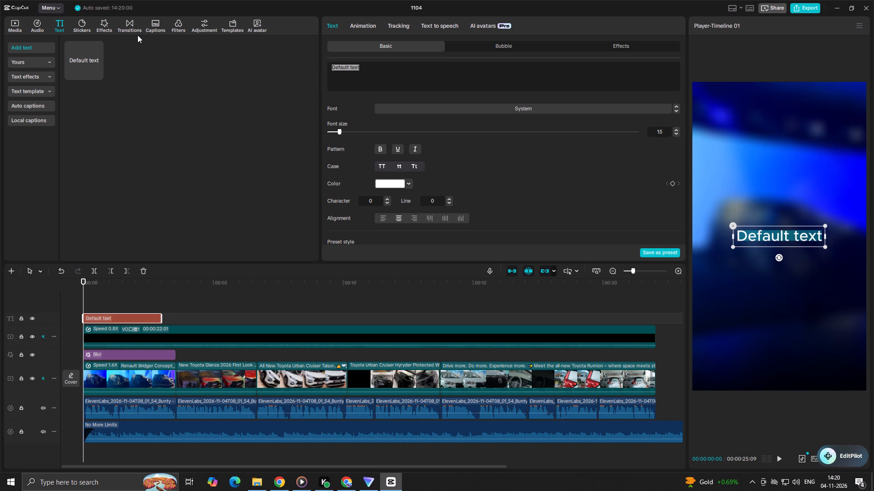
pyautogui.hotkey('ctrl', 'v')
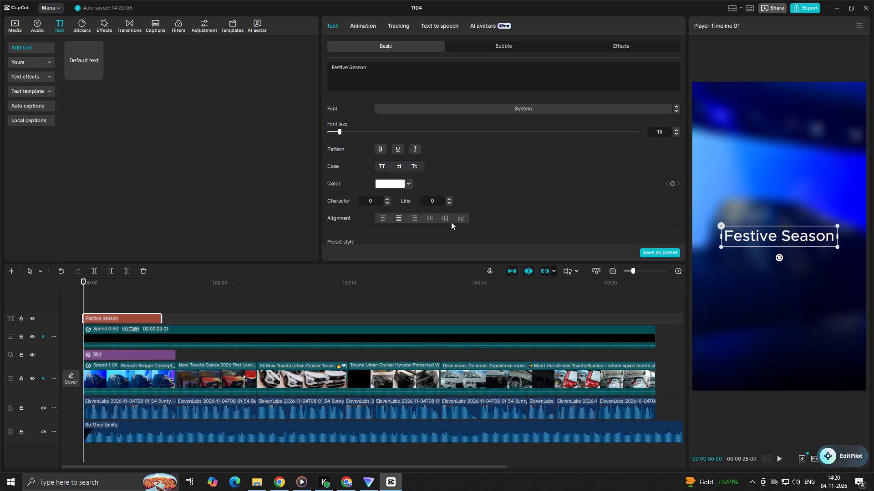
pyautogui.click(418, 165)
pyautogui.moveTo(785, 244); pyautogui.dragTo(788, 341)
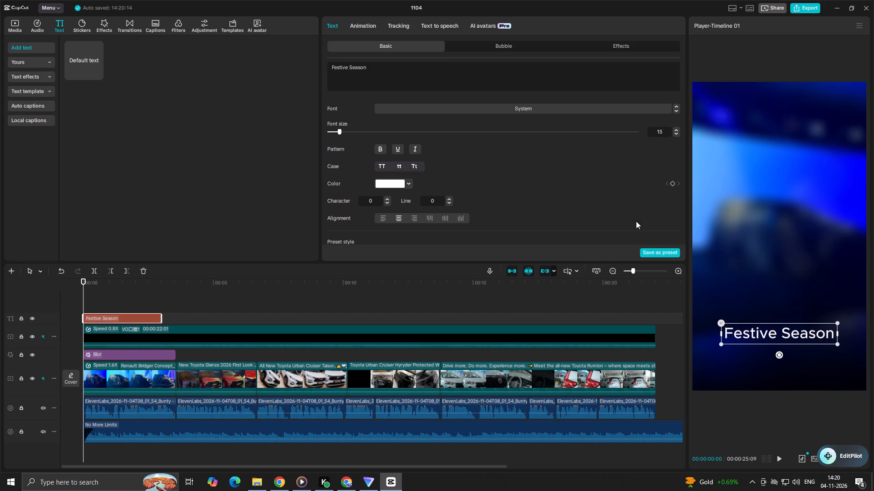
# Set the "Festive Season" text's font to Felix Titling and scale it down to about two-thirds of the frame width.
pyautogui.click(474, 114)
pyautogui.click(501, 108)
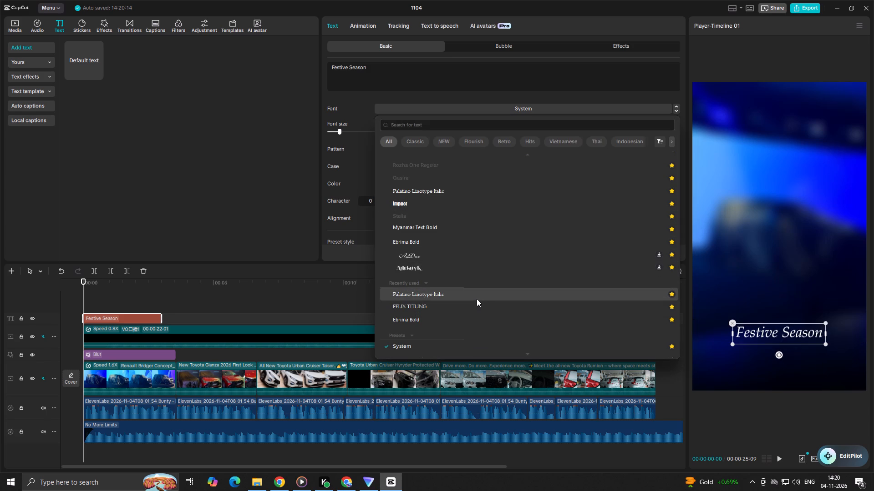
pyautogui.scroll(-2, 477, 313)
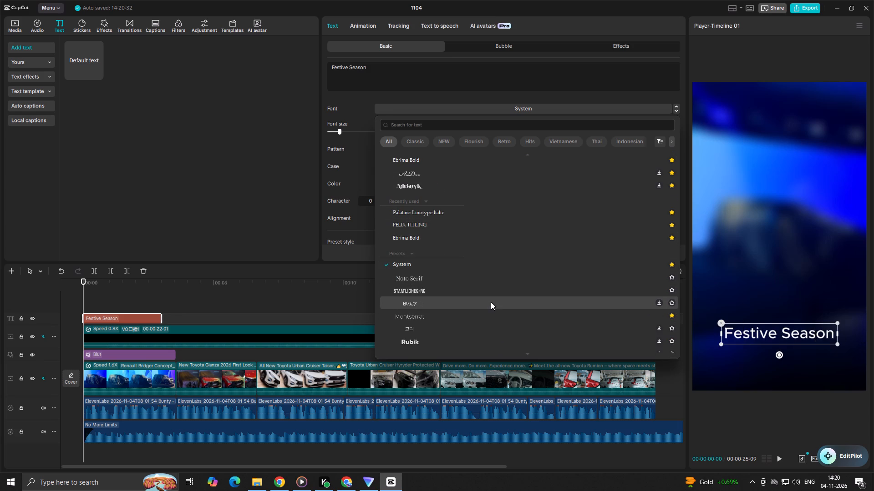
pyautogui.scroll(-1, 491, 293)
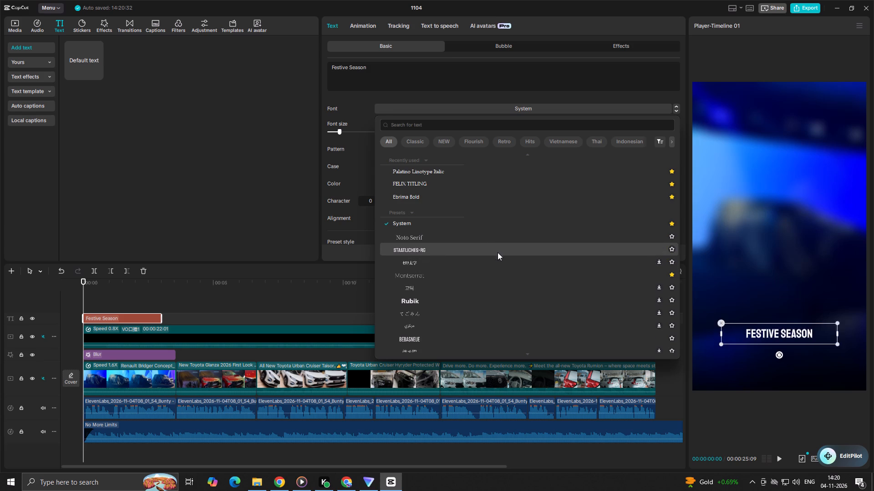
pyautogui.scroll(2, 500, 230)
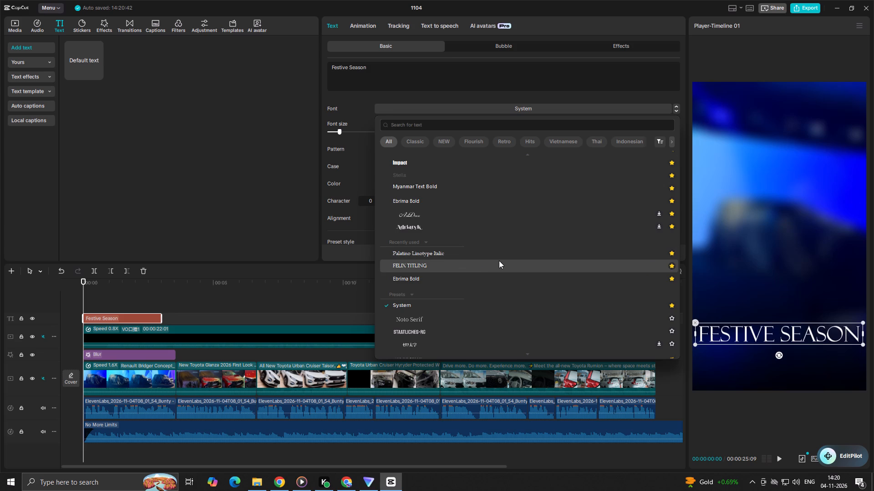
pyautogui.click(499, 261)
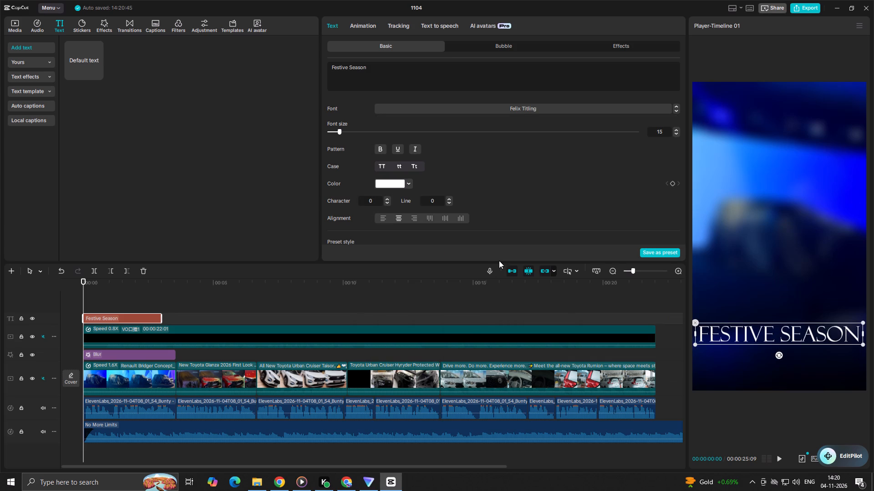
pyautogui.moveTo(692, 344); pyautogui.dragTo(706, 337)
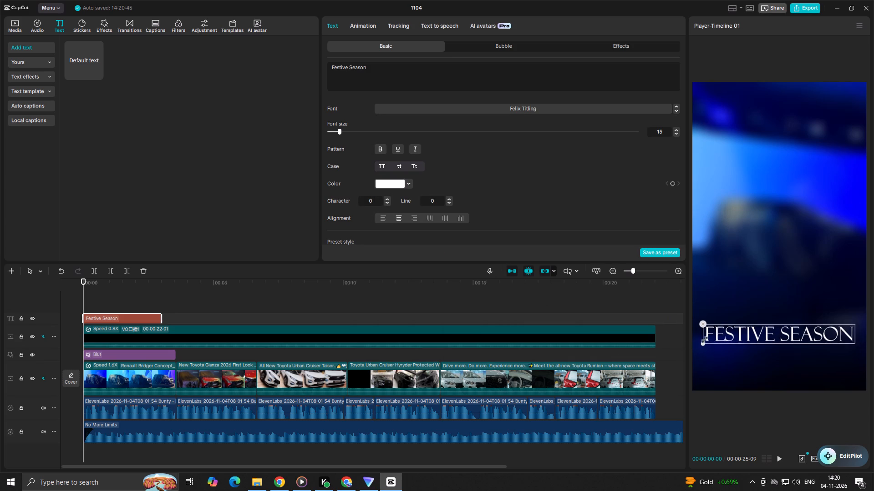
pyautogui.moveTo(706, 337); pyautogui.dragTo(727, 328)
# Shift the "Festive Season" text clip to start about 5 frames into the reel, playing the opening to match the voice-over.
pyautogui.click(301, 289)
pyautogui.moveTo(301, 289); pyautogui.dragTo(0, 337)
pyautogui.press('space')
pyautogui.press('space')
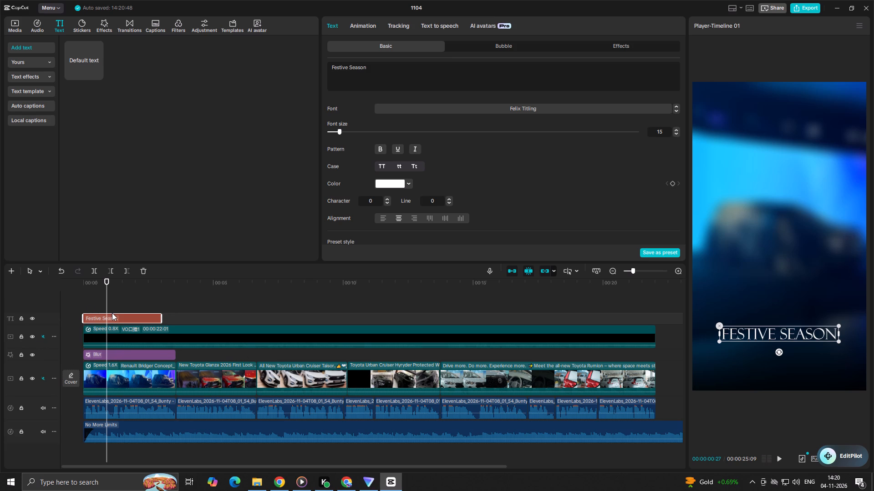
pyautogui.click(103, 303)
pyautogui.moveTo(103, 303); pyautogui.dragTo(0, 311)
pyautogui.press('space')
pyautogui.press('space')
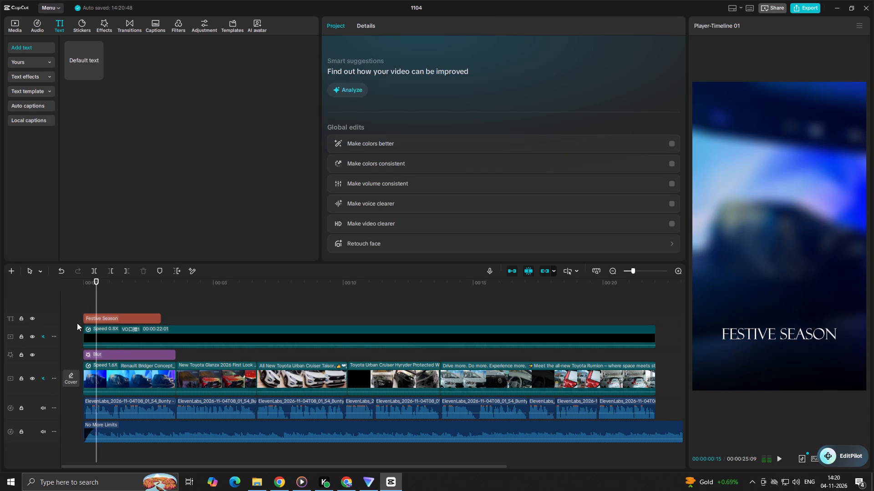
pyautogui.click(101, 307)
pyautogui.moveTo(101, 307); pyautogui.dragTo(10, 306)
pyautogui.press('space')
pyautogui.press('space')
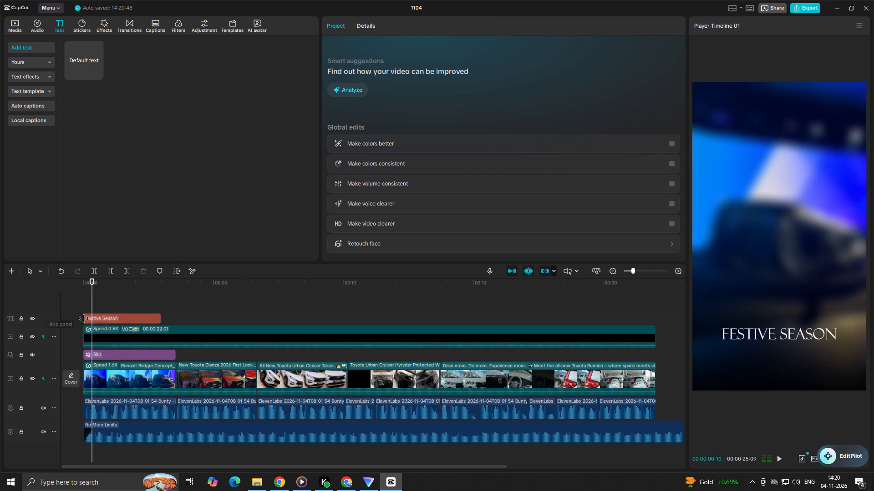
pyautogui.click(97, 318)
pyautogui.moveTo(97, 318); pyautogui.dragTo(105, 318)
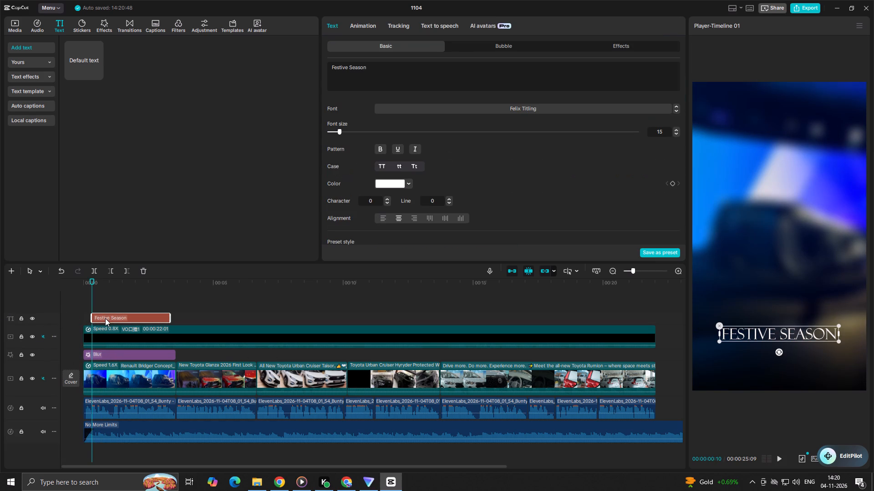
pyautogui.moveTo(105, 318); pyautogui.dragTo(102, 318)
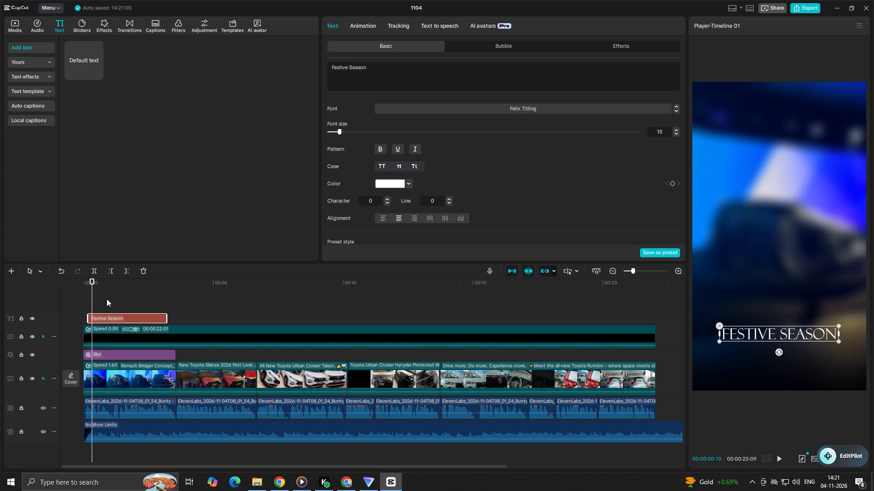
pyautogui.press('space')
pyautogui.press('space')
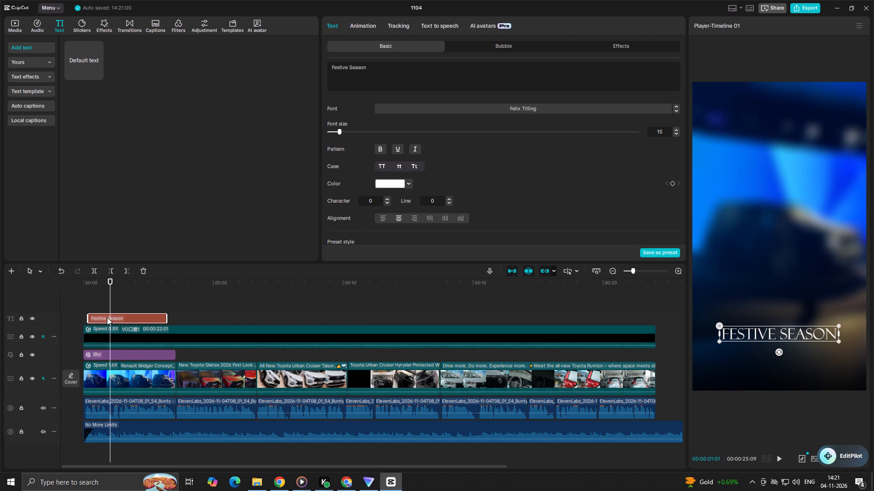
# Play the opening against the voice-over and cut off the end of the "Festive Season" text clip at 00:00:01:16.
pyautogui.press('space')
pyautogui.press('space')
pyautogui.click(98, 301)
pyautogui.press('space')
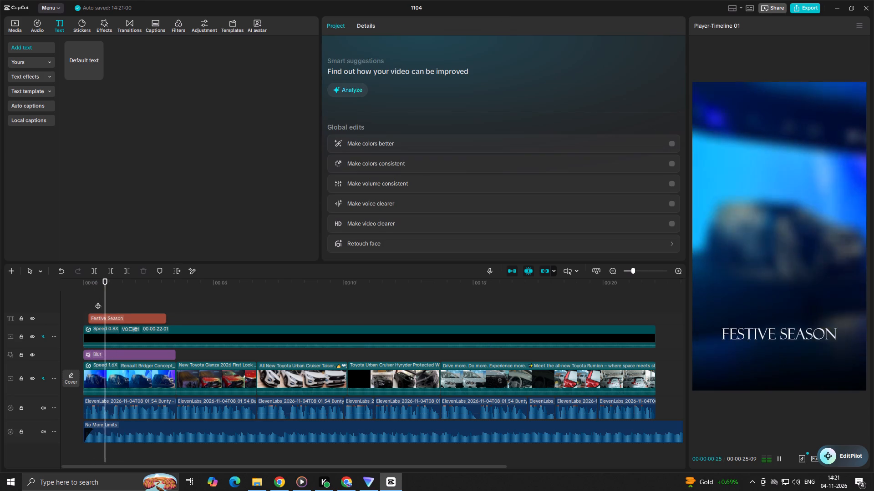
pyautogui.press('space')
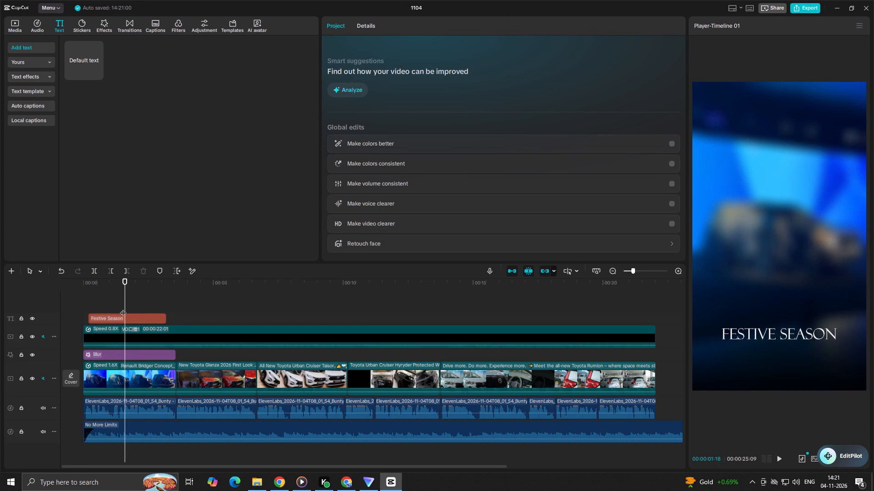
pyautogui.click(123, 308)
pyautogui.click(117, 316)
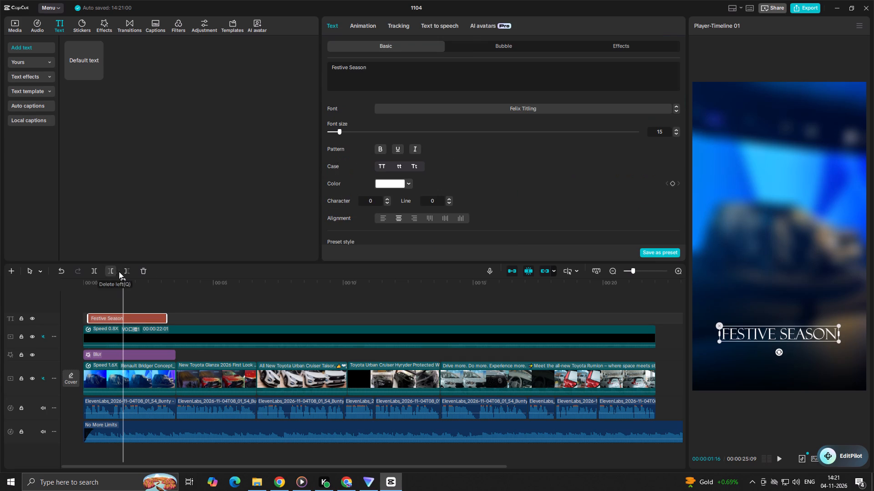
pyautogui.click(125, 271)
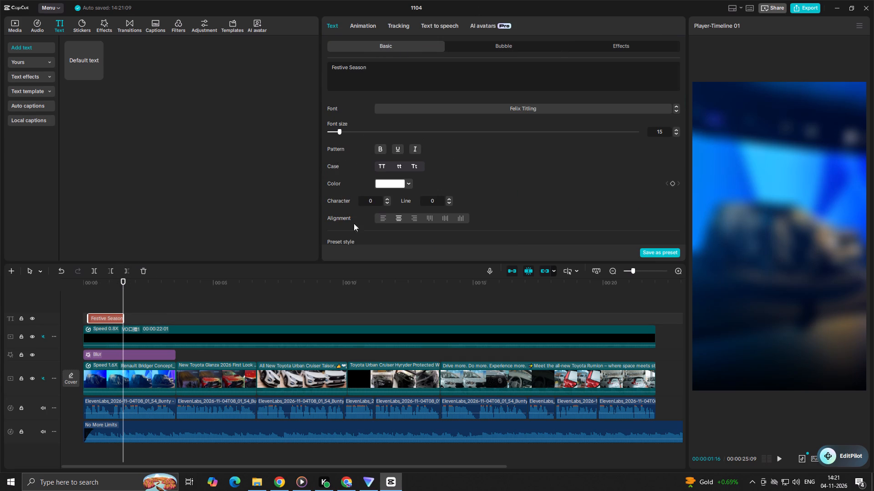
# Raise the "Festive Season" text in the frame to a Y position of about -780.
pyautogui.click(115, 304)
pyautogui.click(112, 319)
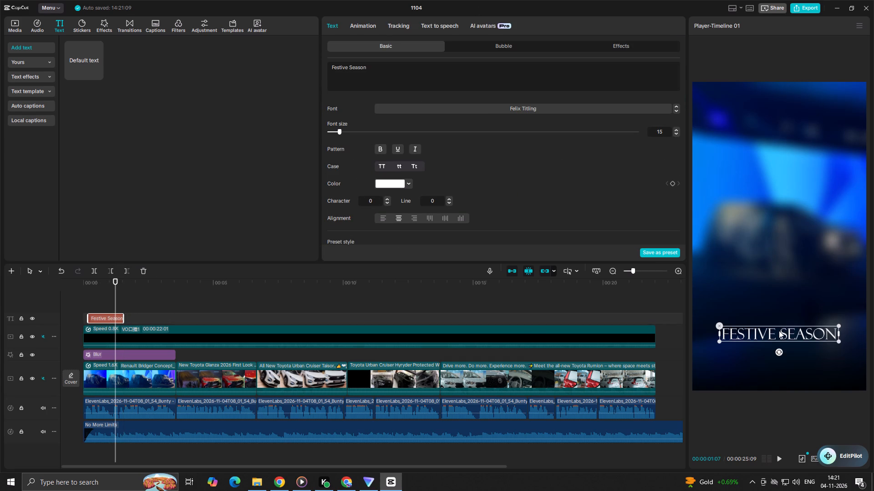
pyautogui.moveTo(779, 331); pyautogui.dragTo(780, 296)
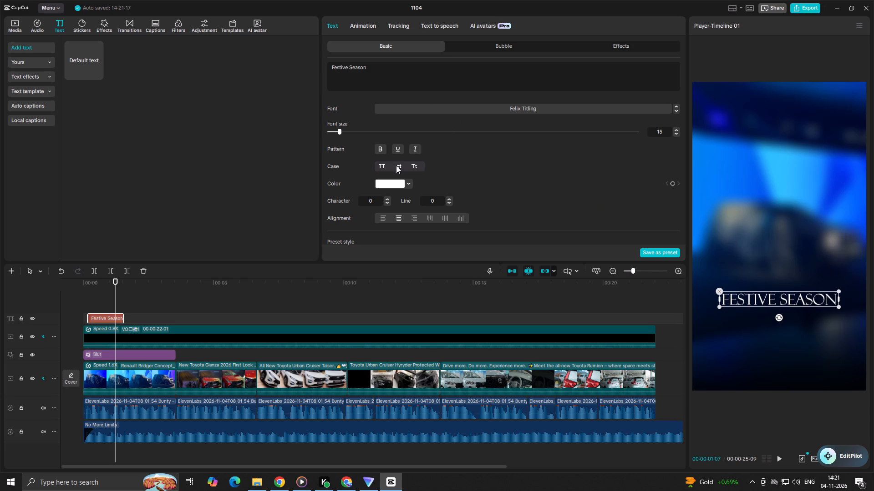
# Apply the white preset style with a black shadow to the "Festive Season" text.
pyautogui.scroll(-4, 414, 159)
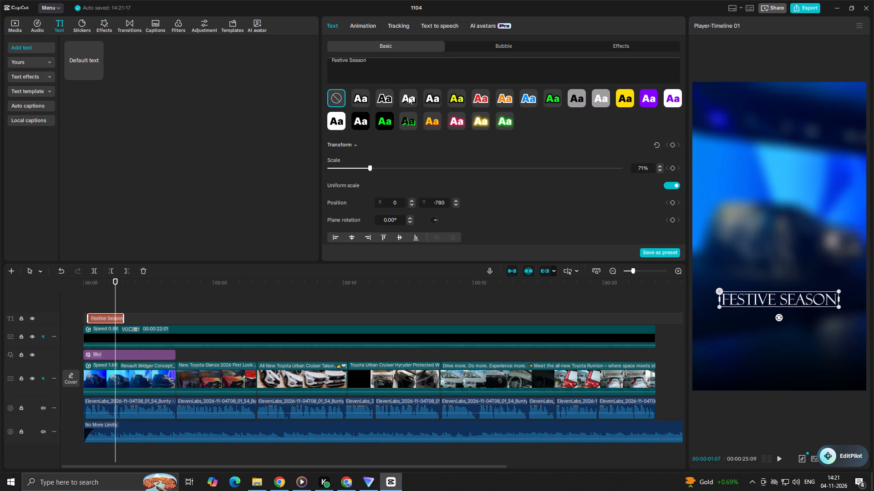
pyautogui.click(408, 96)
# Turn on a glow for the "Festive Season" text, tone its colour down to grey, and preview the opening.
pyautogui.scroll(-2, 420, 152)
pyautogui.scroll(-1, 358, 190)
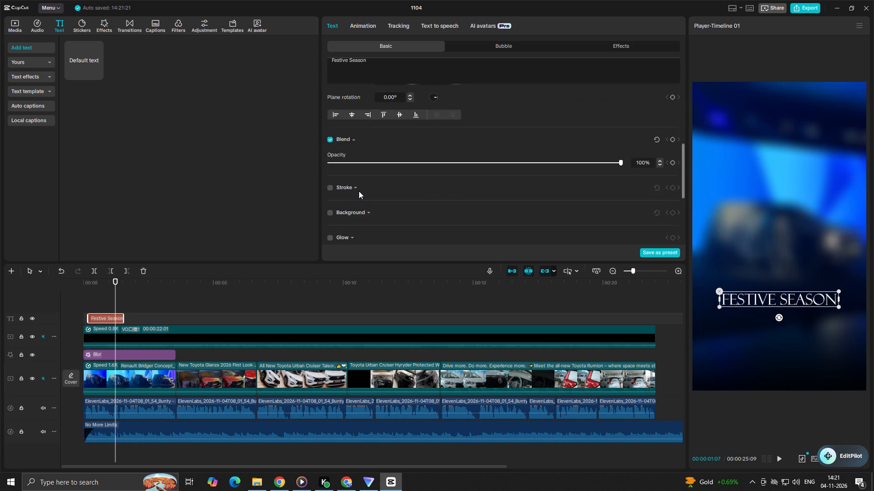
pyautogui.scroll(-1, 359, 191)
pyautogui.click(332, 197)
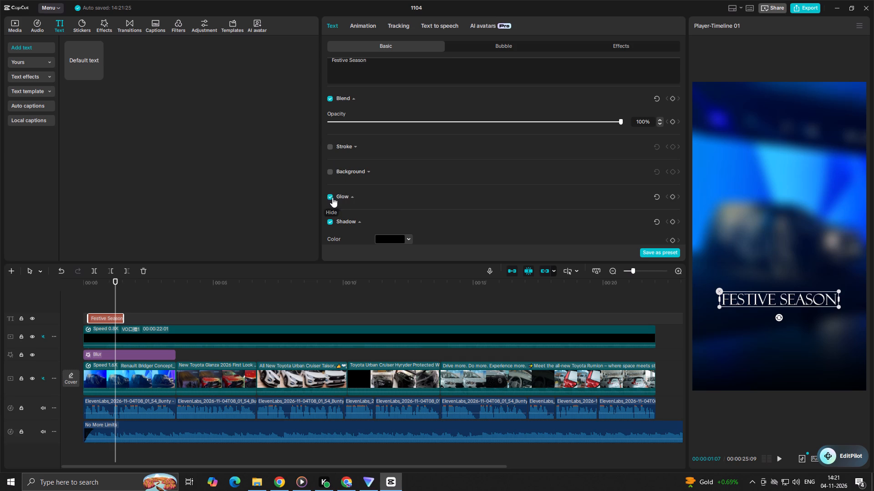
pyautogui.scroll(-2, 417, 194)
pyautogui.click(388, 170)
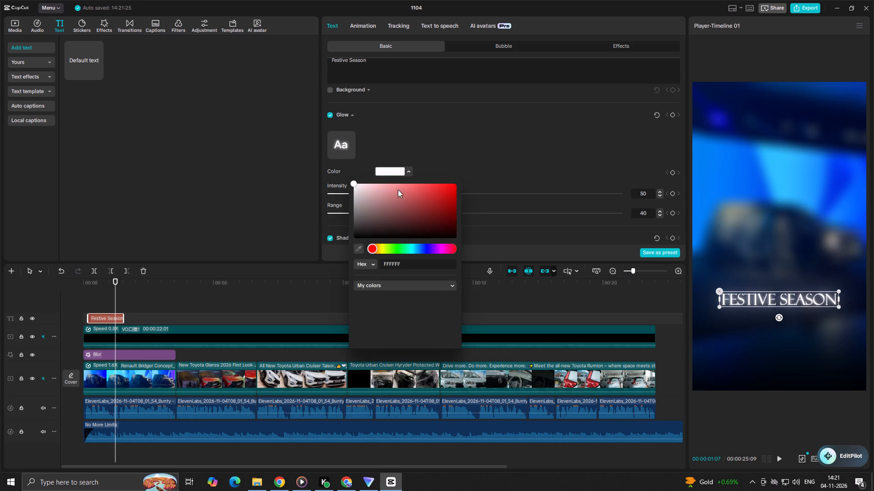
pyautogui.moveTo(356, 184); pyautogui.dragTo(357, 210)
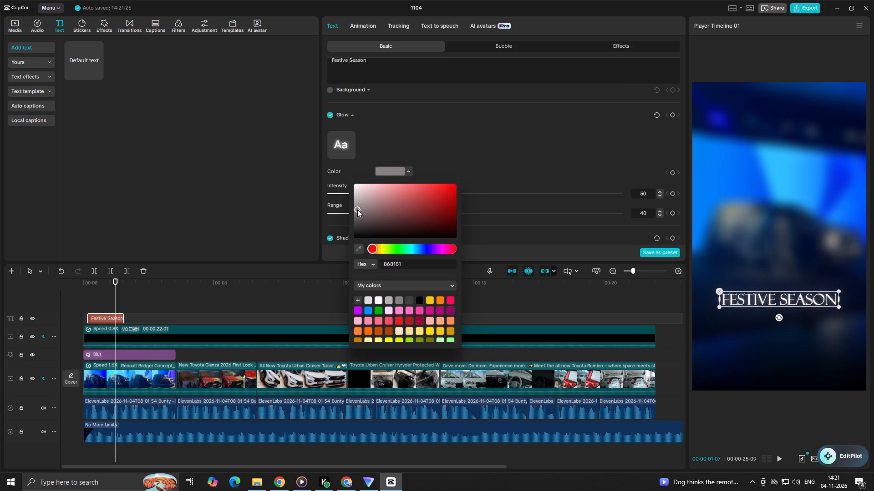
pyautogui.moveTo(357, 210); pyautogui.dragTo(358, 206)
pyautogui.click(222, 307)
pyautogui.moveTo(222, 306); pyautogui.dragTo(79, 306)
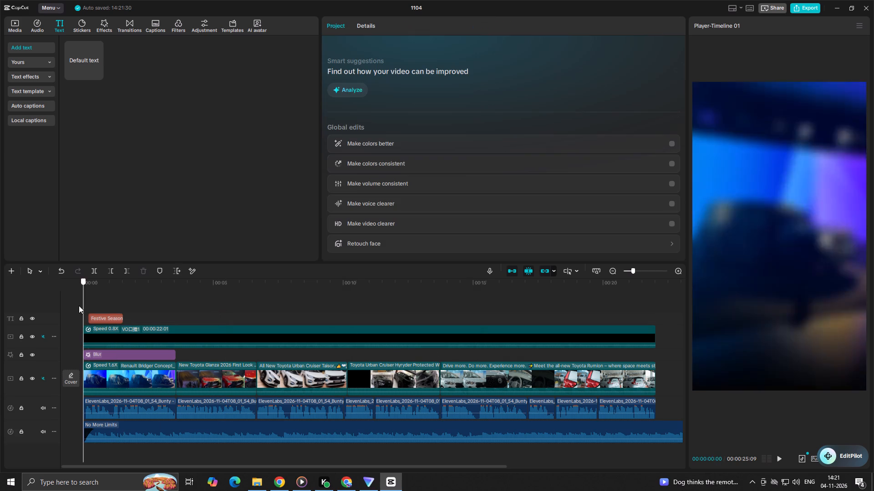
pyautogui.moveTo(79, 306); pyautogui.dragTo(15, 307)
pyautogui.press('space')
pyautogui.press('space')
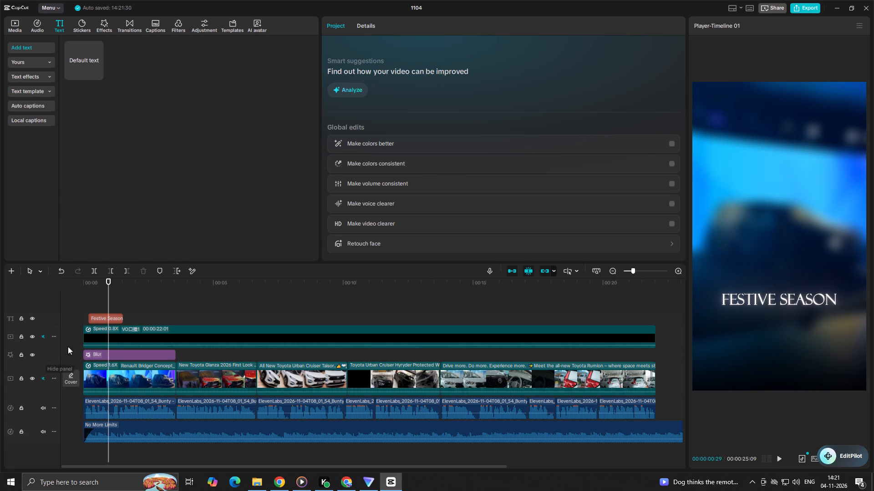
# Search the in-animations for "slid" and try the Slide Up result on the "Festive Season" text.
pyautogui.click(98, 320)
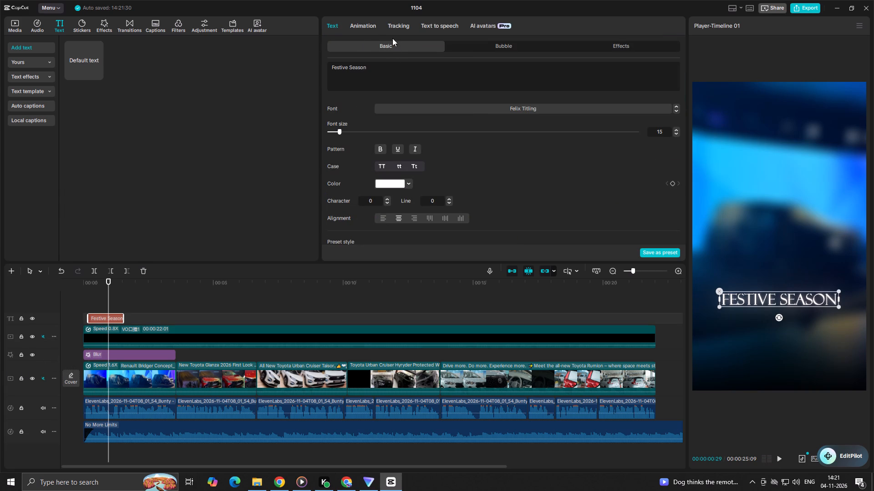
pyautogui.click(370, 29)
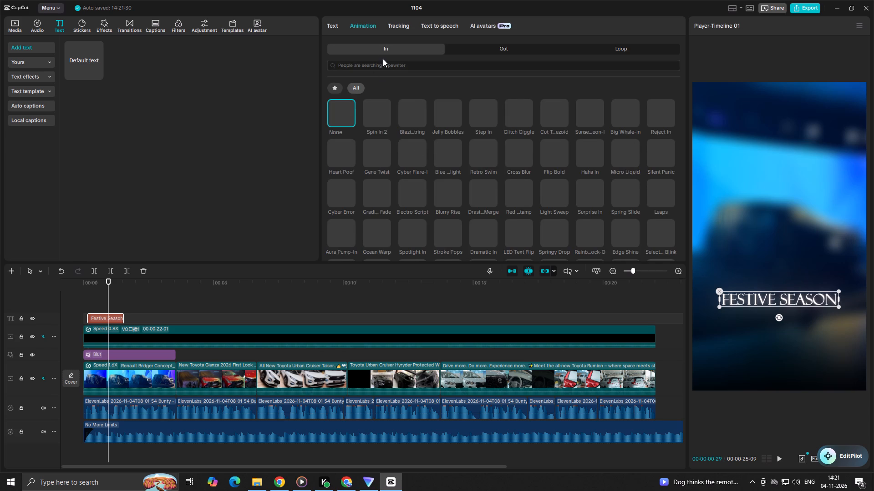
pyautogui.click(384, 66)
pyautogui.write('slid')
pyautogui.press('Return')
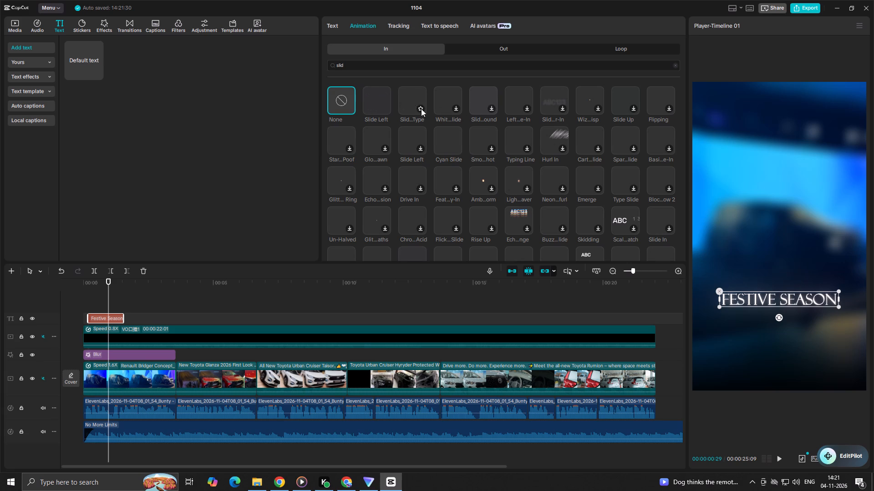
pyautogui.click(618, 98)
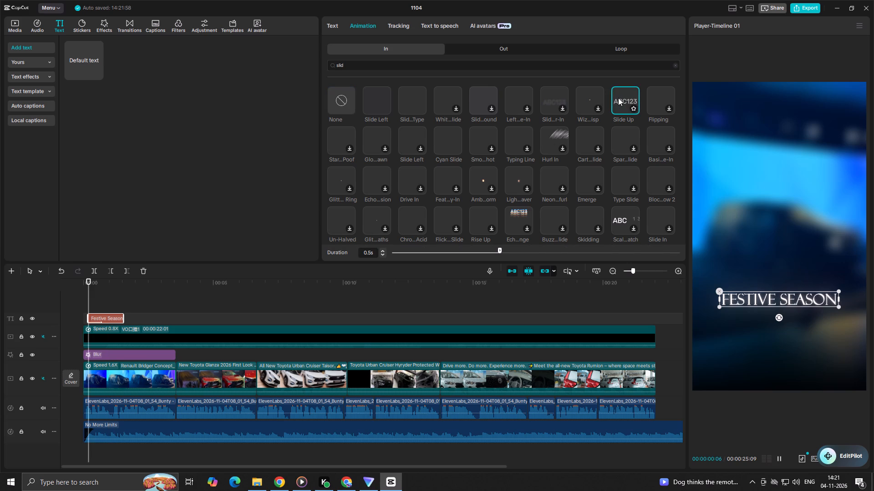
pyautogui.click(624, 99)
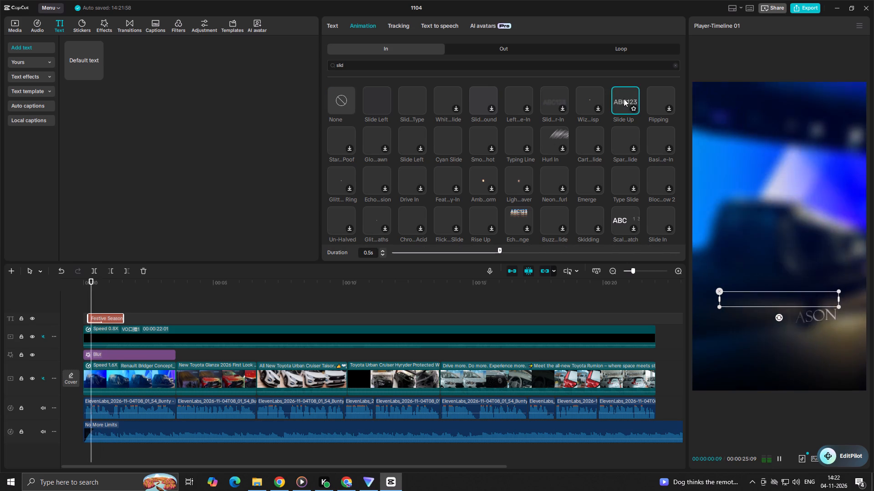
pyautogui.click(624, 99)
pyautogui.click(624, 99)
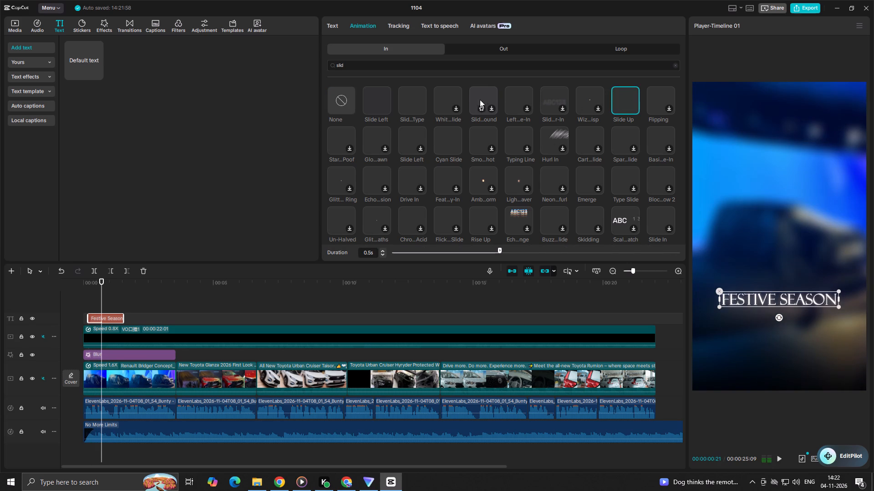
# Search the in-animations for "up", apply the first Slide Up to the "Festive Season" text, and mark it as a favourite.
pyautogui.click(365, 70)
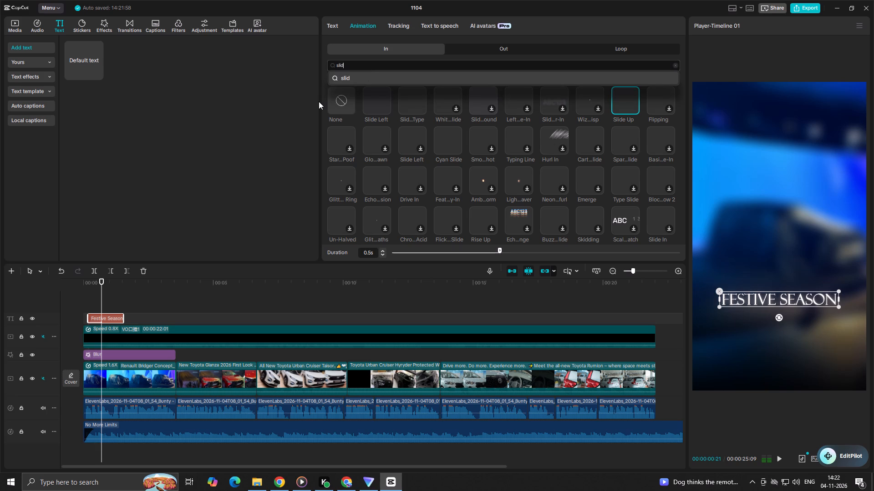
pyautogui.press('BackSpace')
pyautogui.press('BackSpace')
pyautogui.press('BackSpace')
pyautogui.press('BackSpace')
pyautogui.press('BackSpace')
pyautogui.press('BackSpace')
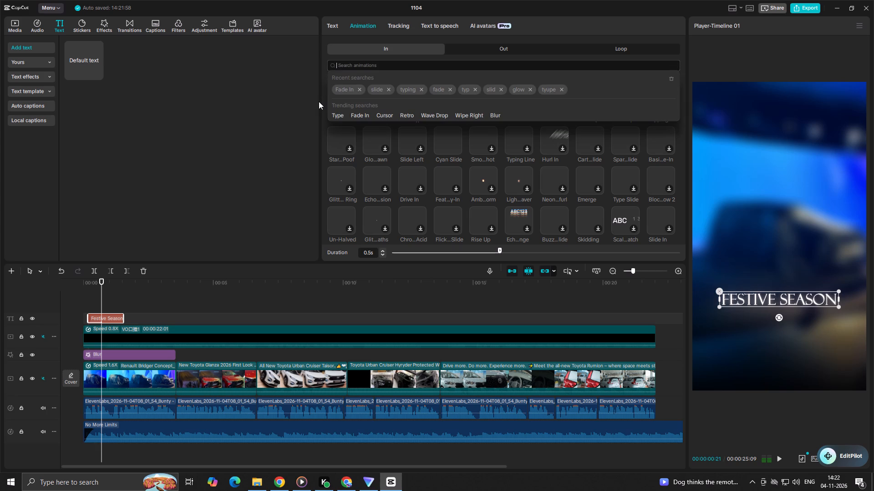
pyautogui.write('uyp')
pyautogui.press('Return')
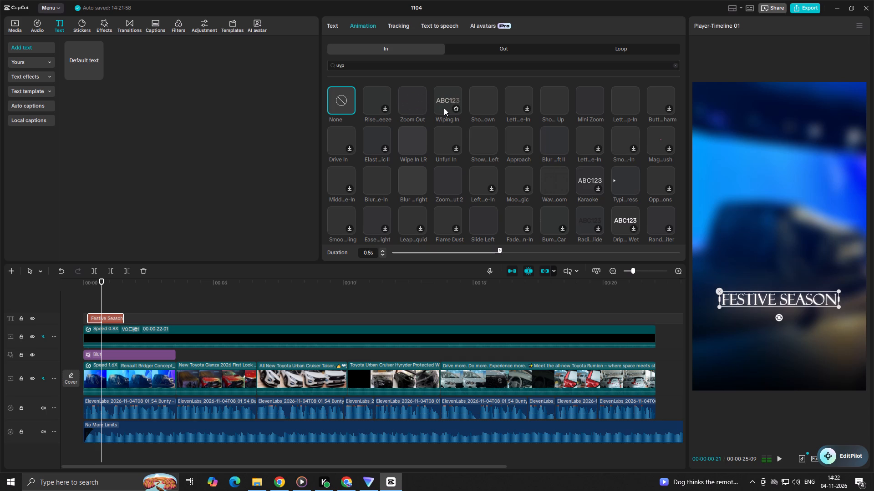
pyautogui.click(346, 66)
pyautogui.press('BackSpace')
pyautogui.press('BackSpace')
pyautogui.press('p')
pyautogui.press('Return')
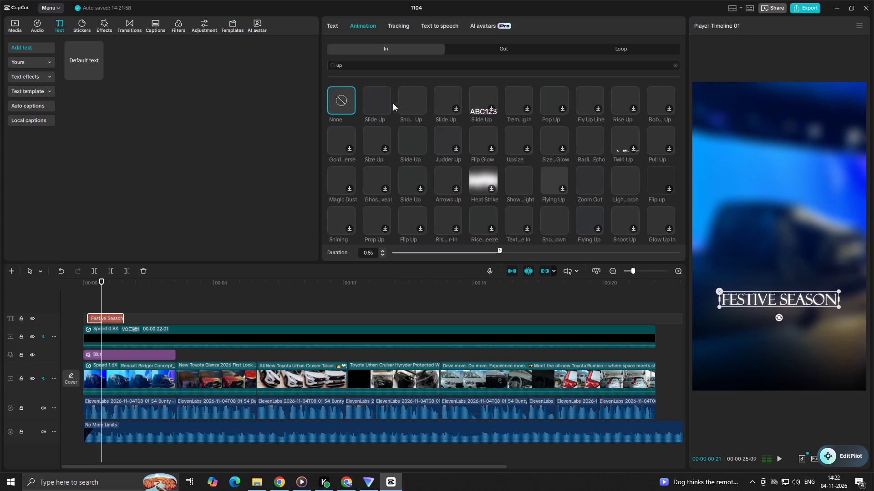
pyautogui.click(377, 103)
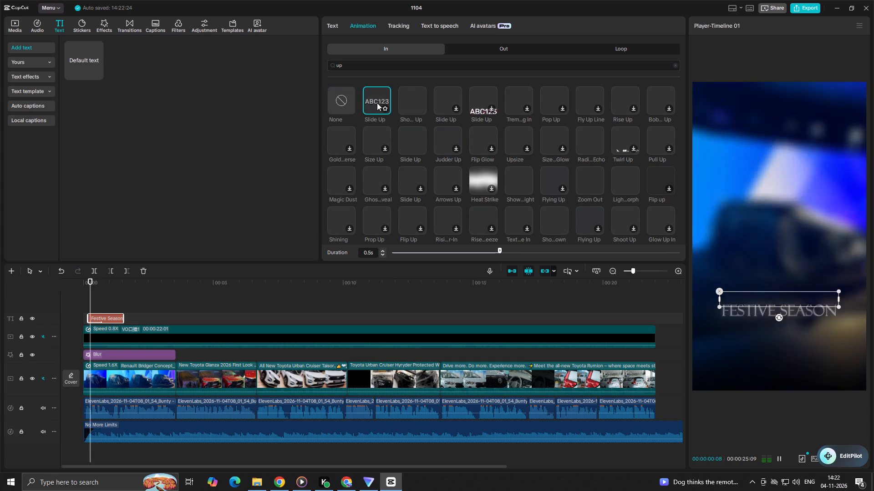
pyautogui.click(377, 103)
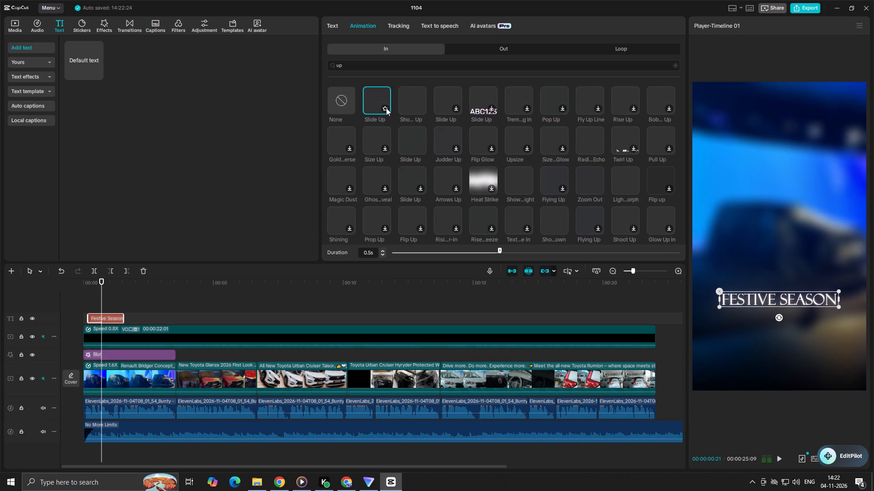
pyautogui.click(386, 108)
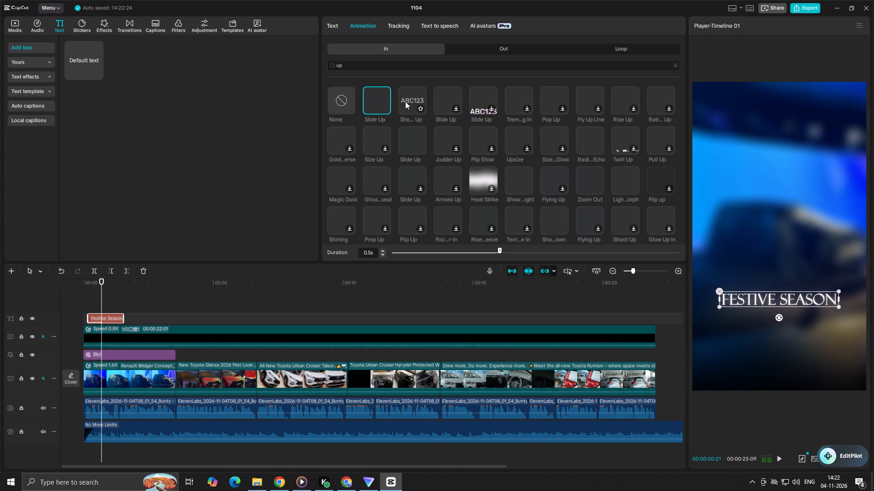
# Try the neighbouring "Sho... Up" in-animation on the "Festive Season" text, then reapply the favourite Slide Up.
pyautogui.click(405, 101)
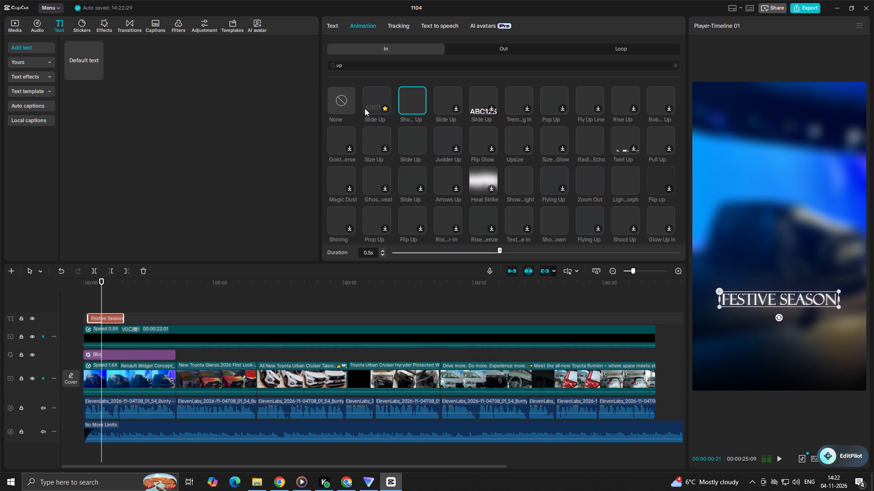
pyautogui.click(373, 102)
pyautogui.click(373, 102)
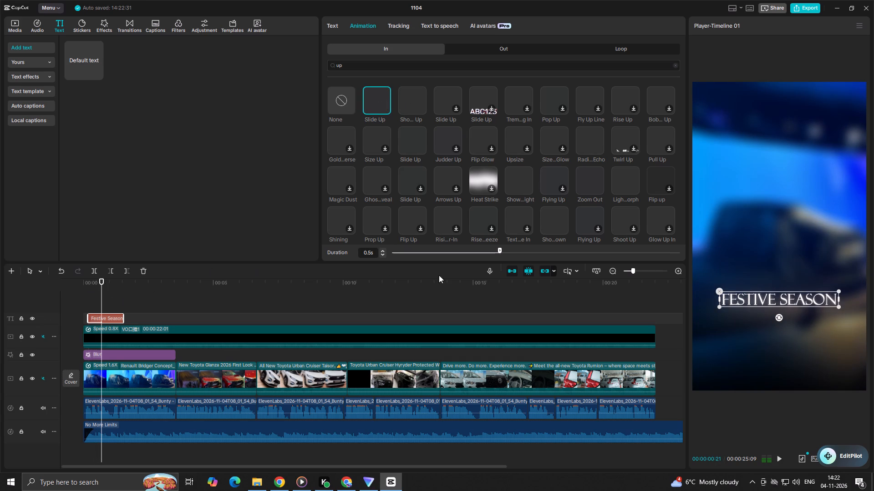
# Set the Slide Up animation's duration to 0.6 s.
pyautogui.click(508, 249)
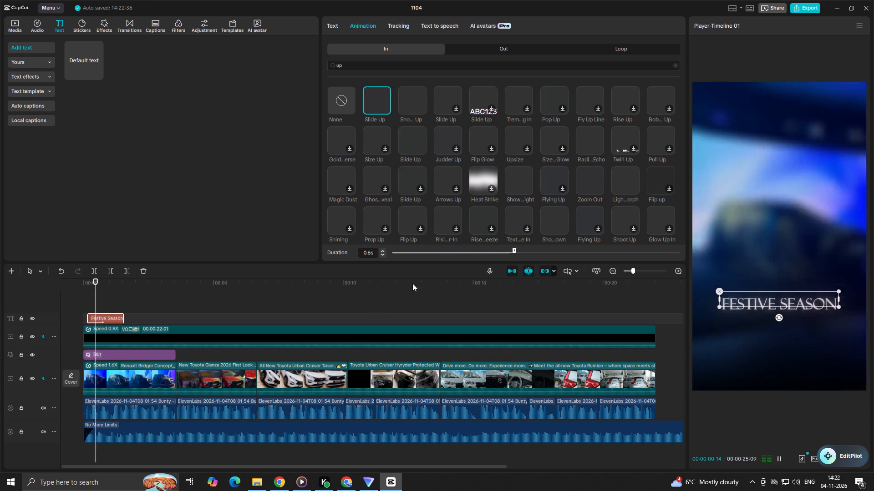
# Play the reel's opening from the start to check the text animation and listen on to the following voice-over words.
pyautogui.click(147, 306)
pyautogui.moveTo(147, 306); pyautogui.dragTo(0, 306)
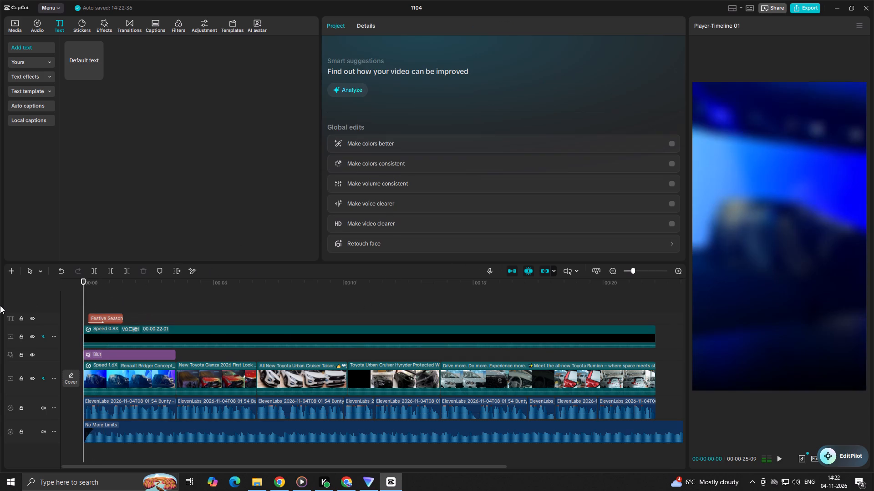
pyautogui.press('space')
pyautogui.press('space')
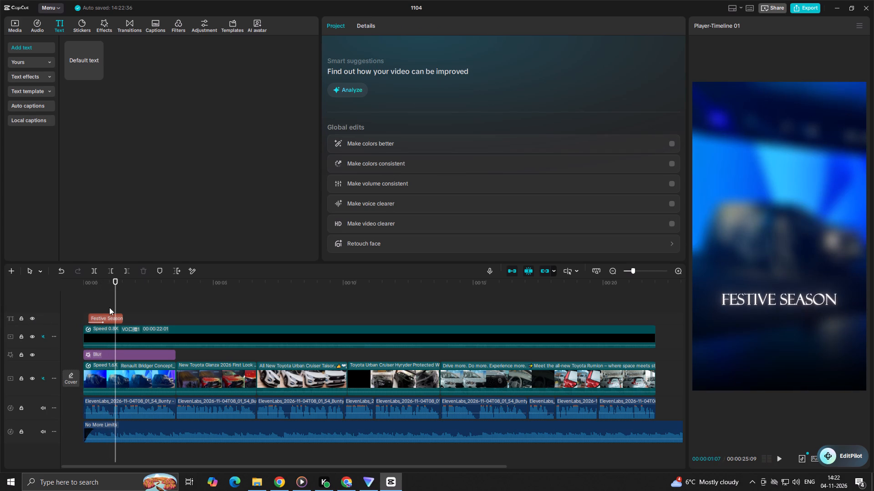
pyautogui.click(153, 301)
pyautogui.moveTo(155, 301); pyautogui.dragTo(0, 296)
pyautogui.press('space')
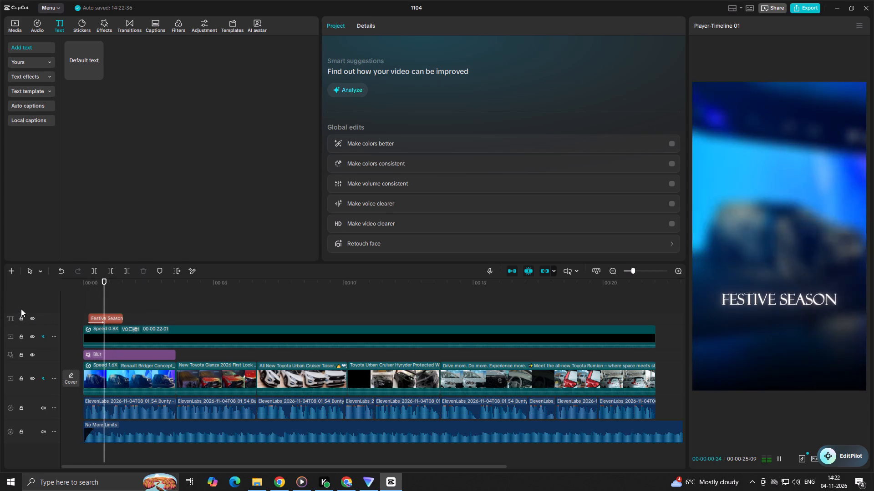
pyautogui.press('space')
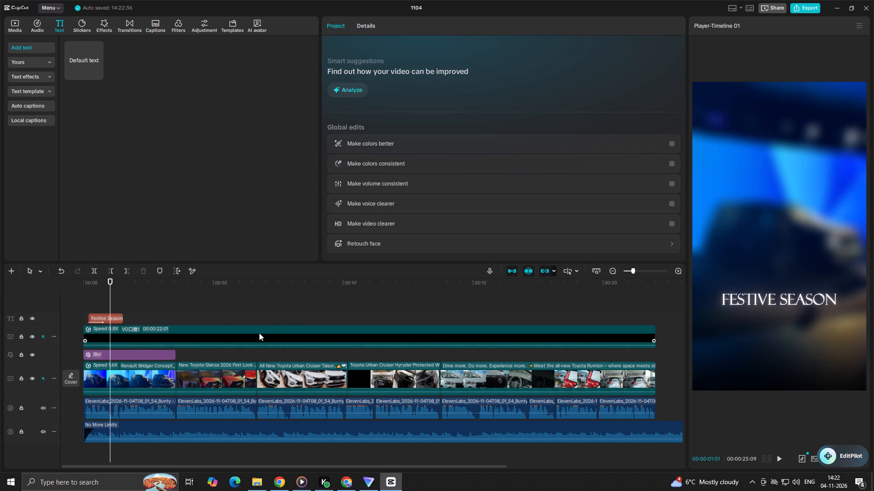
pyautogui.press('space')
pyautogui.press('space')
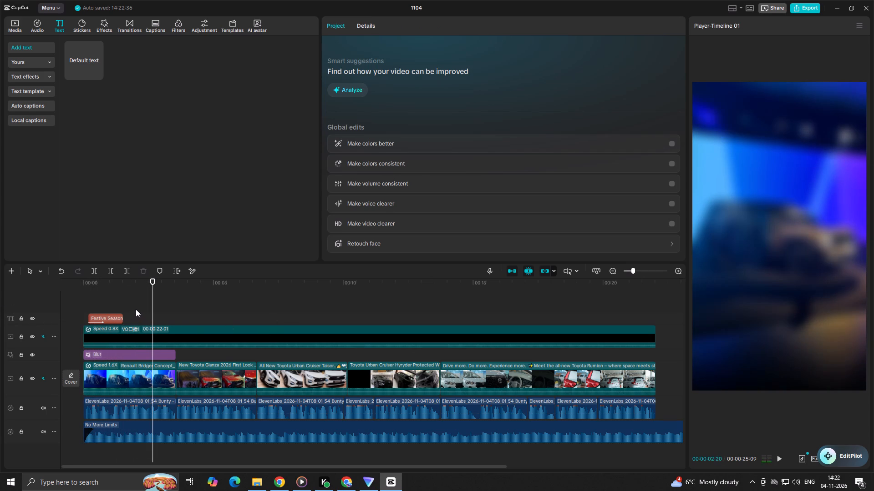
# Play the opening to find where the words end and trim the end of the "Festive Season" text to 00:00:01:11.
pyautogui.click(99, 301)
pyautogui.press('space')
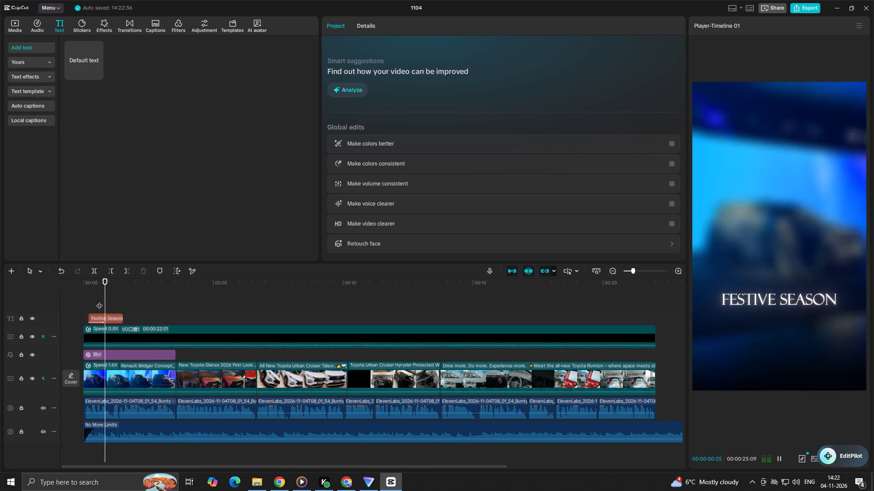
pyautogui.press('space')
pyautogui.click(94, 305)
pyautogui.press('space')
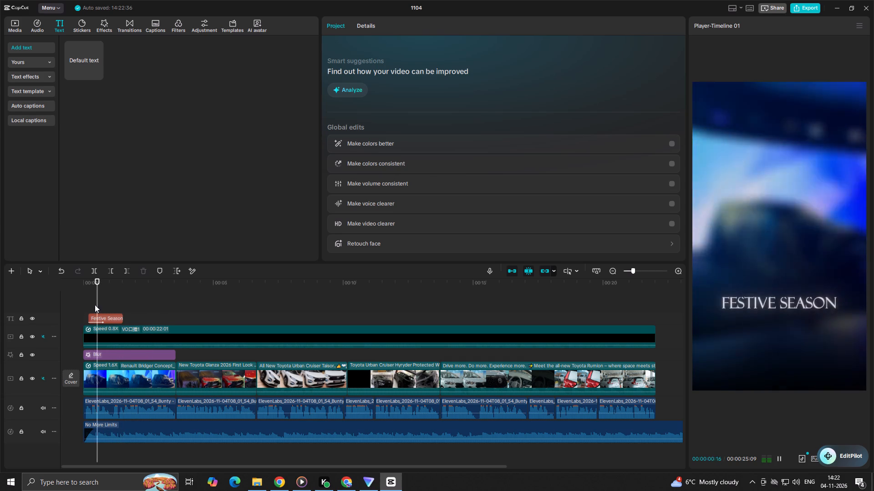
pyautogui.press('space')
pyautogui.click(115, 316)
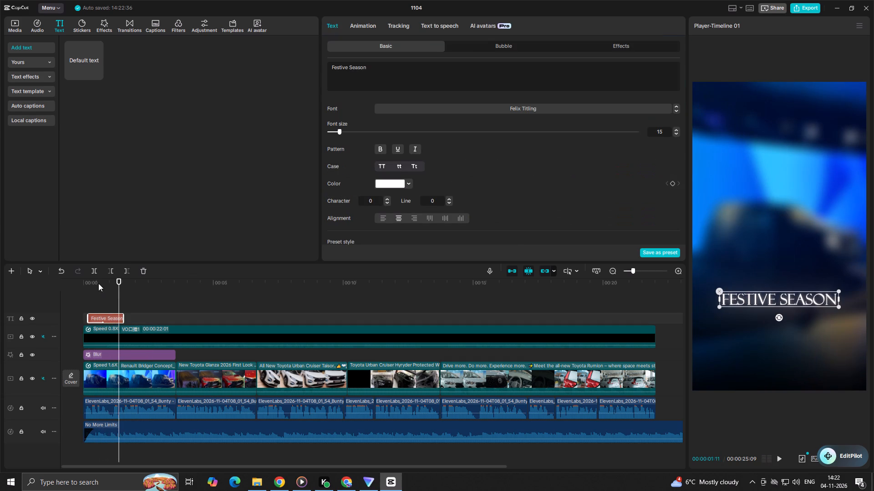
pyautogui.click(125, 270)
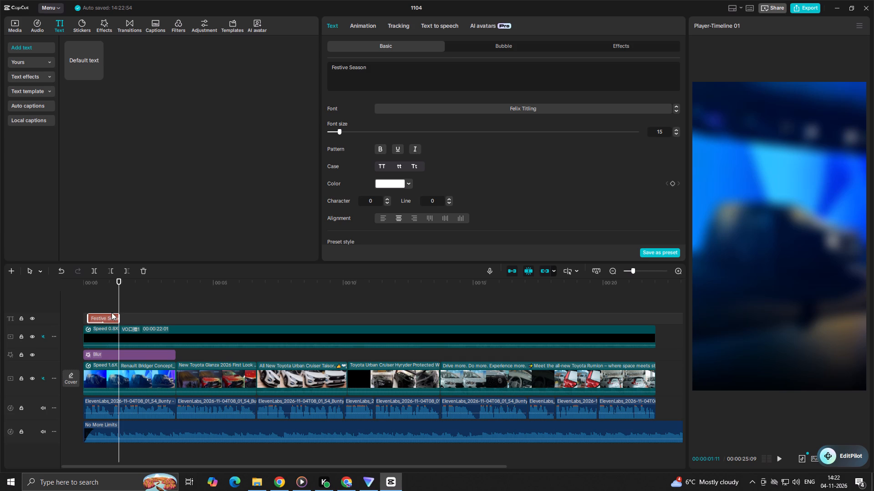
# Duplicate the "Festive Season" text clip and place the copy directly after the original on the same track.
pyautogui.keyDown('alt'); pyautogui.moveTo(103, 315); pyautogui.dragTo(134, 315); pyautogui.keyUp('alt')
# Copy "Dream Toyota" from the NOV/TOYOTA/REEL/02 script in Chrome and replace the duplicated clip's text with it in CapCut.
pyautogui.click(343, 480)
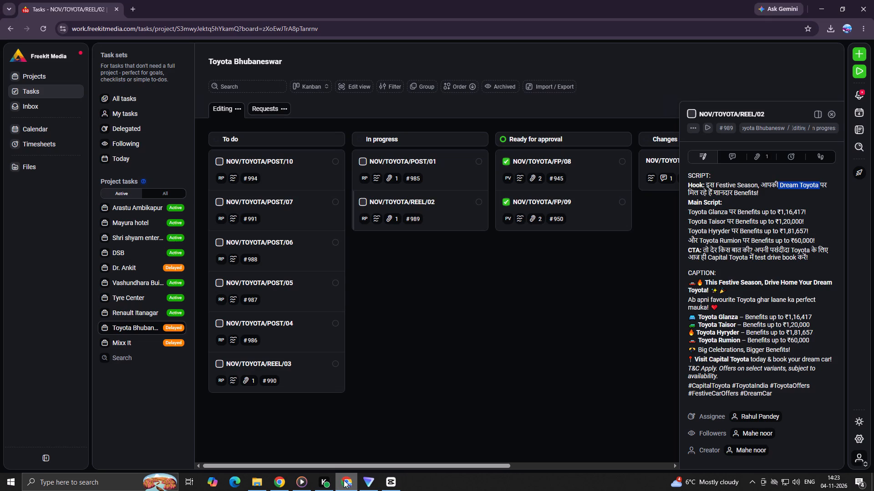
pyautogui.hotkey('ctrl', 'c')
pyautogui.click(385, 479)
pyautogui.click(138, 320)
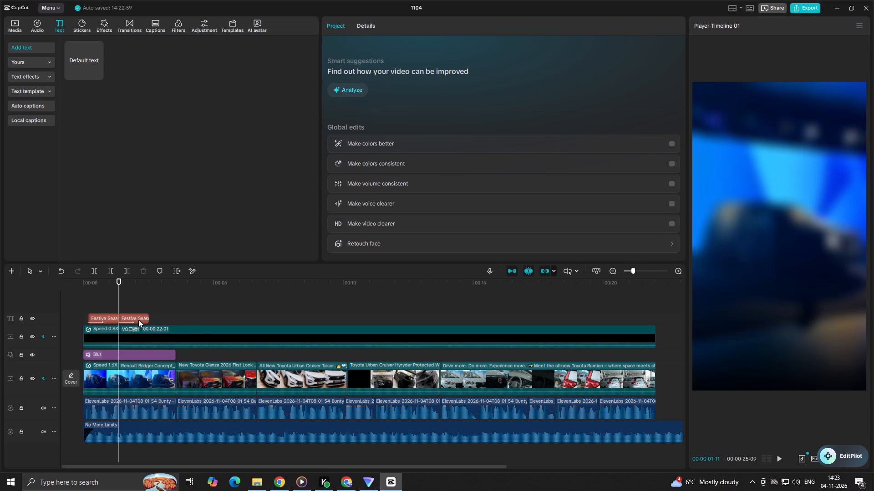
pyautogui.click(138, 304)
pyautogui.click(140, 320)
pyautogui.moveTo(392, 76); pyautogui.dragTo(249, 66)
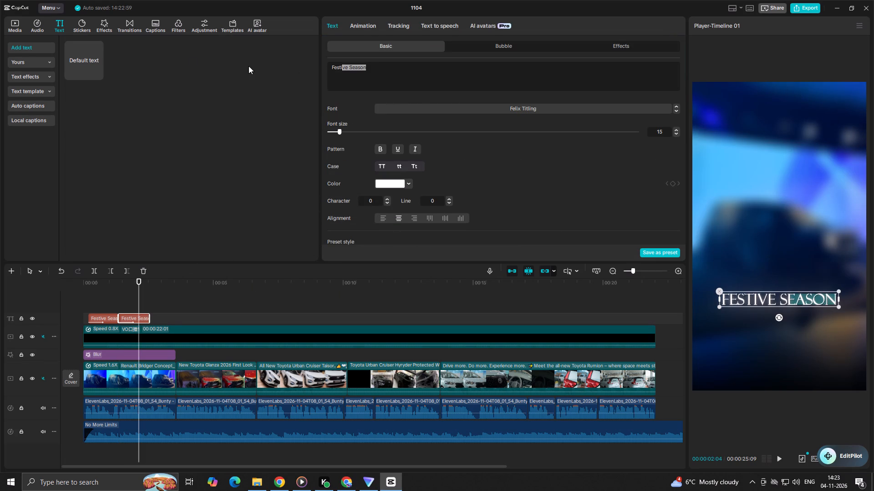
pyautogui.moveTo(249, 66); pyautogui.dragTo(187, 60)
pyautogui.hotkey('ctrl', 'v')
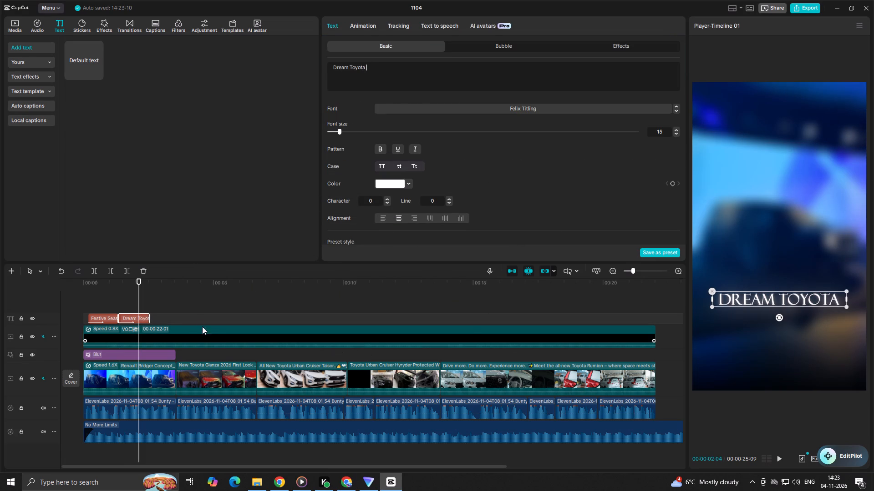
# Play the opening repeatedly from the start to check the timing of both texts against the voice-over.
pyautogui.click(105, 305)
pyautogui.press('space')
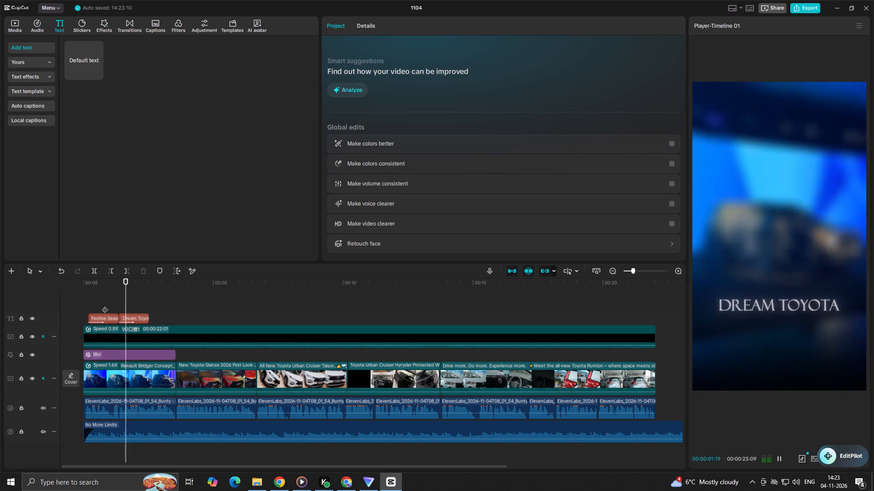
pyautogui.press('space')
pyautogui.click(105, 305)
pyautogui.moveTo(105, 305); pyautogui.dragTo(0, 301)
pyautogui.press('space')
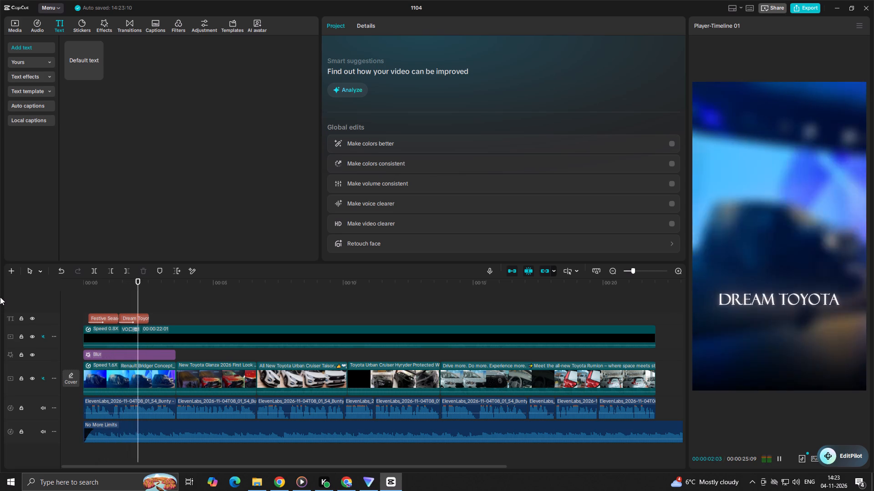
pyautogui.press('space')
pyautogui.click(116, 295)
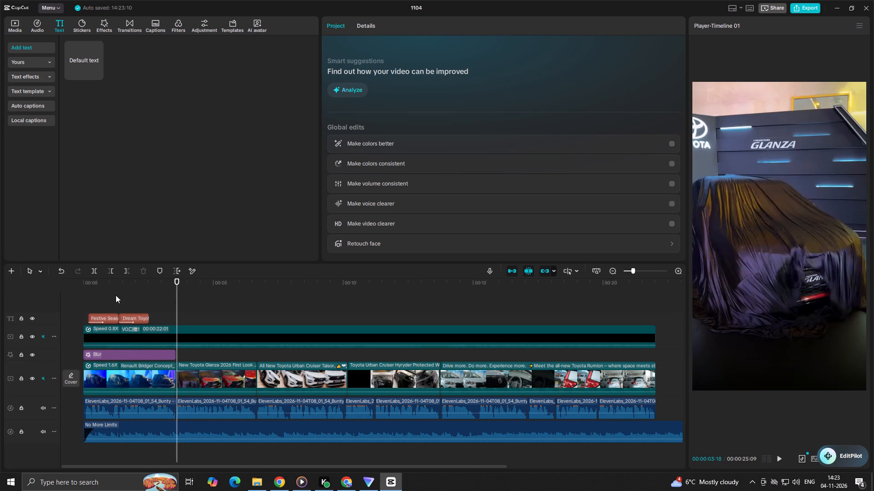
pyautogui.moveTo(116, 295); pyautogui.dragTo(0, 311)
pyautogui.press('space')
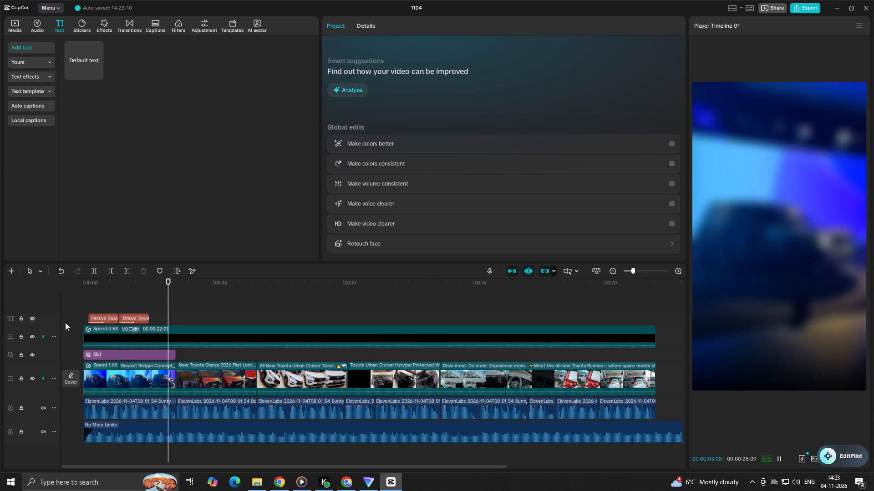
pyautogui.press('space')
pyautogui.click(110, 305)
pyautogui.moveTo(110, 305); pyautogui.dragTo(0, 306)
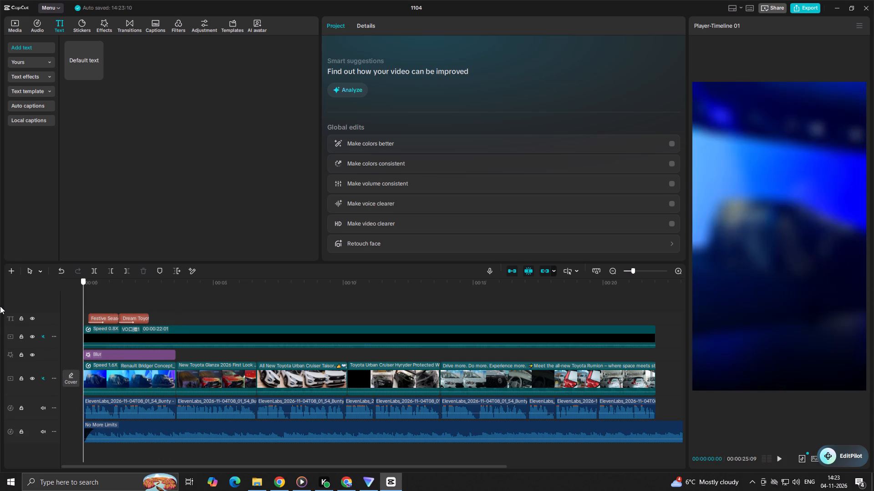
pyautogui.press('space')
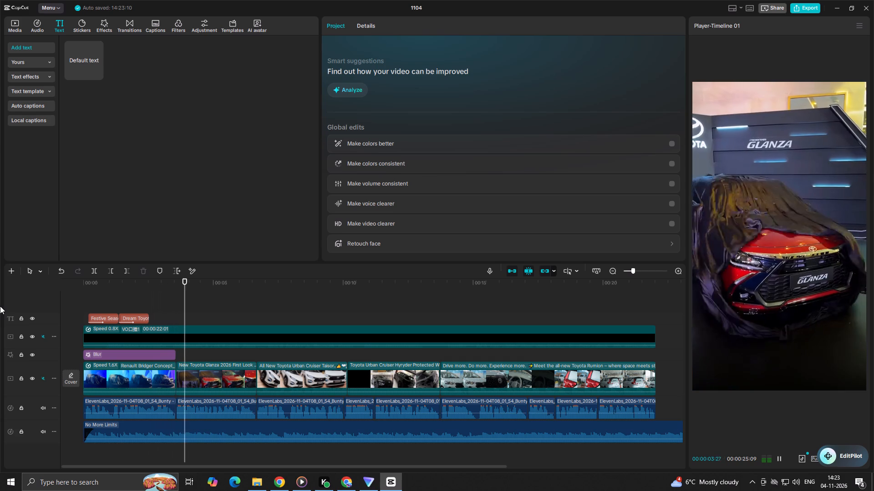
pyautogui.press('space')
pyautogui.click(142, 298)
pyautogui.moveTo(142, 298); pyautogui.dragTo(0, 298)
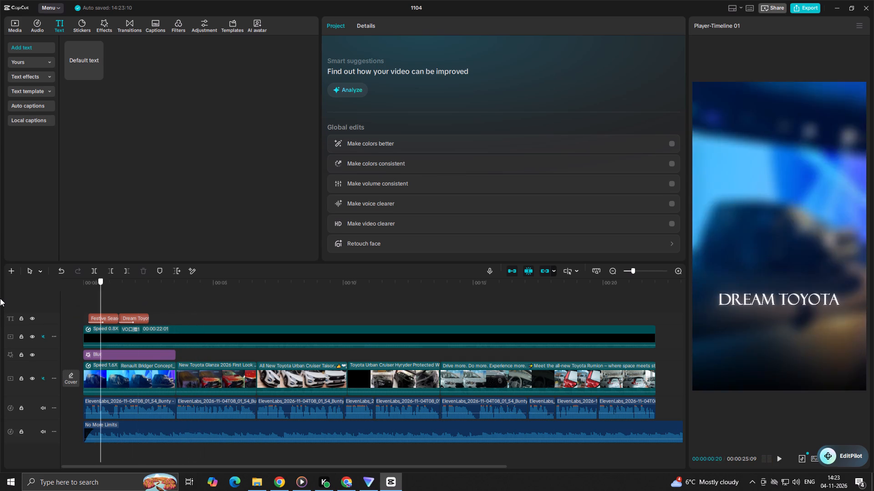
pyautogui.moveTo(0, 298); pyautogui.dragTo(0, 298)
pyautogui.press('space')
pyautogui.press('space')
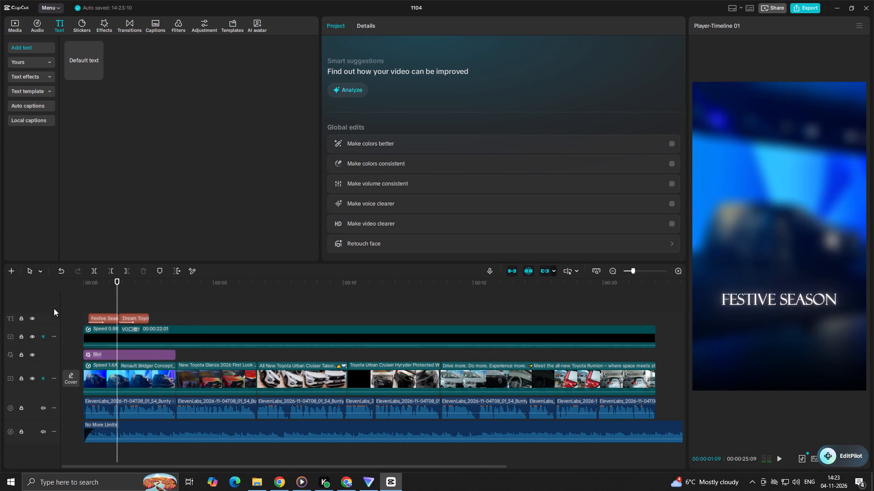
# Move the "Dream Toyota" clip earlier onto its own track, overlapping the end of "Festive Season", and play it back.
pyautogui.click(133, 317)
pyautogui.moveTo(133, 317); pyautogui.dragTo(122, 306)
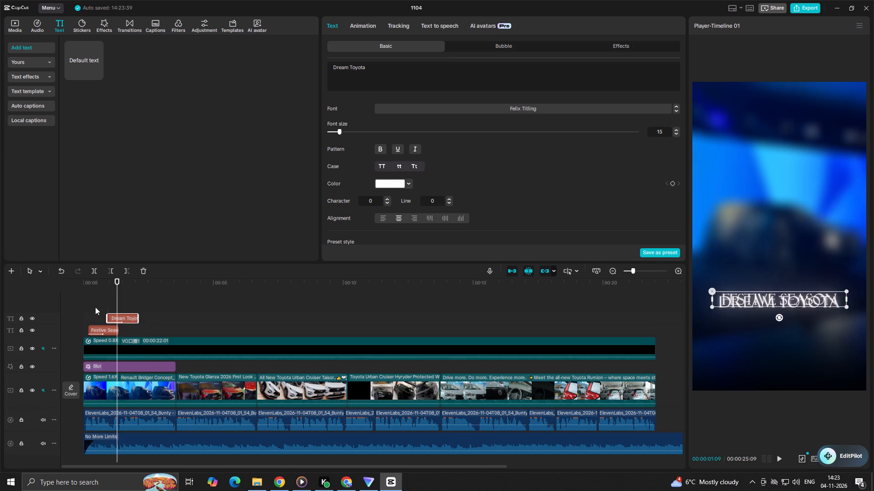
pyautogui.click(88, 307)
pyautogui.moveTo(88, 307); pyautogui.dragTo(43, 314)
pyautogui.press('space')
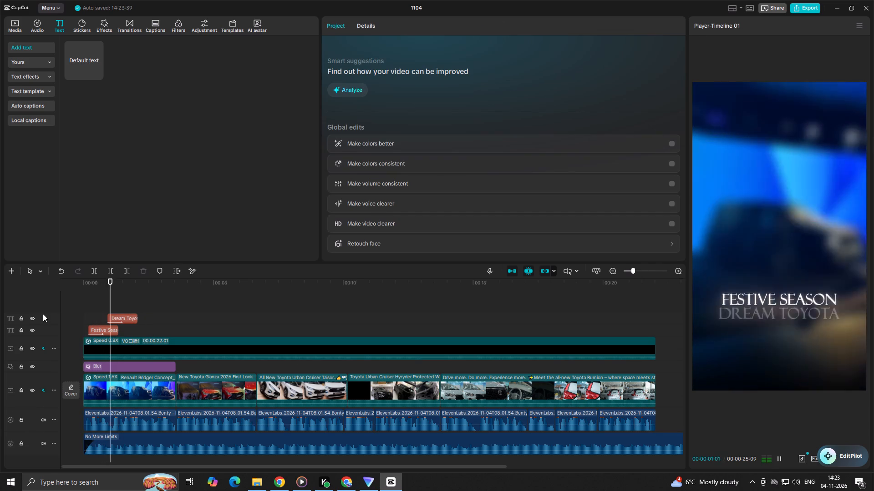
pyautogui.press('space')
# Search the in-animations for "down", try "Sho...own" on "Dream Toyota", then apply the first Slide Down and mark it as a favourite.
pyautogui.click(121, 316)
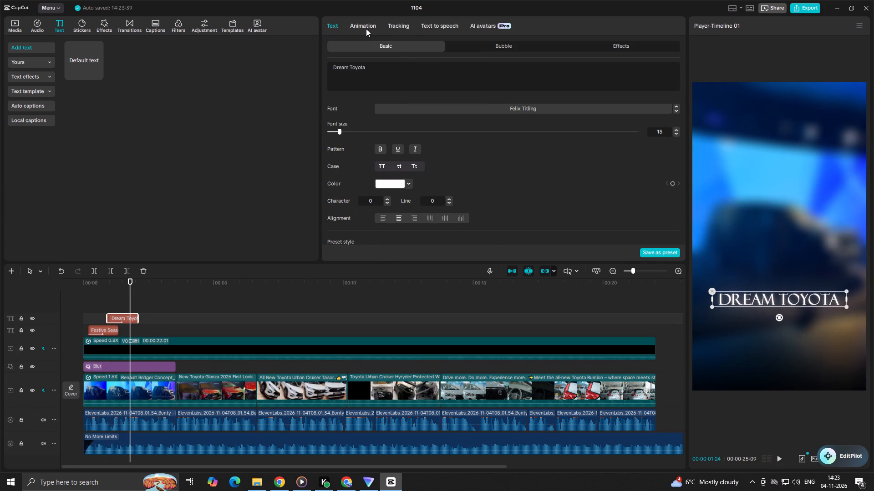
pyautogui.click(366, 29)
pyautogui.moveTo(351, 65); pyautogui.dragTo(276, 66)
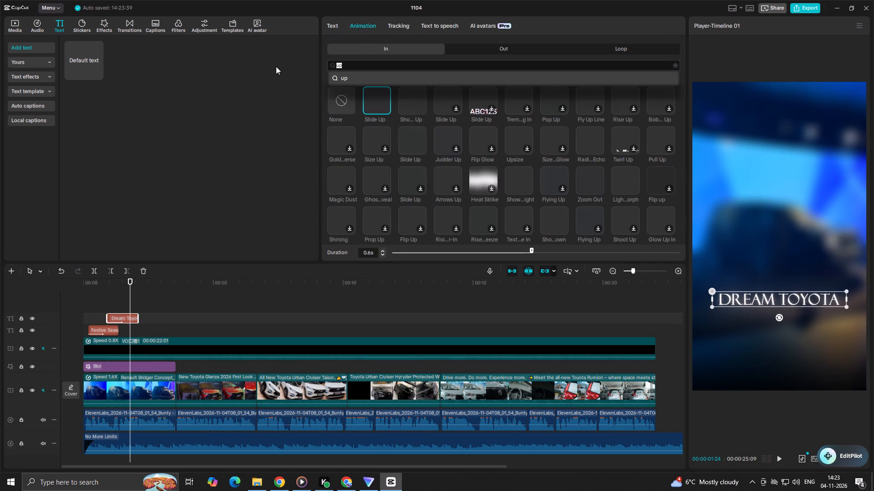
pyautogui.write('do')
pyautogui.write('wn')
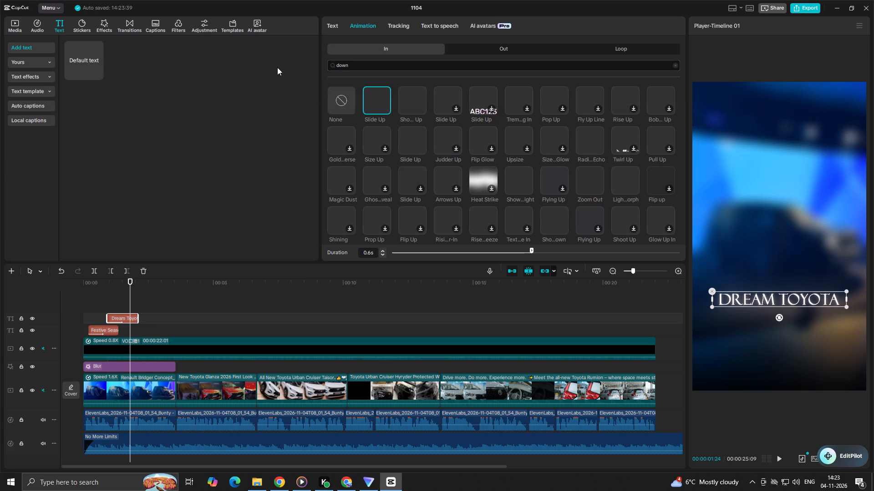
pyautogui.press('Return')
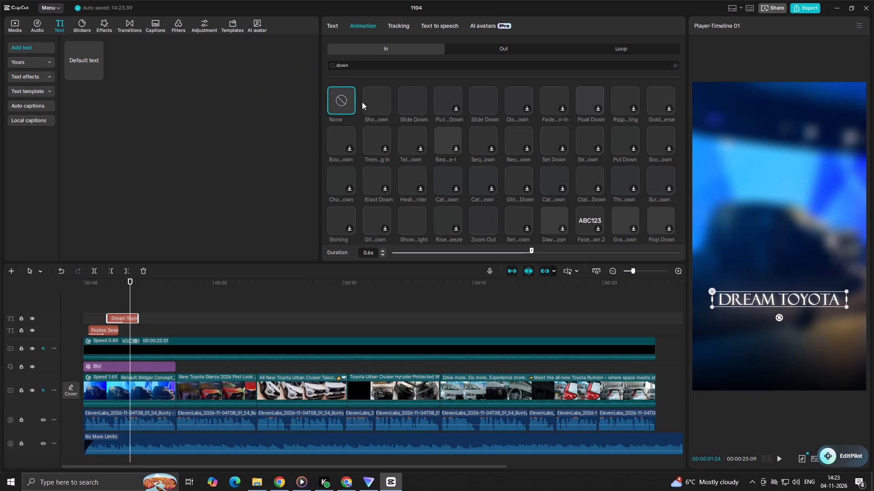
pyautogui.click(377, 101)
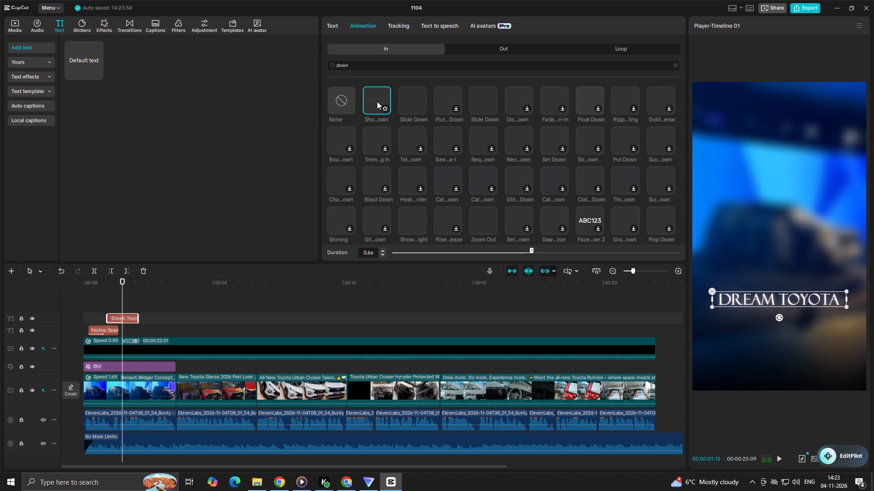
pyautogui.click(412, 98)
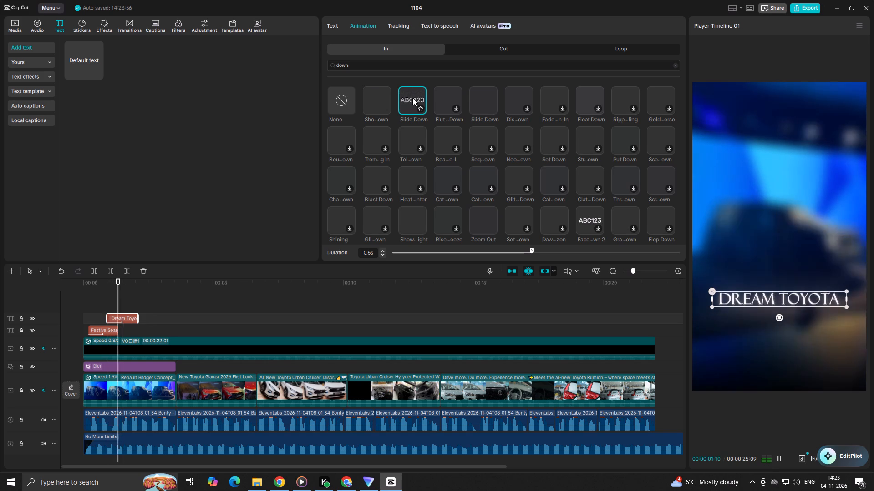
pyautogui.click(419, 108)
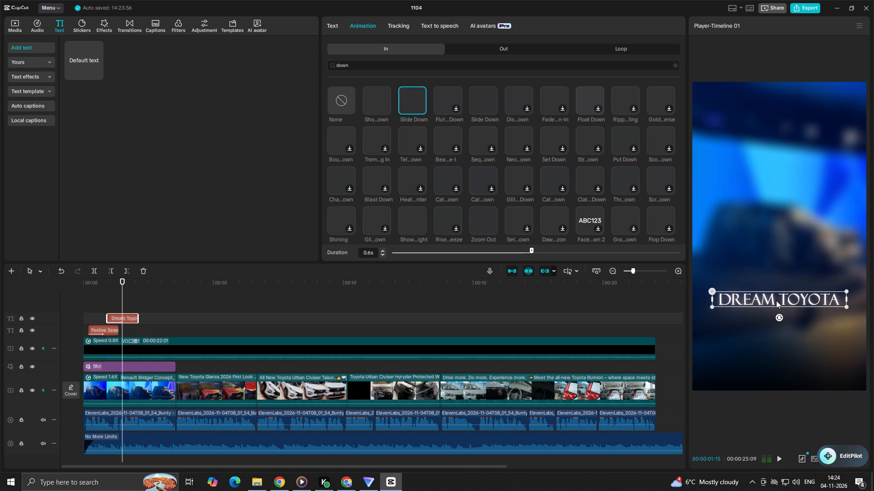
# Move the "Dream Toyota" text down in the frame, centred just below the "Festive Season" line.
pyautogui.moveTo(776, 301); pyautogui.dragTo(776, 322)
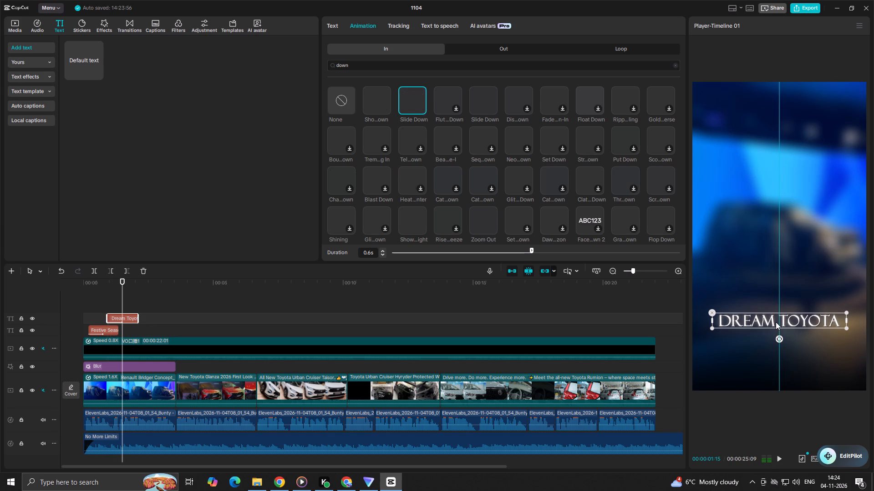
pyautogui.moveTo(776, 322); pyautogui.dragTo(776, 321)
# Play the opening from the start to check how the two stacked text lines appear together.
pyautogui.click(96, 312)
pyautogui.press('space')
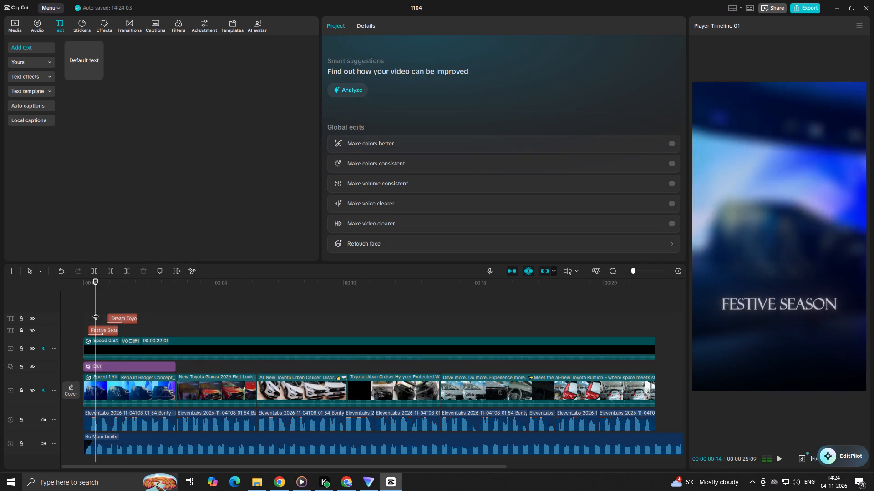
pyautogui.press('space')
pyautogui.click(95, 312)
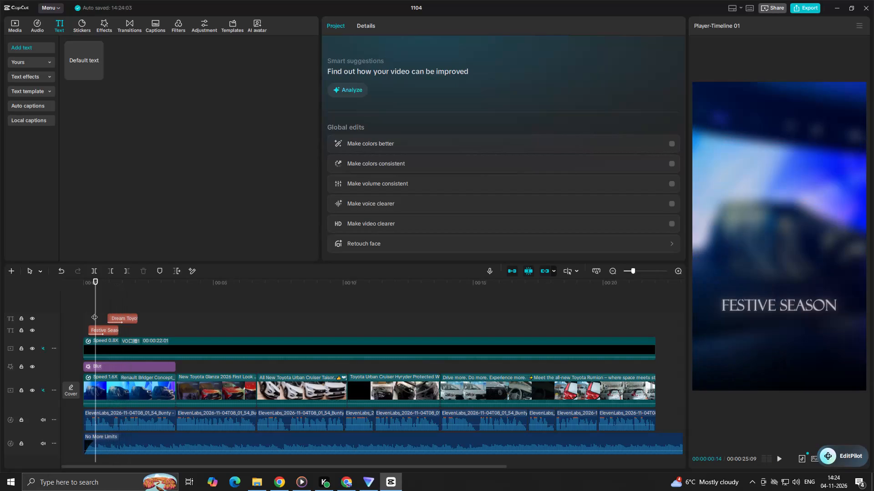
pyautogui.click(80, 320)
pyautogui.click(94, 318)
pyautogui.moveTo(94, 318); pyautogui.dragTo(56, 318)
pyautogui.press('space')
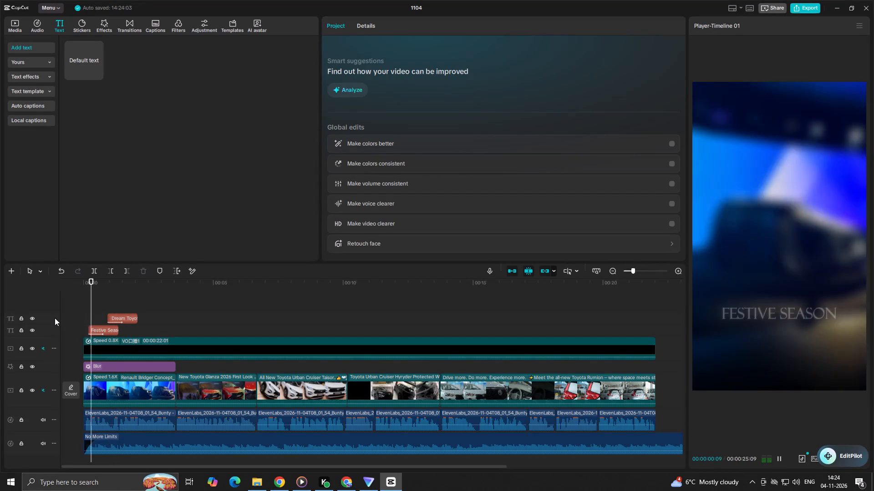
pyautogui.press('space')
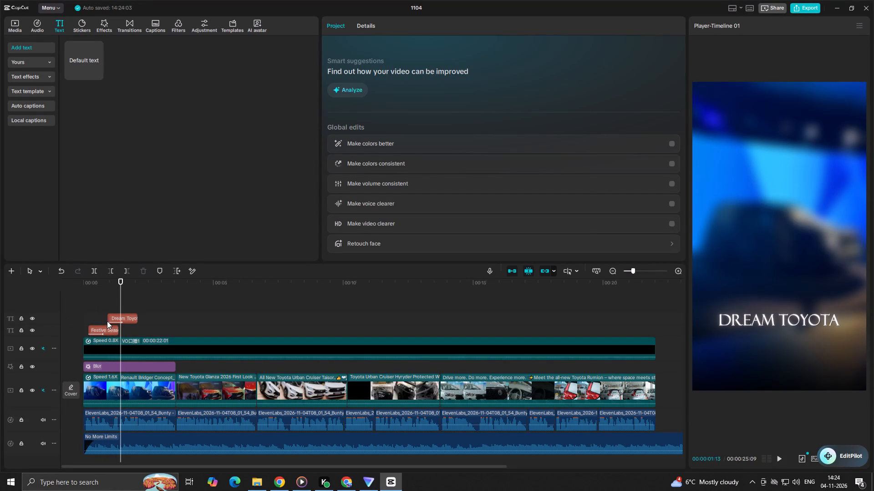
# Extend the end of the "Festive Season" clip to match the end of "Dream Toyota" and play the result.
pyautogui.click(113, 335)
pyautogui.moveTo(118, 329); pyautogui.dragTo(140, 334)
pyautogui.click(95, 311)
pyautogui.press('space')
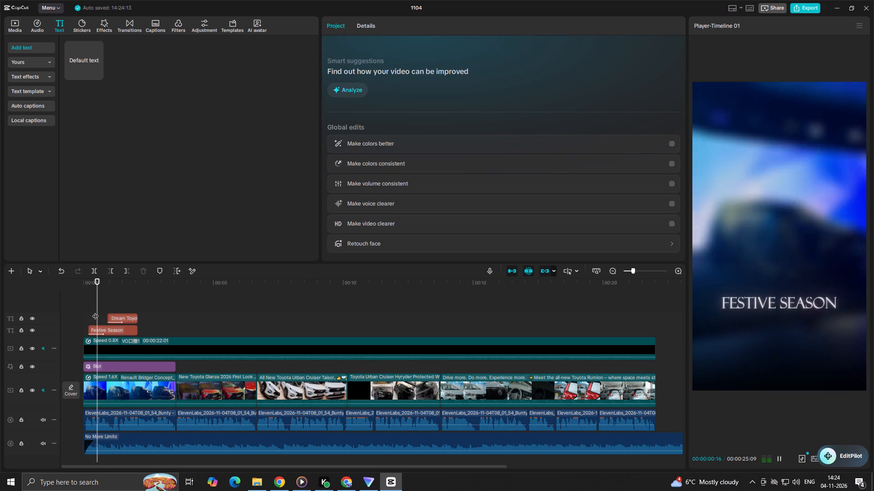
pyautogui.press('space')
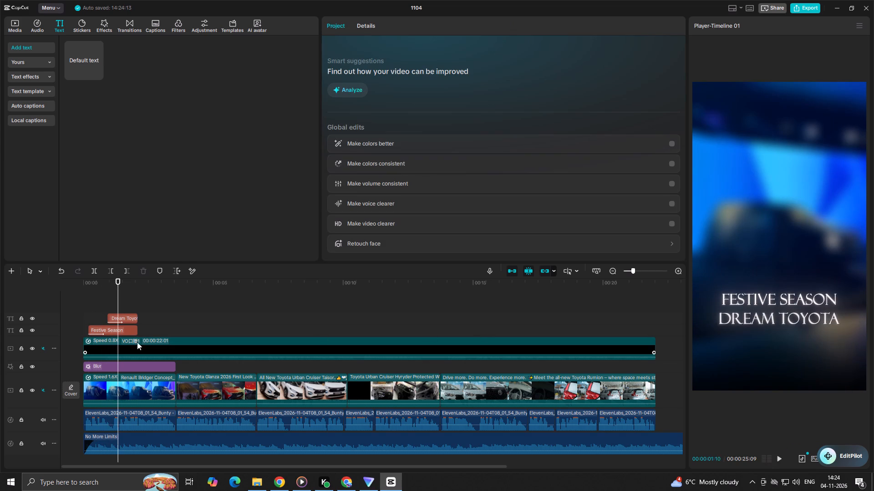
# Scale down the "Dream Toyota" text and move it up closer beneath the "Festive Season" line.
pyautogui.click(128, 318)
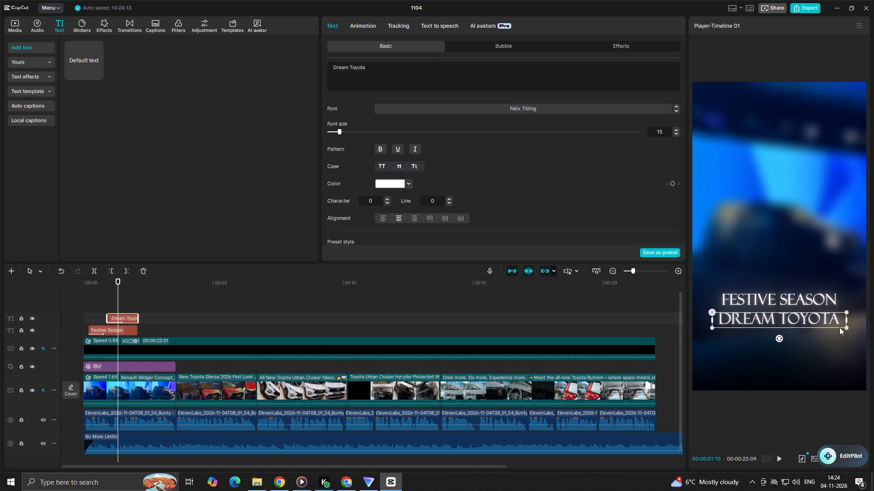
pyautogui.moveTo(846, 326); pyautogui.dragTo(818, 326)
pyautogui.moveTo(787, 317); pyautogui.dragTo(788, 310)
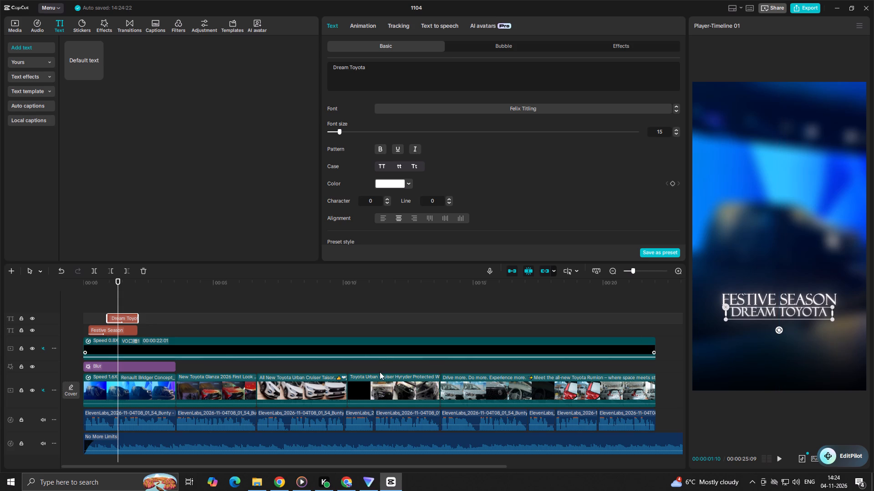
# Play the opening from the start to check the rescaled "Dream Toyota" line beneath "Festive Season".
pyautogui.click(96, 317)
pyautogui.moveTo(96, 317); pyautogui.dragTo(32, 315)
pyautogui.press('space')
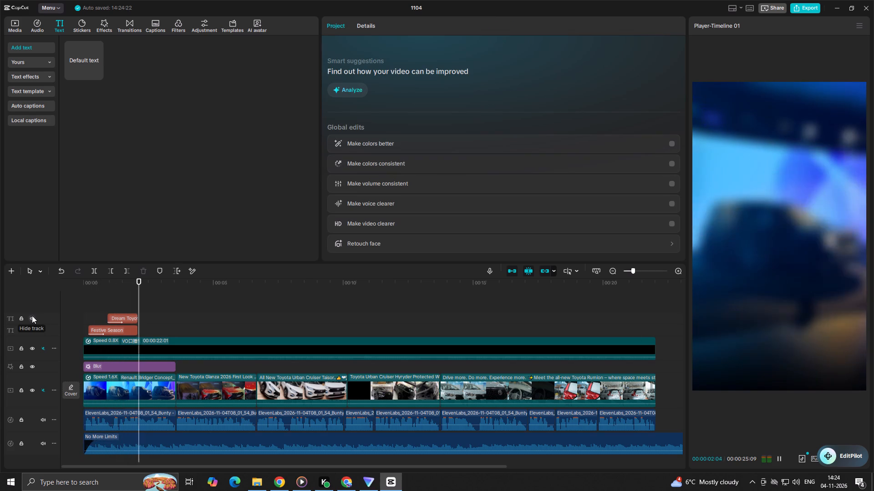
pyautogui.press('space')
# Browse the installed fonts for the "Festive Season" text and change its font to Californian FB.
pyautogui.click(87, 310)
pyautogui.click(96, 319)
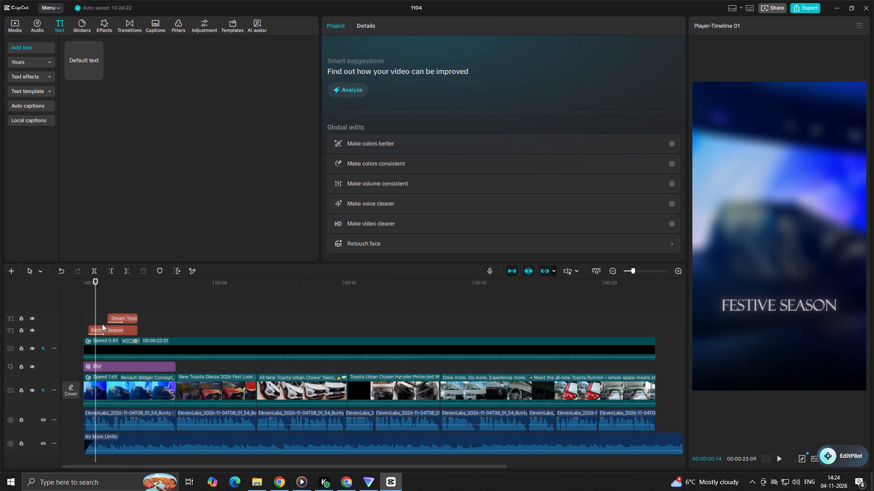
pyautogui.click(111, 331)
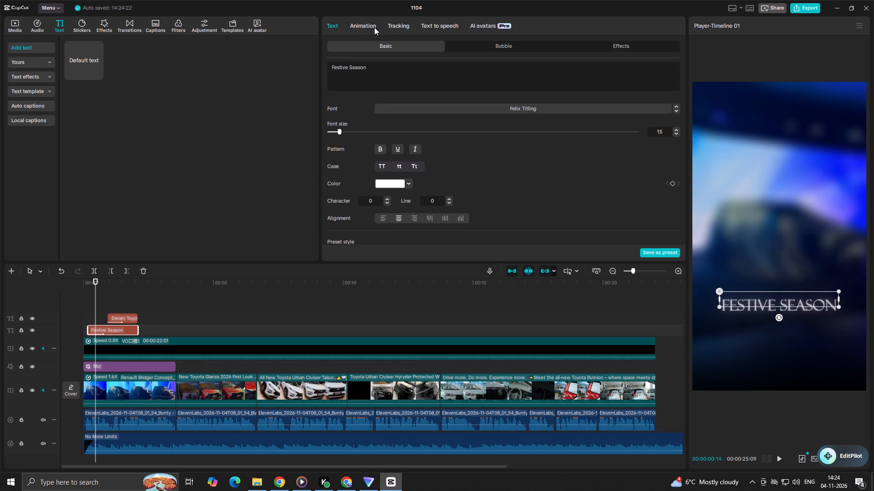
pyautogui.click(371, 27)
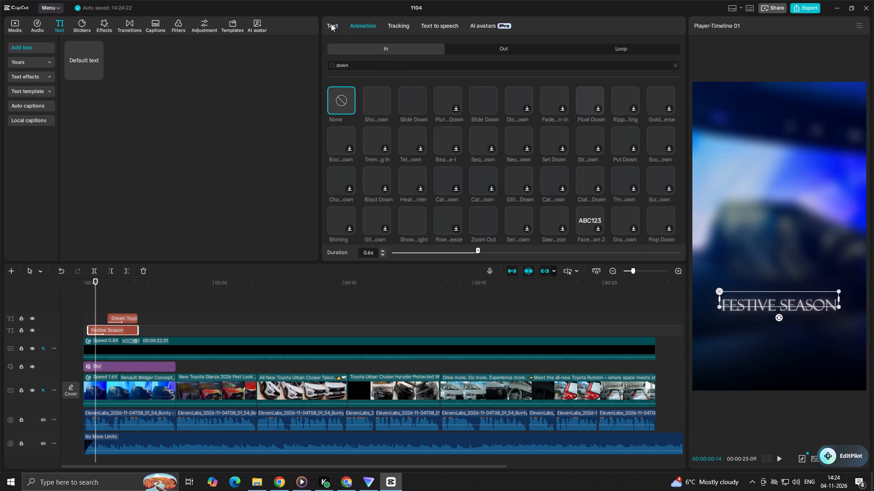
pyautogui.click(331, 24)
pyautogui.click(476, 111)
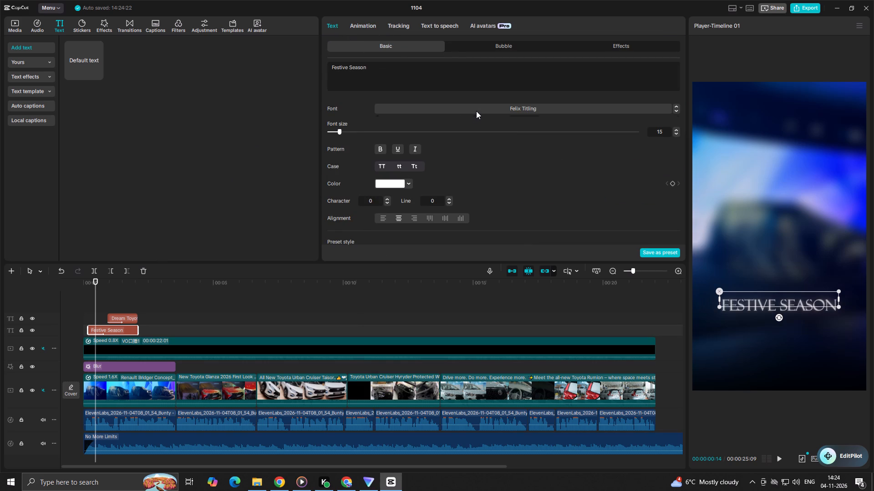
pyautogui.scroll(5, 434, 213)
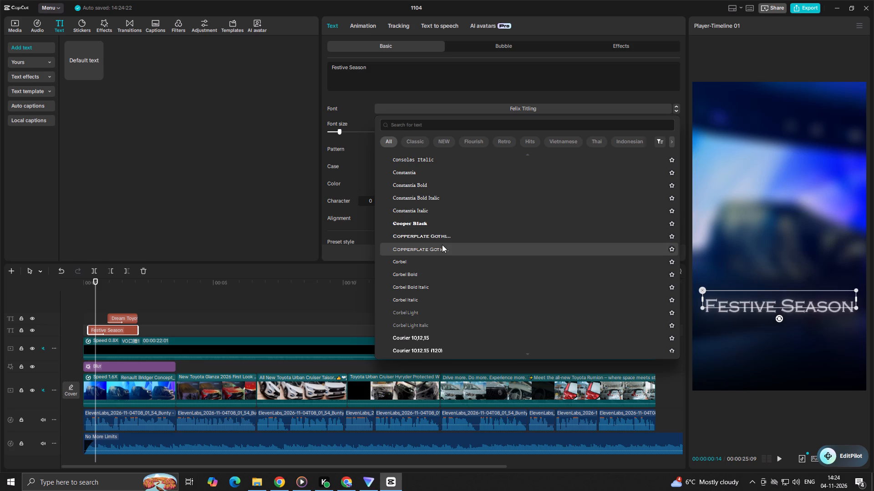
pyautogui.scroll(-2, 444, 255)
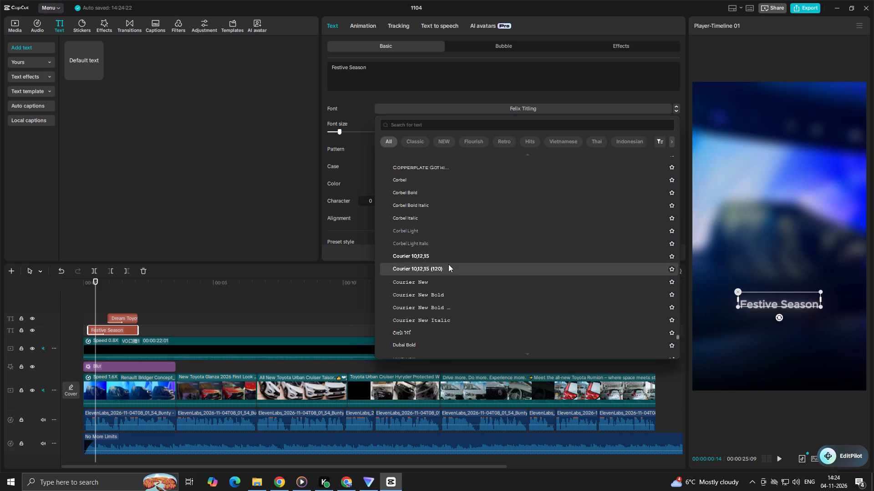
pyautogui.scroll(-1, 475, 339)
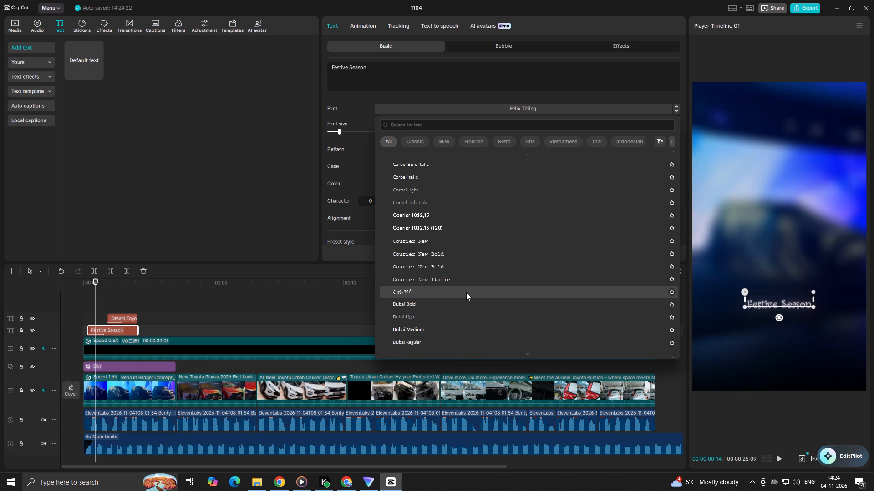
pyautogui.scroll(16, 466, 277)
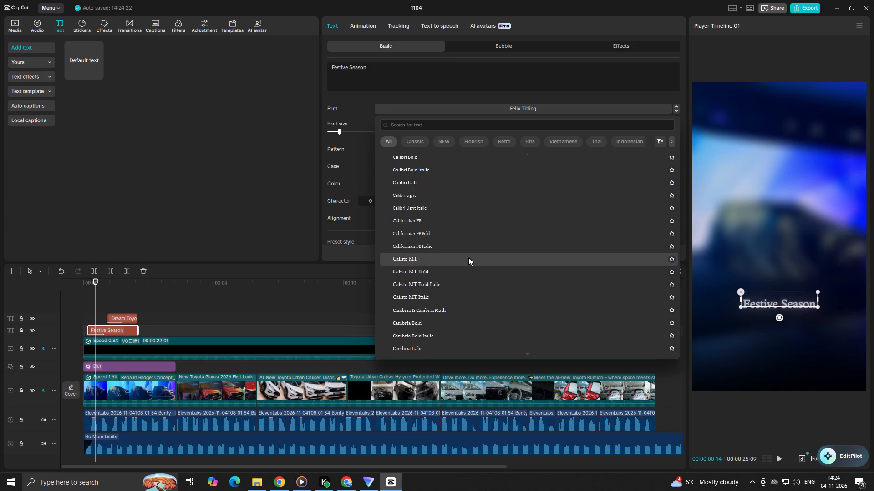
pyautogui.click(462, 225)
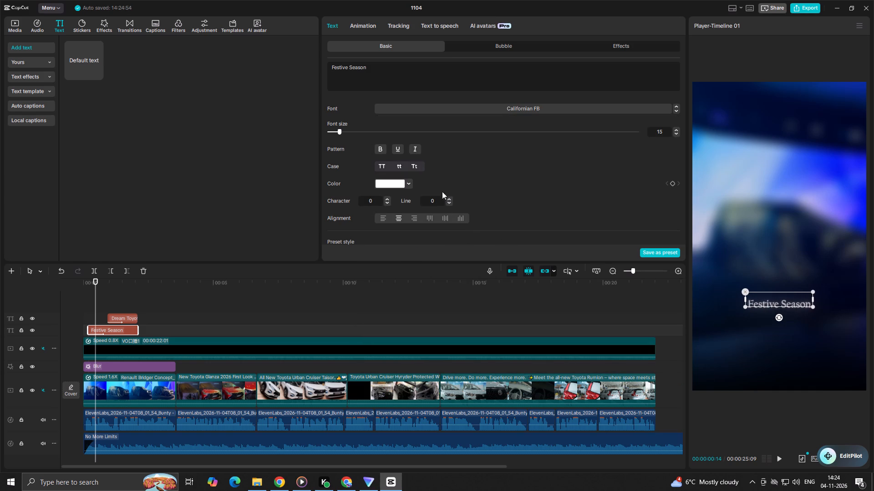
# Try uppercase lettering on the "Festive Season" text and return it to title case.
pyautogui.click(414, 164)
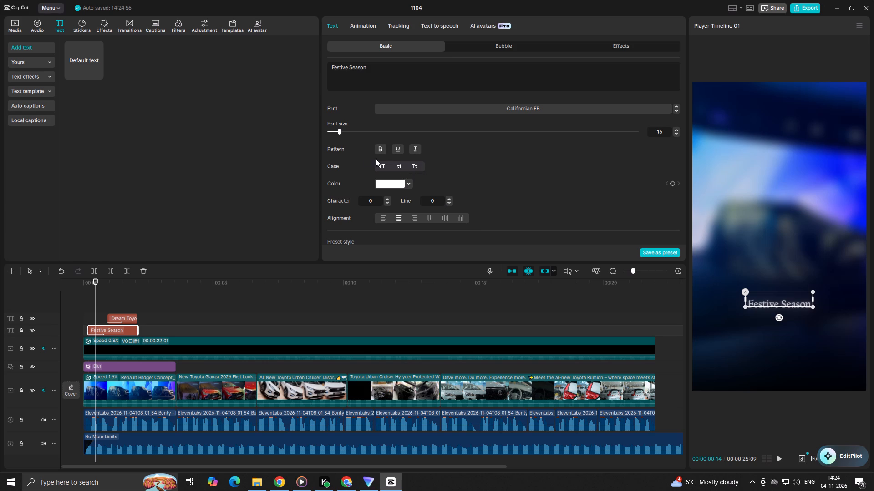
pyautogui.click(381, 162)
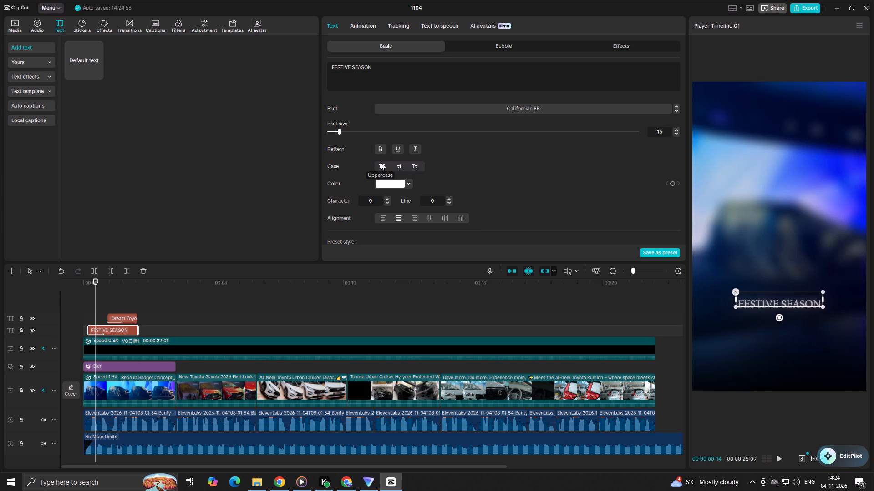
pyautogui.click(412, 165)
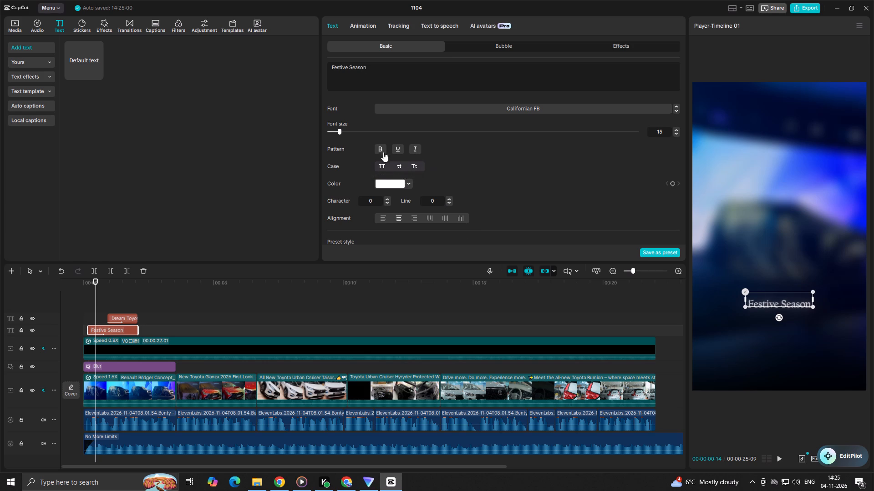
# Set the font size of the "Festive Season" text to 25.
pyautogui.moveTo(340, 132); pyautogui.dragTo(344, 130)
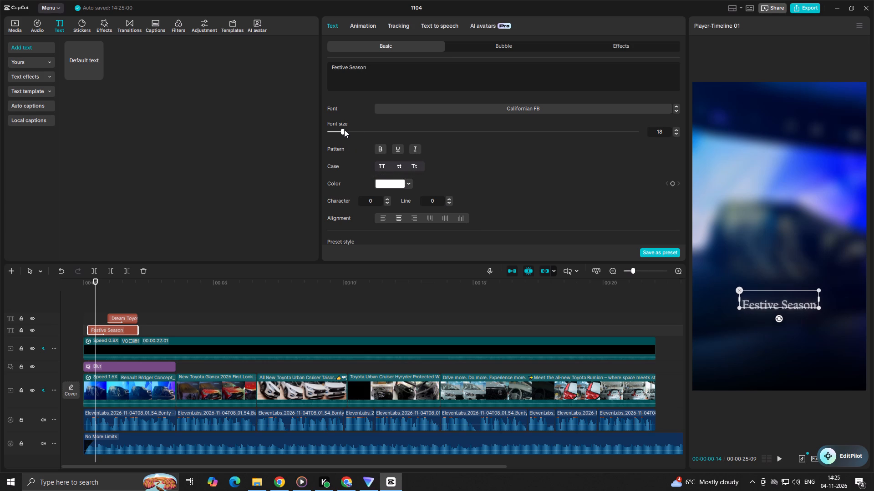
pyautogui.moveTo(344, 130); pyautogui.dragTo(354, 130)
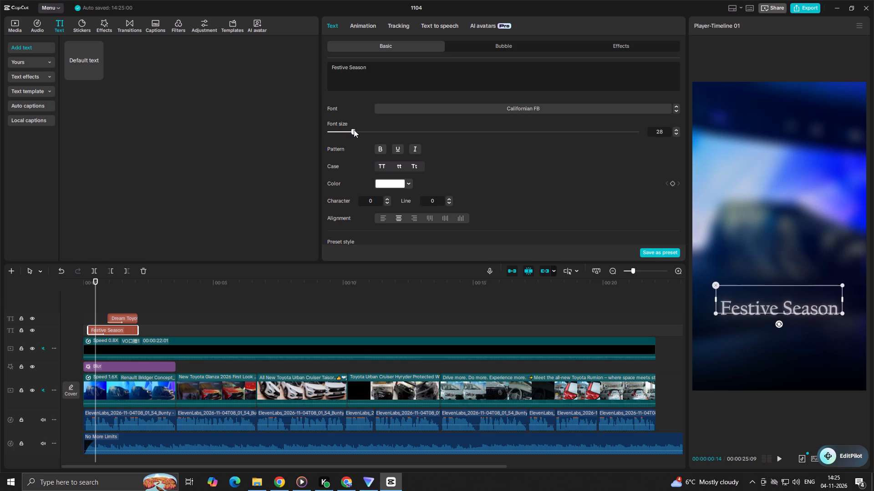
pyautogui.moveTo(354, 130); pyautogui.dragTo(351, 130)
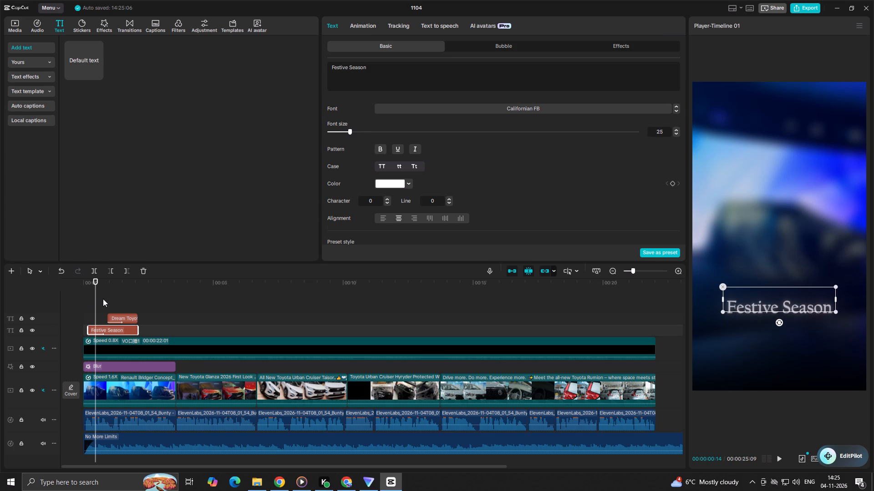
# Play the opening from the start twice to review the new "Festive Season" font and size with "Dream Toyota".
pyautogui.click(103, 299)
pyautogui.moveTo(104, 298); pyautogui.dragTo(15, 293)
pyautogui.press('space')
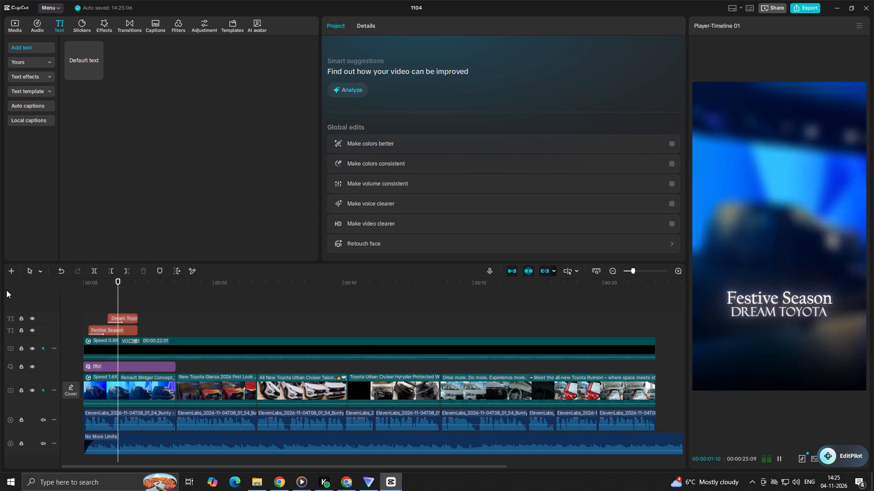
pyautogui.press('space')
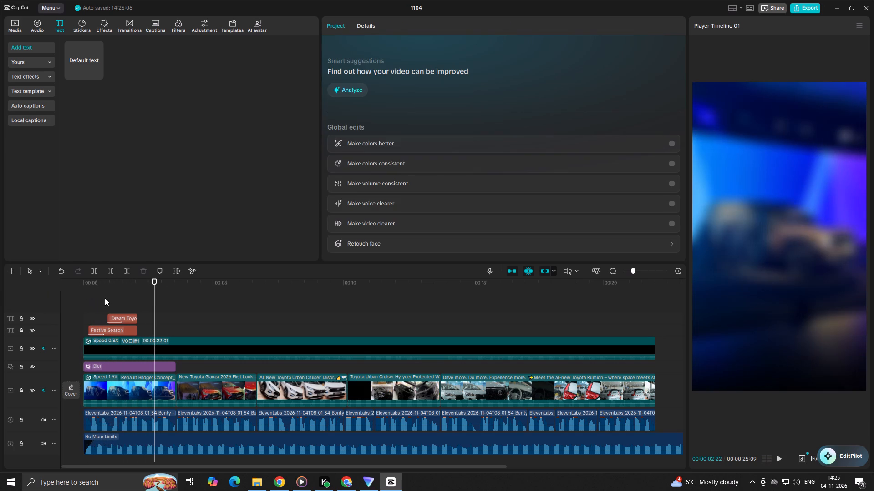
pyautogui.click(105, 298)
pyautogui.moveTo(105, 298); pyautogui.dragTo(49, 298)
pyautogui.press('space')
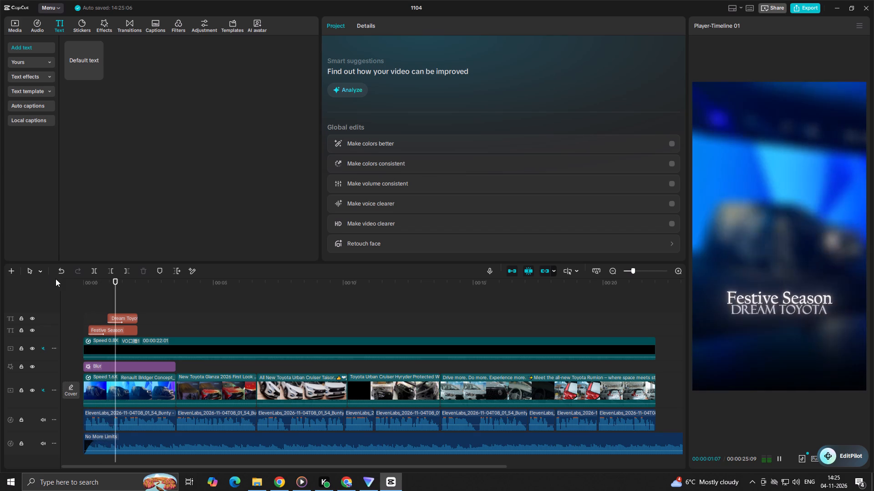
pyautogui.press('space')
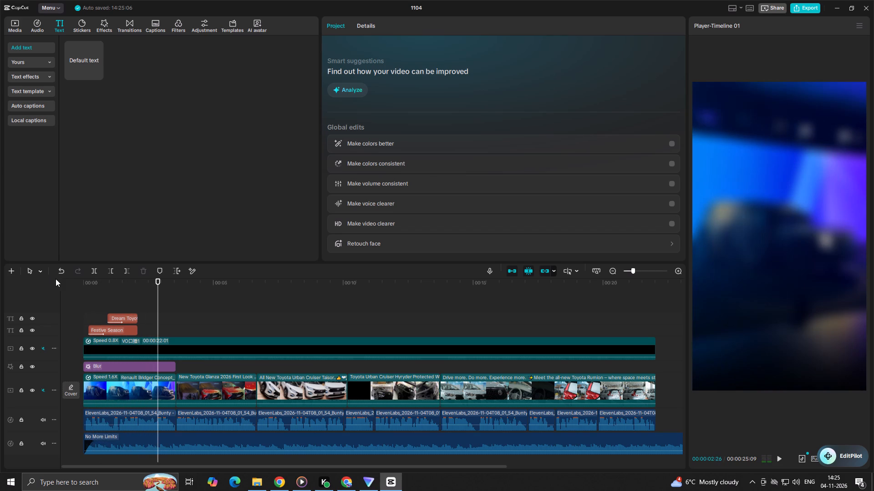
# Change the text colour of "Dream Toyota" to the yellow swatch F4C70F.
pyautogui.click(121, 297)
pyautogui.click(124, 318)
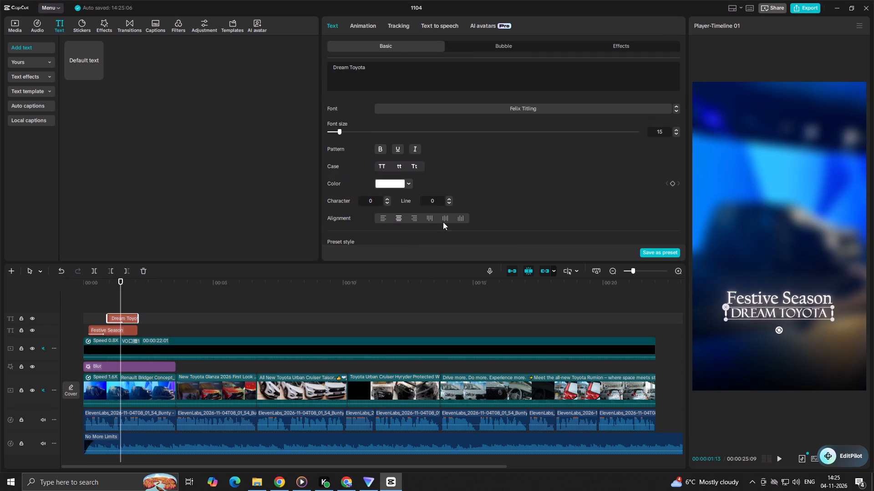
pyautogui.click(393, 186)
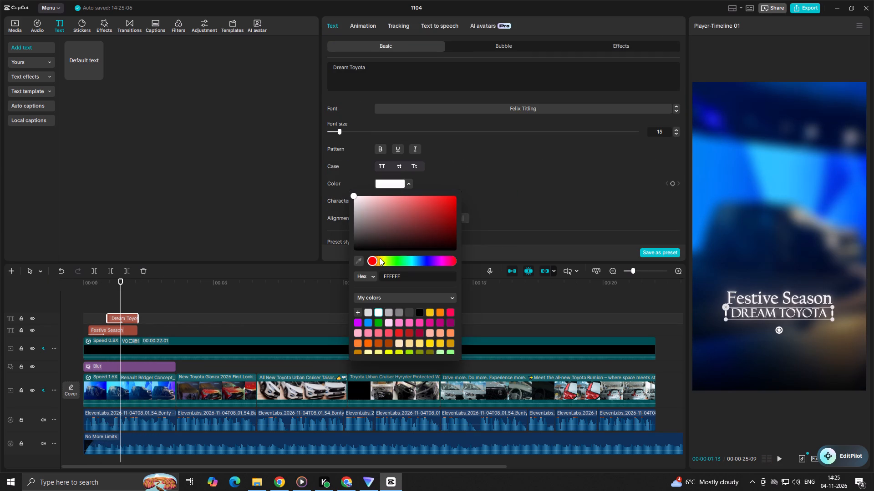
pyautogui.click(428, 315)
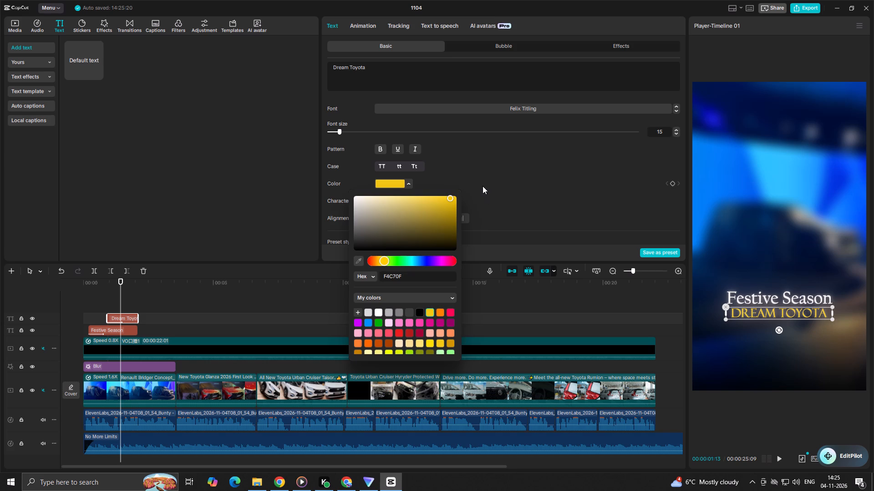
pyautogui.click(483, 185)
# Set the glow colour of the "Dream Toyota" text to yellow and darken it to 6C5702.
pyautogui.scroll(-8, 439, 173)
pyautogui.scroll(-3, 401, 183)
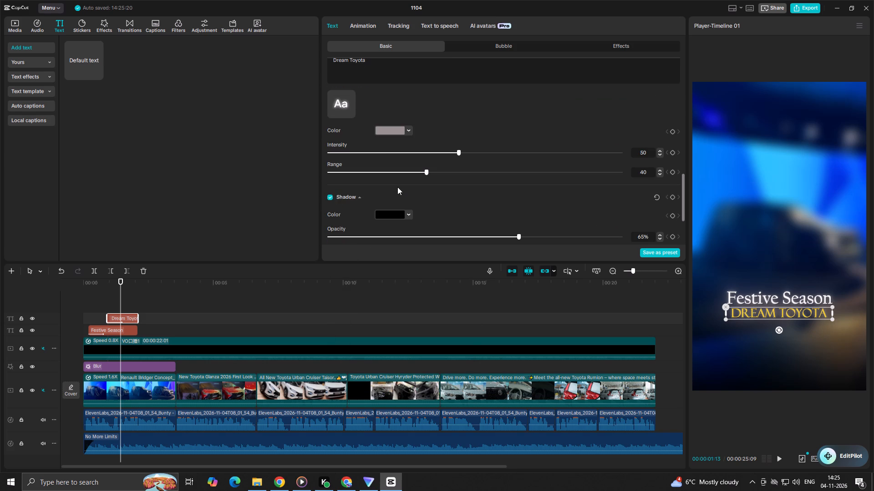
pyautogui.click(395, 131)
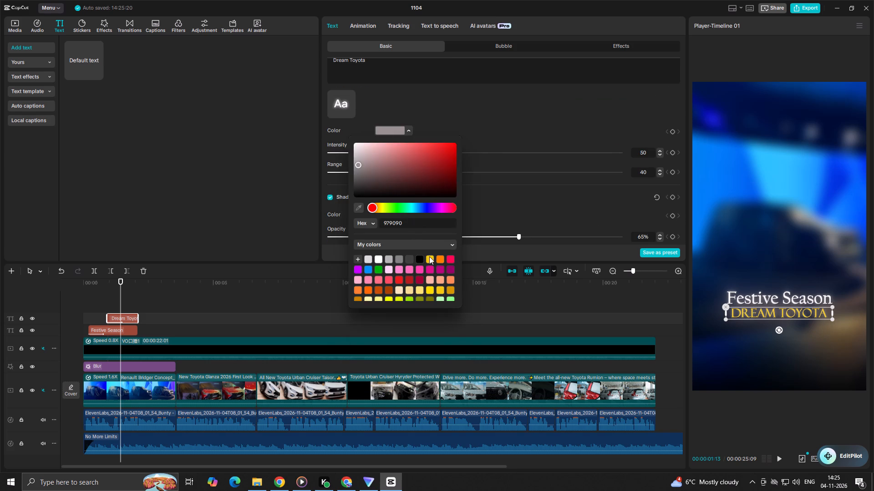
pyautogui.click(431, 257)
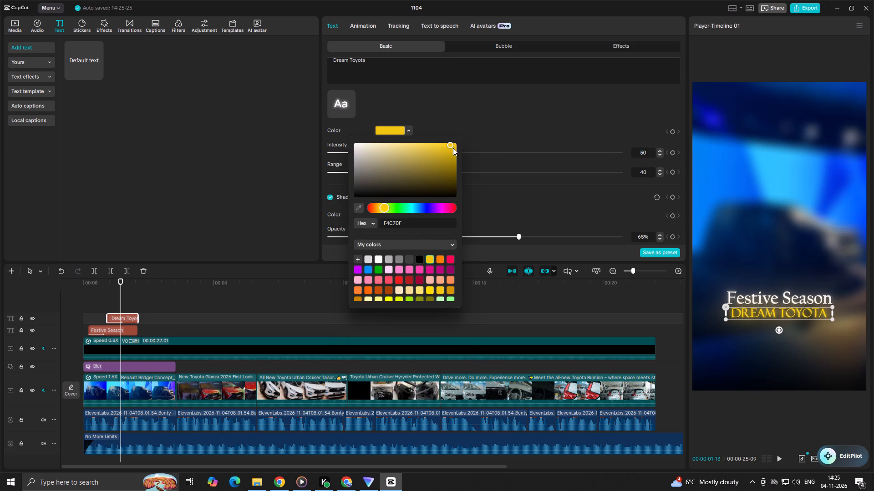
pyautogui.moveTo(451, 146); pyautogui.dragTo(455, 174)
# Scale the "Dream Toyota" text down slightly so it is narrower than the "Festive Season" line.
pyautogui.moveTo(832, 320); pyautogui.dragTo(819, 314)
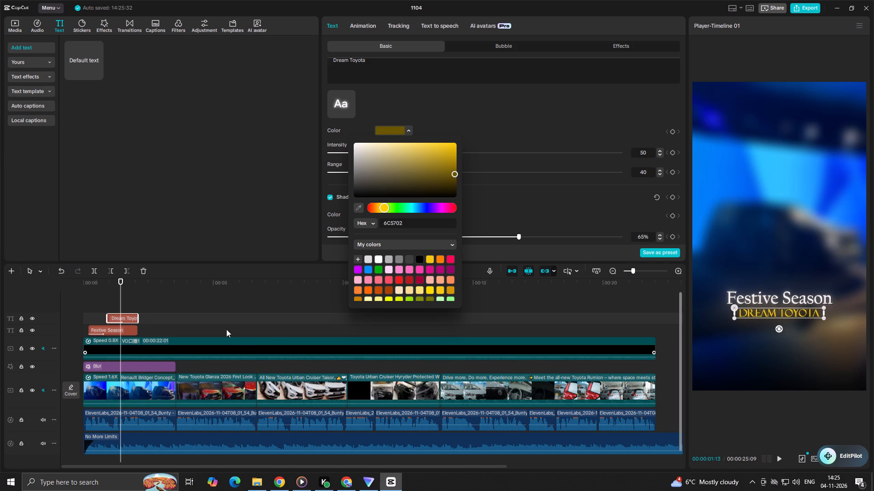
# Play from the start into the Glanza clip to review the recoloured opening text and the following voice-over.
pyautogui.click(176, 299)
pyautogui.moveTo(176, 299); pyautogui.dragTo(0, 299)
pyautogui.press('space')
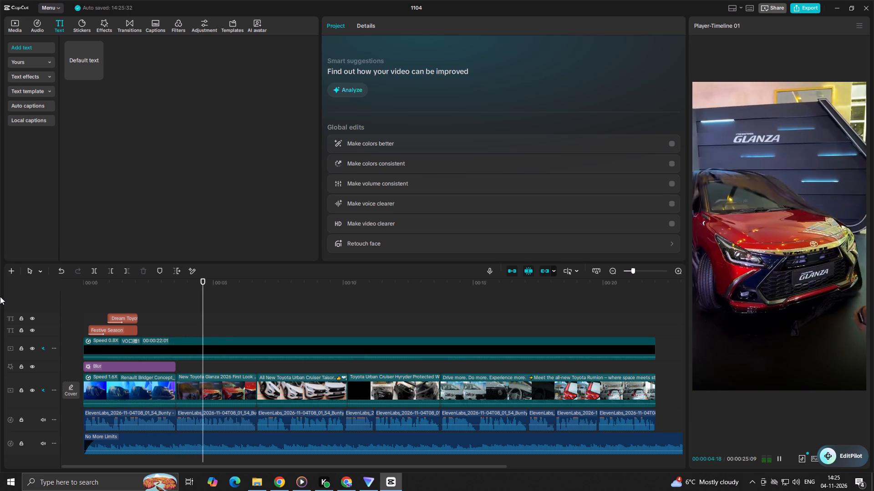
pyautogui.press('space')
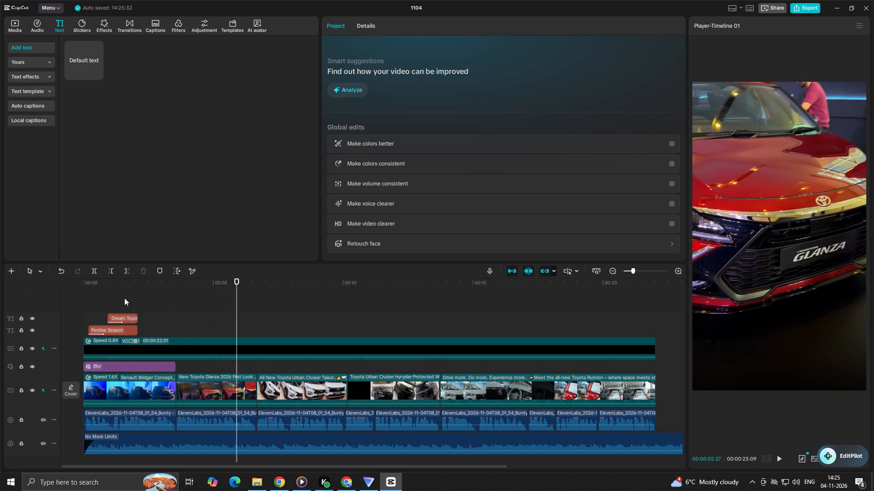
# Listen for the next voice-over cue and place a copy of the "Dream Toyota" clip on the "Festive Season" track, starting at 00:00:02:21.
pyautogui.click(143, 306)
pyautogui.press('space')
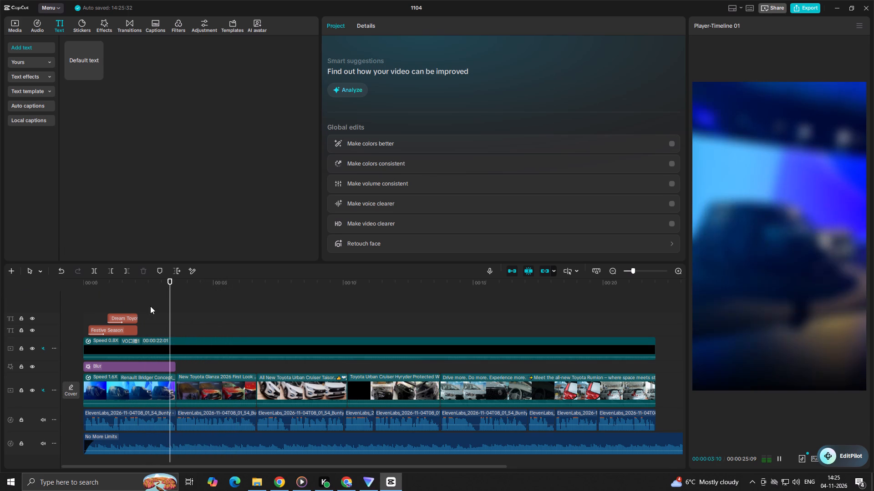
pyautogui.press('space')
pyautogui.click(148, 312)
pyautogui.press('space')
pyautogui.press('space')
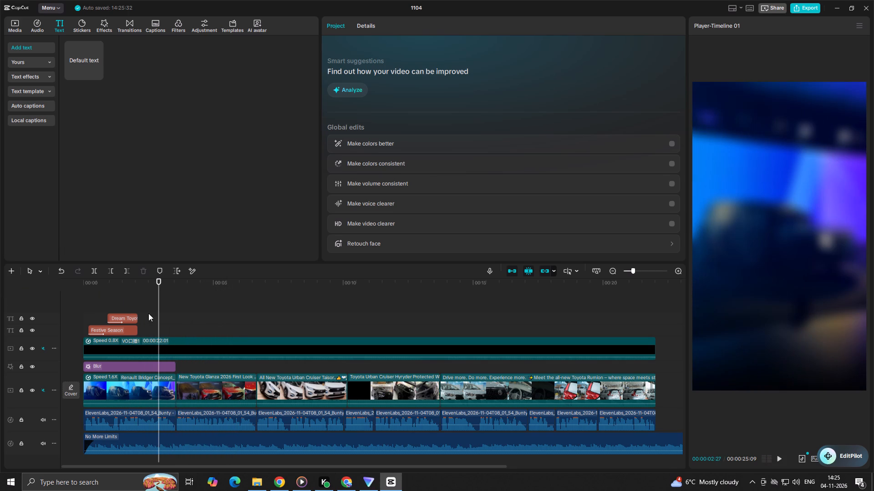
pyautogui.press('space')
pyautogui.click(151, 324)
pyautogui.press('space')
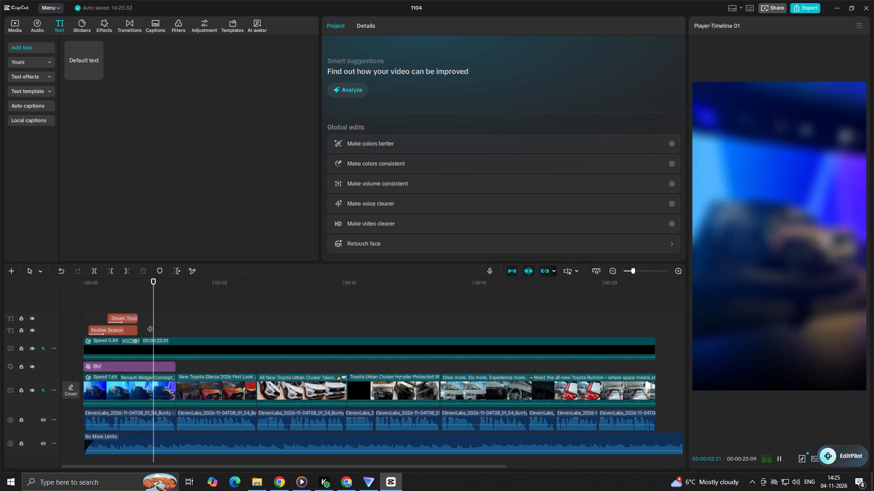
pyautogui.press('space')
pyautogui.click(153, 323)
pyautogui.keyDown('alt'); pyautogui.moveTo(122, 320); pyautogui.dragTo(140, 318); pyautogui.keyUp('alt')
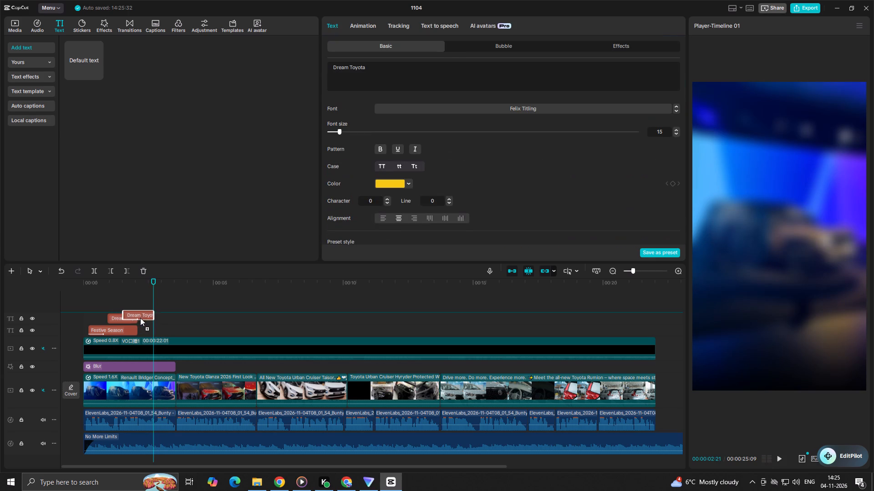
pyautogui.keyDown('alt'); pyautogui.moveTo(140, 318); pyautogui.dragTo(168, 333); pyautogui.keyUp('alt')
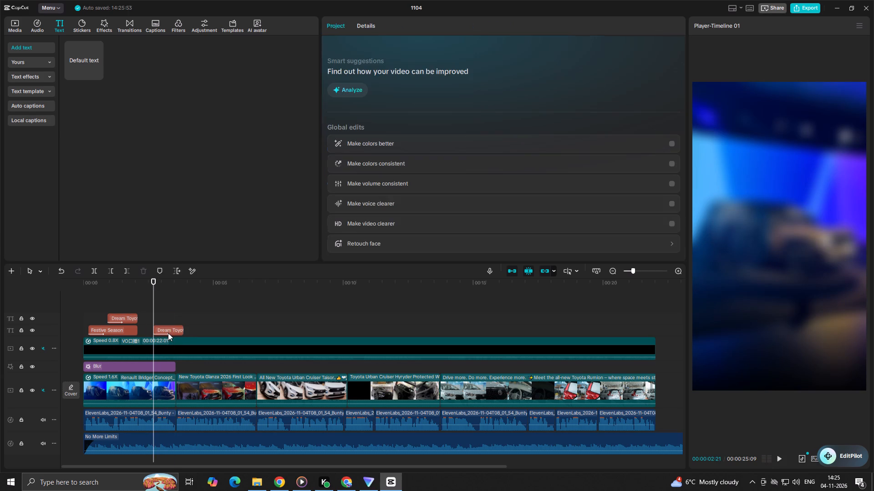
# Trim the end of the copied "Dream Toyota" clip back to the end of the Blur effect.
pyautogui.click(168, 332)
pyautogui.moveTo(183, 330); pyautogui.dragTo(173, 333)
# Replace the copied clip's wording with "Benefits!", copied from the hook line of the NOV/TOYOTA/REEL/02 script in Chrome.
pyautogui.click(165, 331)
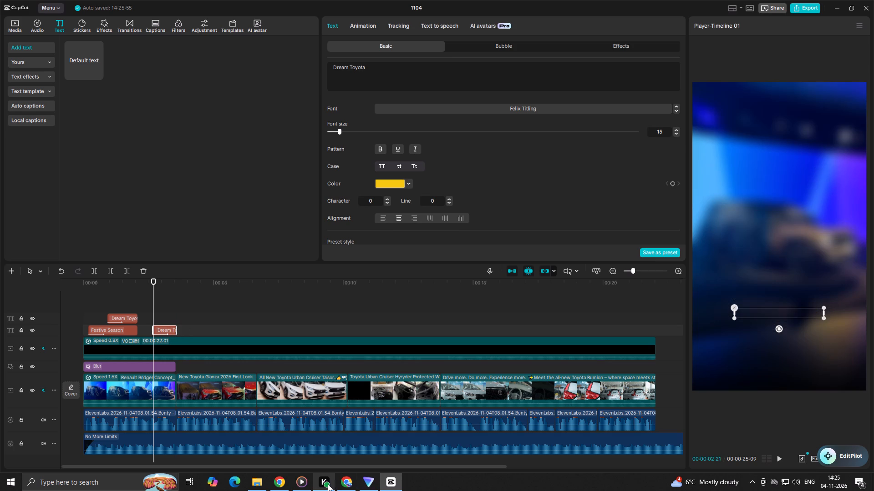
pyautogui.click(346, 480)
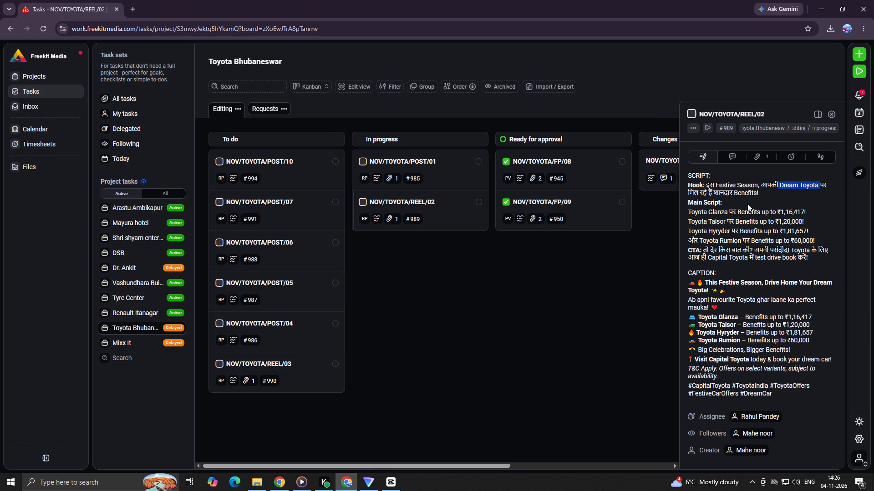
pyautogui.moveTo(735, 192); pyautogui.dragTo(777, 191)
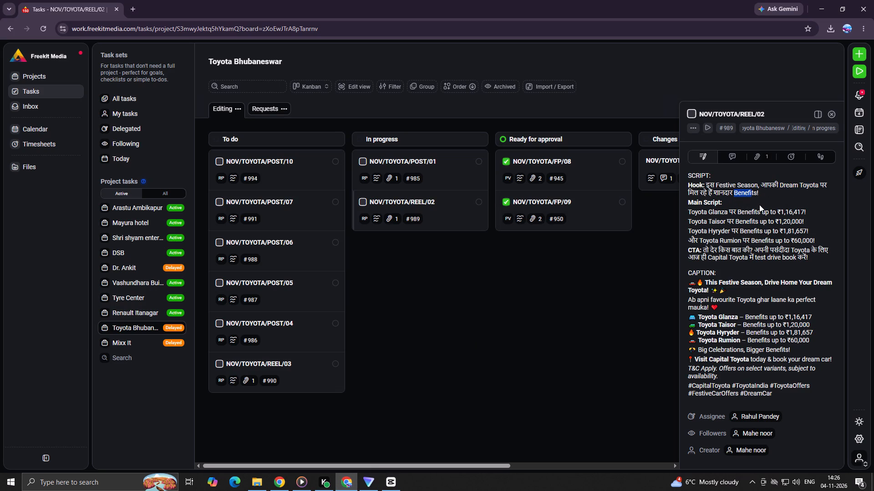
pyautogui.hotkey('ctrl', 'v')
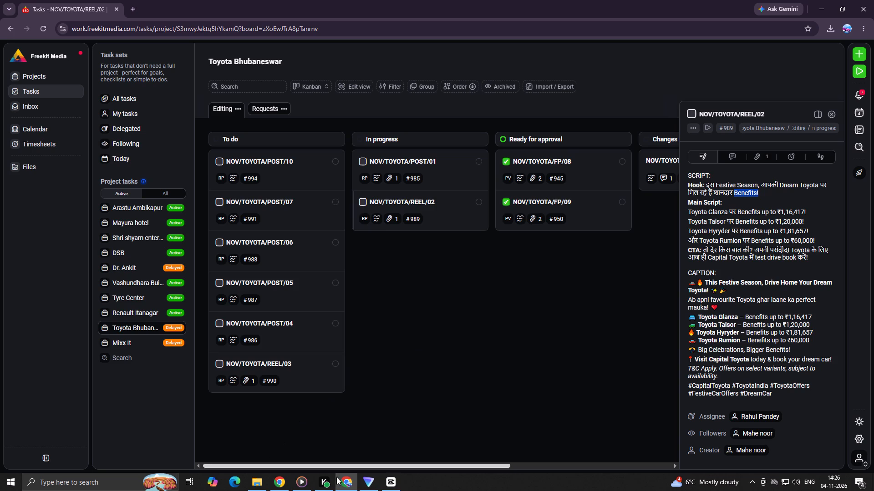
pyautogui.hotkey('ctrl', 'c')
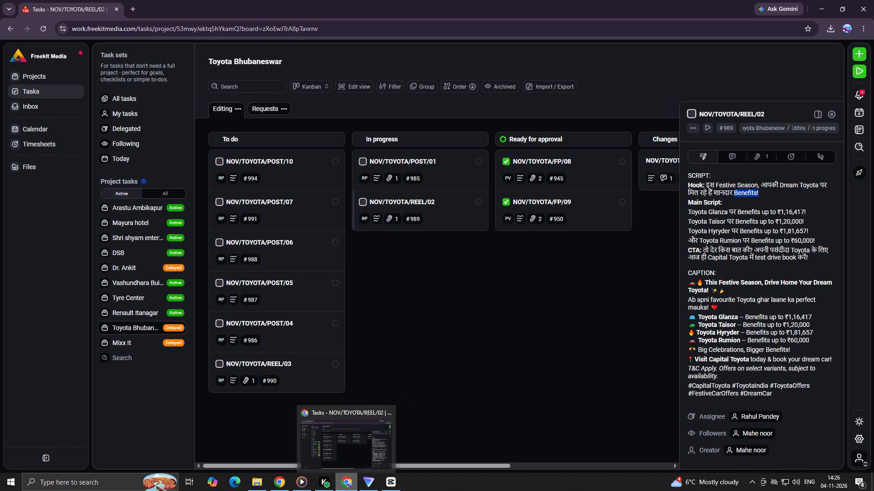
pyautogui.click(394, 481)
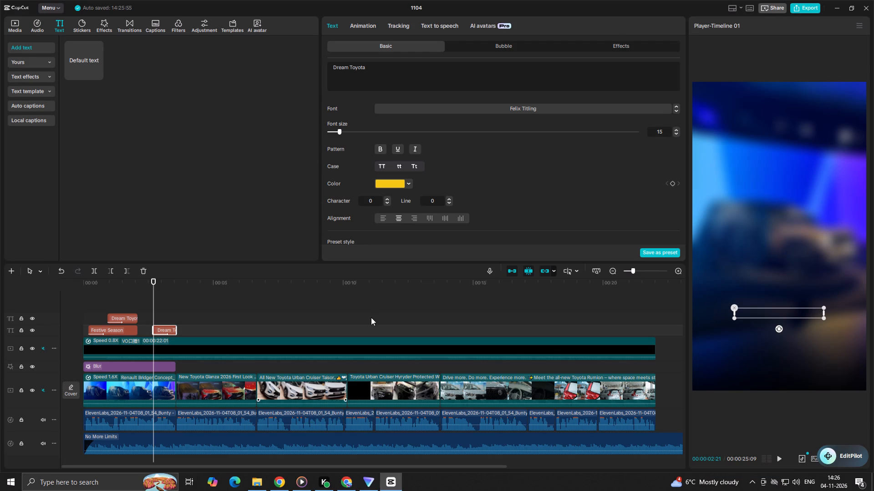
pyautogui.moveTo(389, 70); pyautogui.dragTo(212, 41)
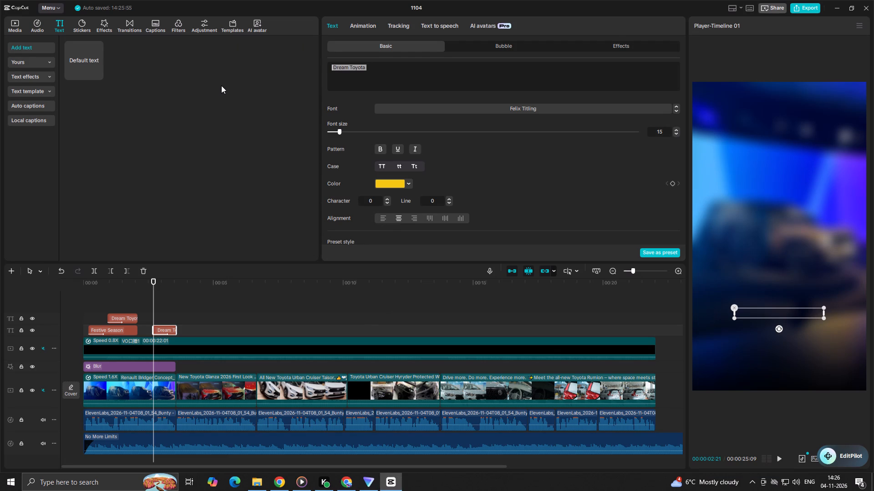
pyautogui.hotkey('ctrl', 'v')
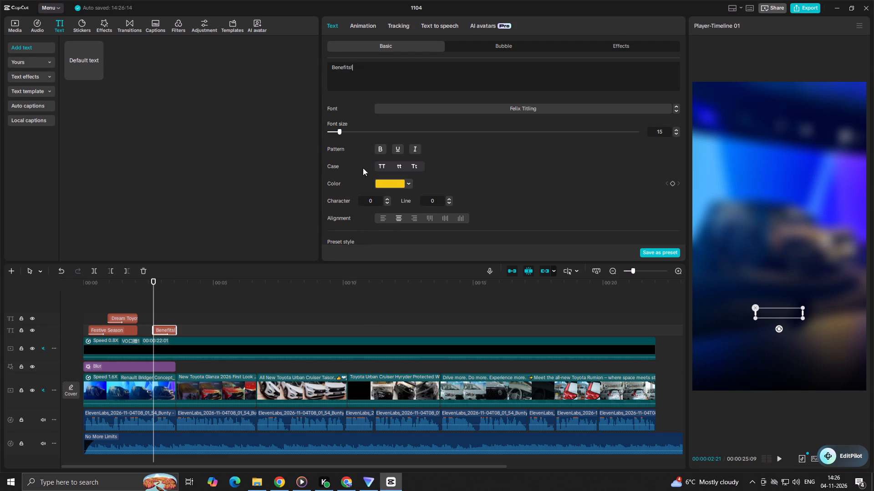
pyautogui.press('space')
# Preview the "Benefits!" text against the voice-over and change its In animation to Slide Up, searching for "up".
pyautogui.click(116, 303)
pyautogui.press('space')
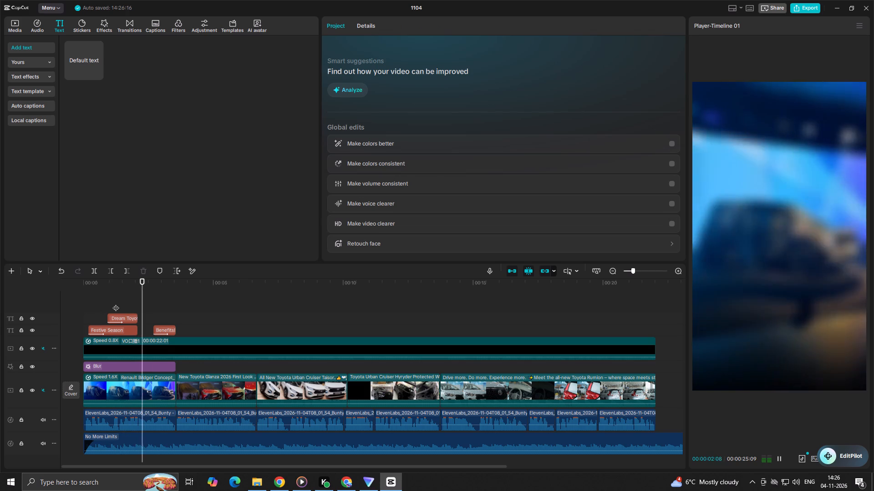
pyautogui.press('space')
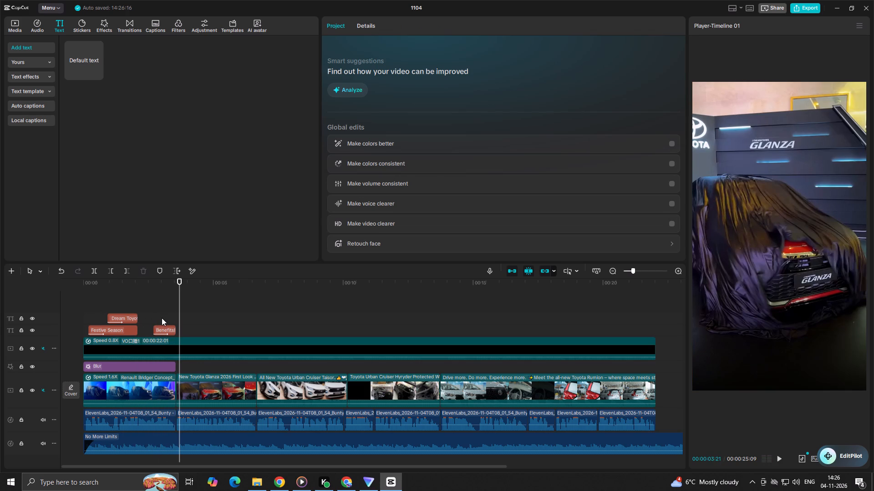
pyautogui.click(151, 318)
pyautogui.press('space')
pyautogui.press('space')
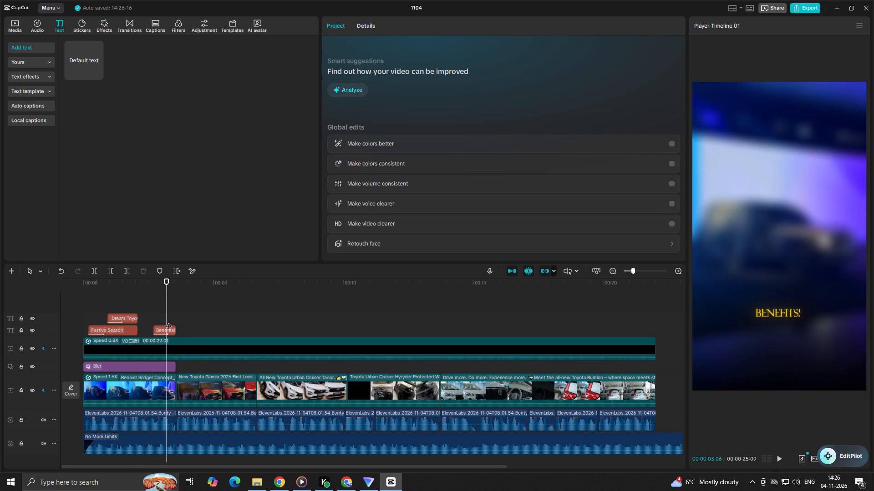
pyautogui.click(165, 329)
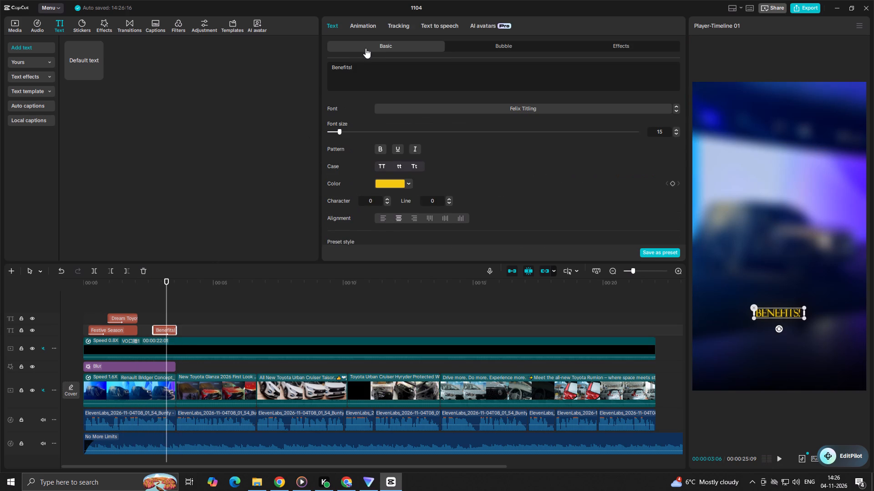
pyautogui.click(361, 26)
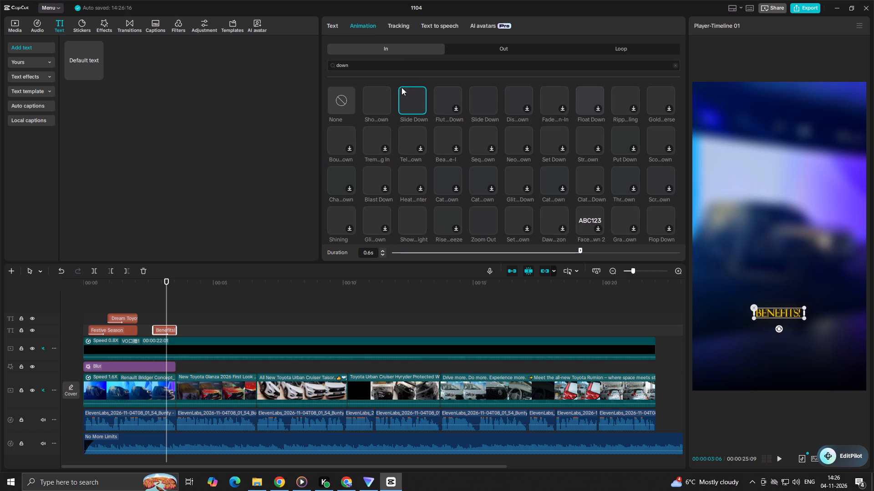
pyautogui.moveTo(367, 67); pyautogui.dragTo(210, 43)
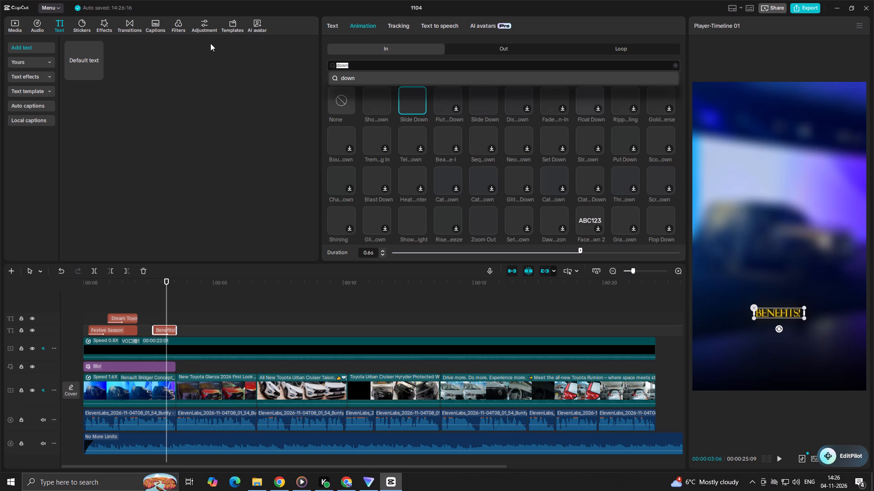
pyautogui.write('up')
pyautogui.press('Return')
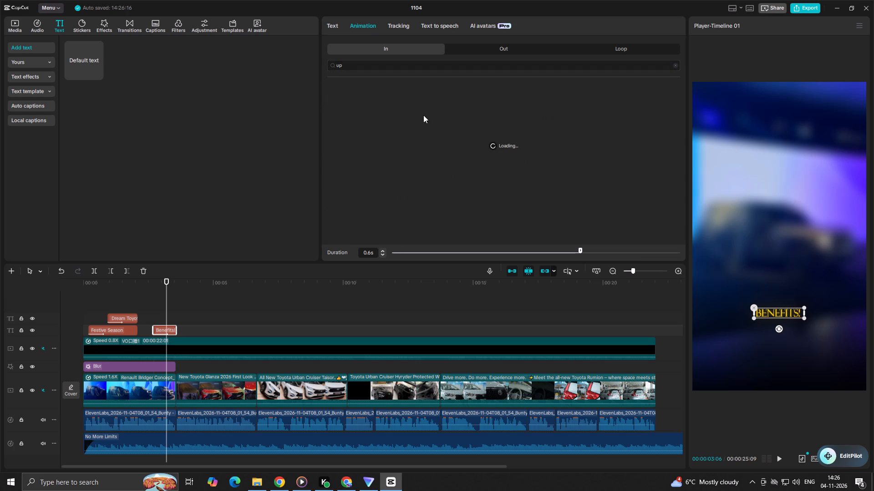
pyautogui.click(384, 101)
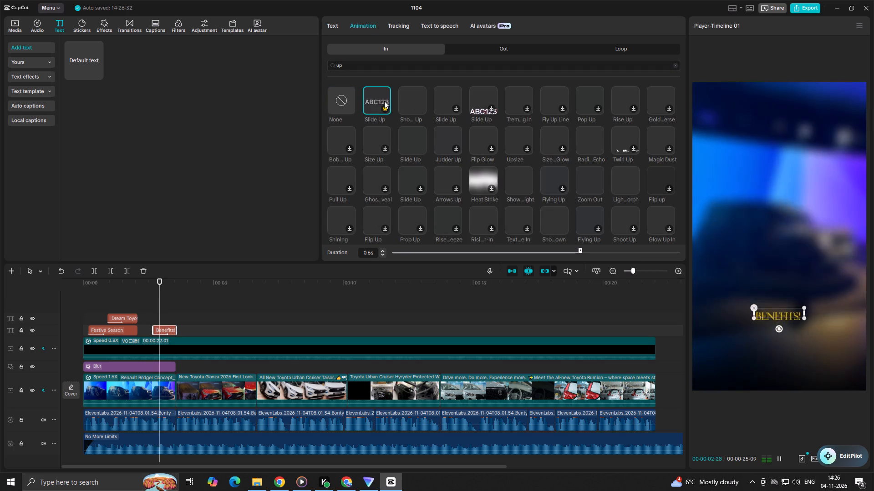
# Preview the Slide Up entrance and scale the "Benefits!" text up slightly in the frame.
pyautogui.click(123, 305)
pyautogui.press('space')
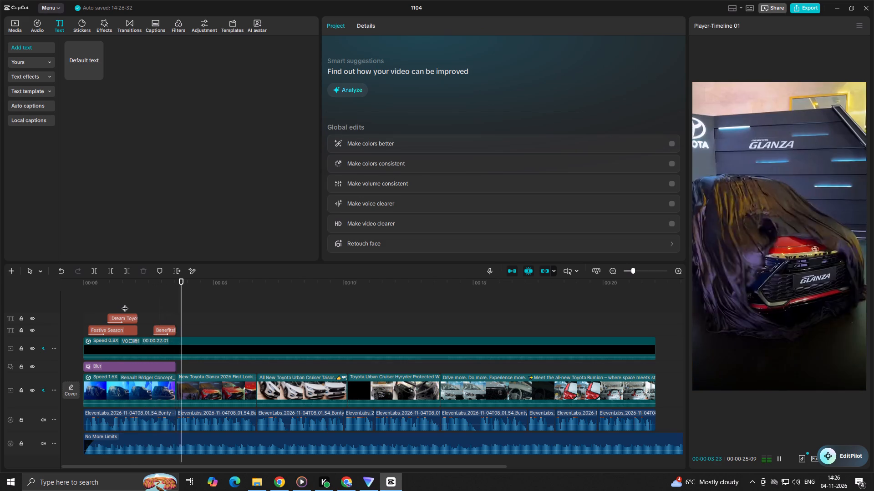
pyautogui.press('space')
pyautogui.click(155, 320)
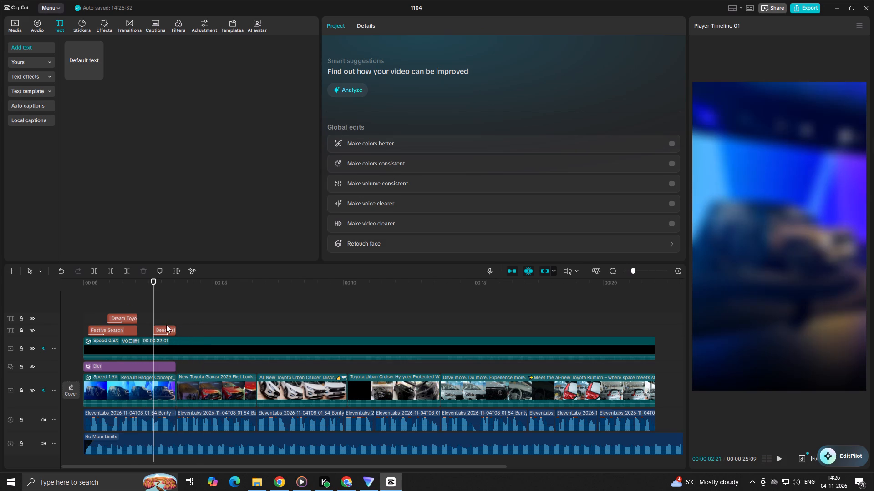
pyautogui.click(167, 325)
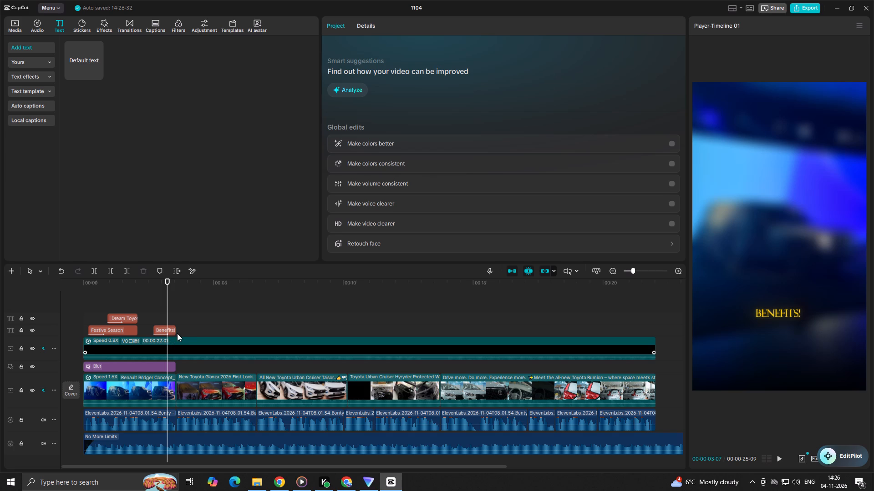
pyautogui.click(169, 331)
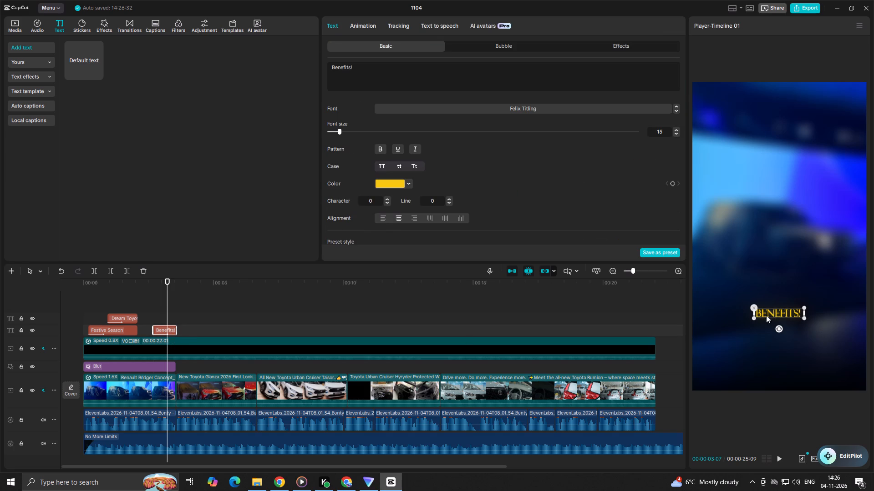
pyautogui.moveTo(756, 317); pyautogui.dragTo(749, 323)
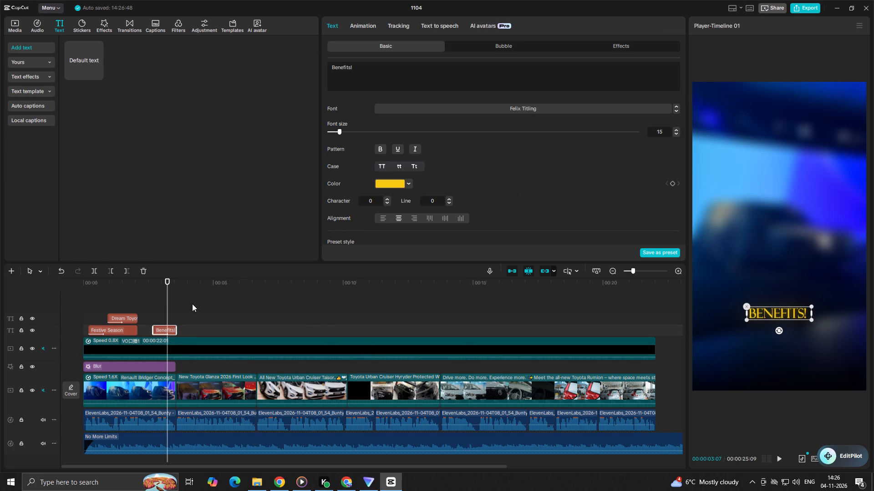
# Review the opening text from the start, listen for the Glanza offer cue and park the playhead at 00:00:04:27.
pyautogui.click(121, 298)
pyautogui.moveTo(121, 298); pyautogui.dragTo(0, 285)
pyautogui.press('space')
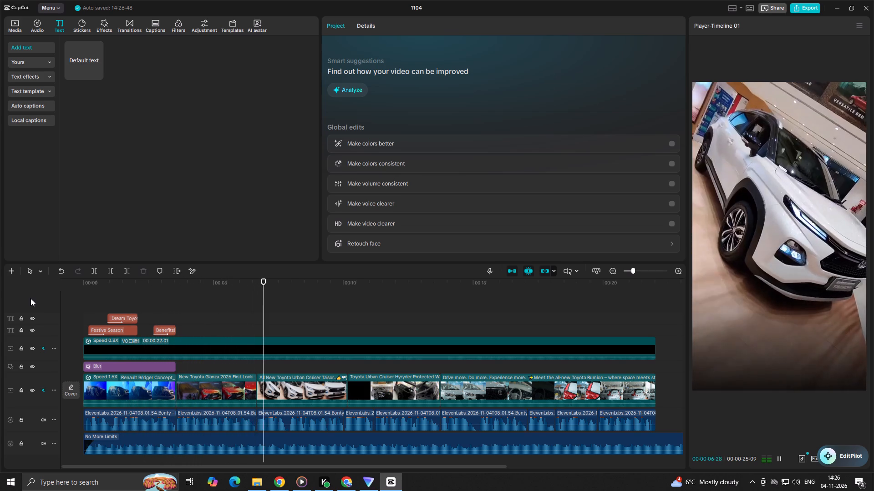
pyautogui.click(157, 301)
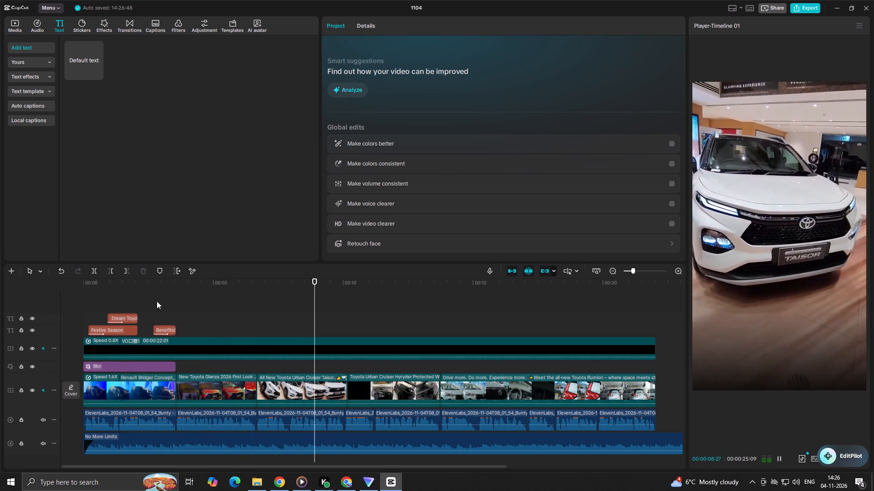
pyautogui.press('space')
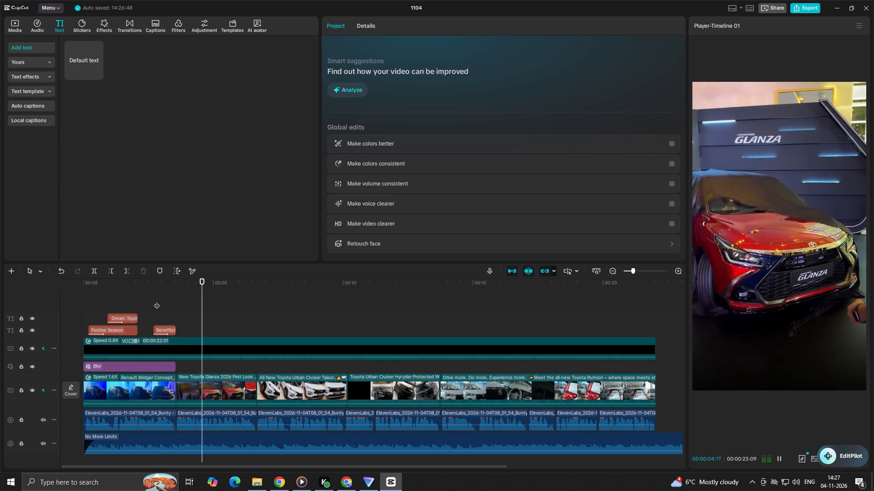
pyautogui.press('space')
pyautogui.click(167, 306)
pyautogui.press('space')
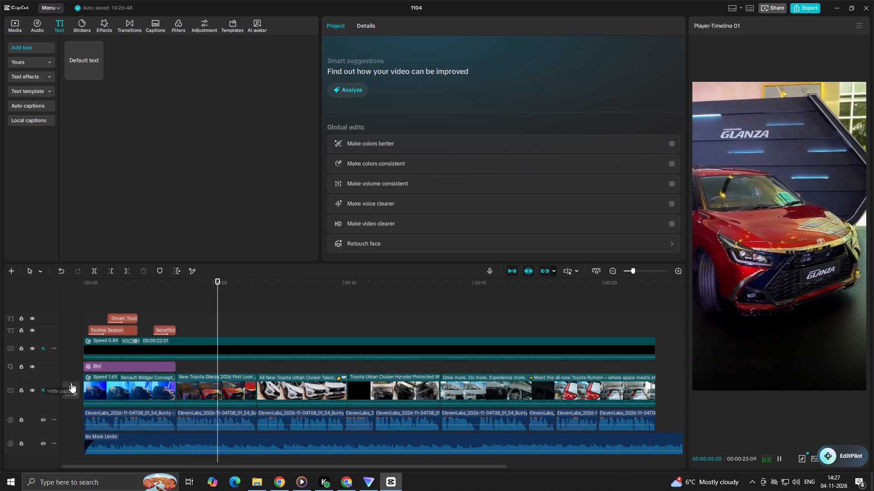
pyautogui.press('space')
pyautogui.click(210, 325)
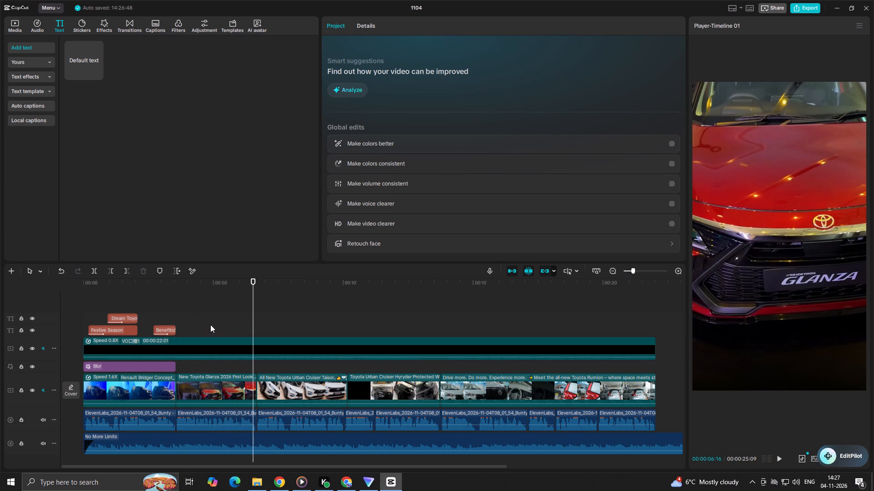
# Switch to the script in Chrome and copy "₹1,16,417!" from the Toyota Glanza line.
pyautogui.click(278, 481)
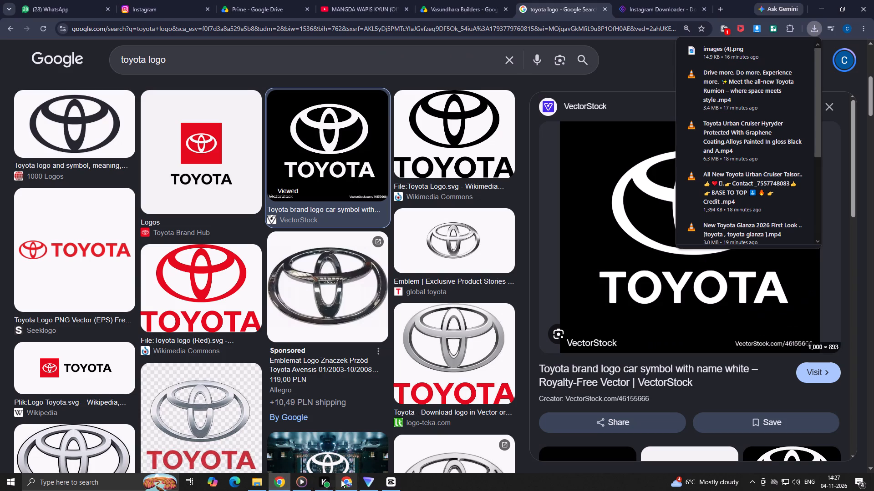
pyautogui.click(346, 481)
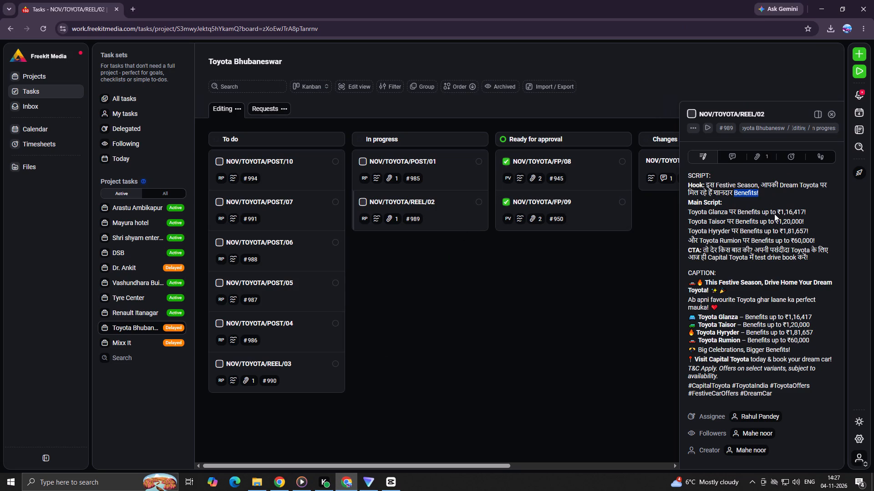
pyautogui.moveTo(777, 211); pyautogui.dragTo(803, 213)
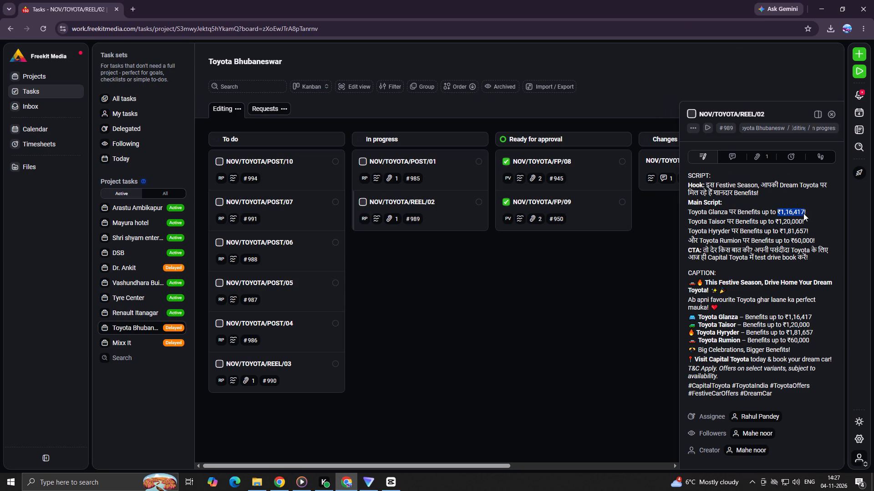
pyautogui.moveTo(803, 213); pyautogui.dragTo(801, 213)
pyautogui.moveTo(803, 215); pyautogui.dragTo(792, 212)
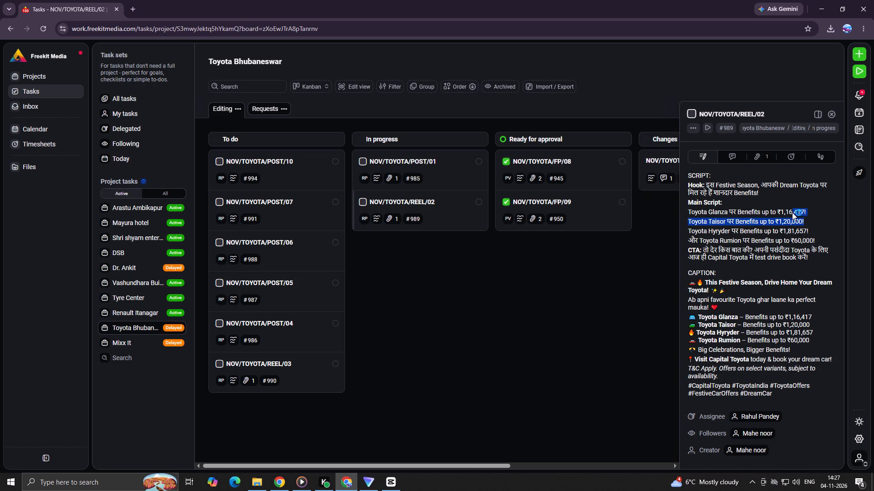
pyautogui.moveTo(792, 212); pyautogui.dragTo(790, 211)
pyautogui.click(817, 213)
pyautogui.moveTo(803, 213); pyautogui.dragTo(795, 215)
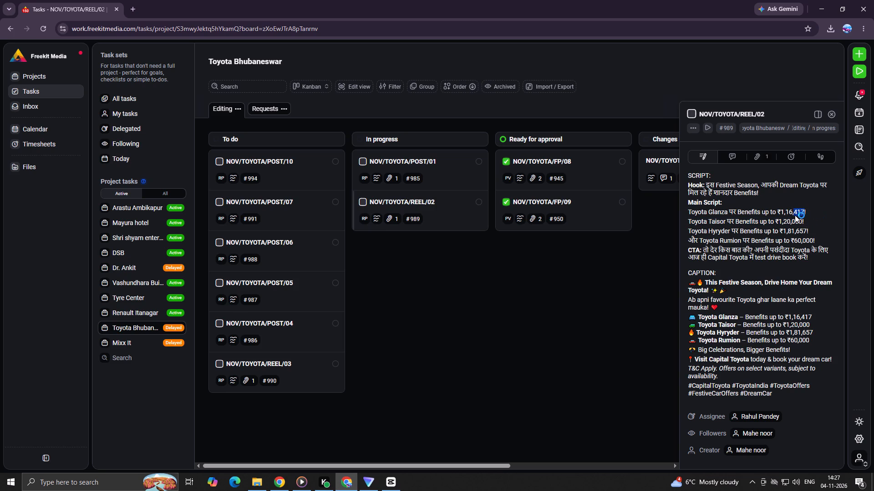
pyautogui.moveTo(795, 215); pyautogui.dragTo(777, 210)
pyautogui.hotkey('ctrl', 'c')
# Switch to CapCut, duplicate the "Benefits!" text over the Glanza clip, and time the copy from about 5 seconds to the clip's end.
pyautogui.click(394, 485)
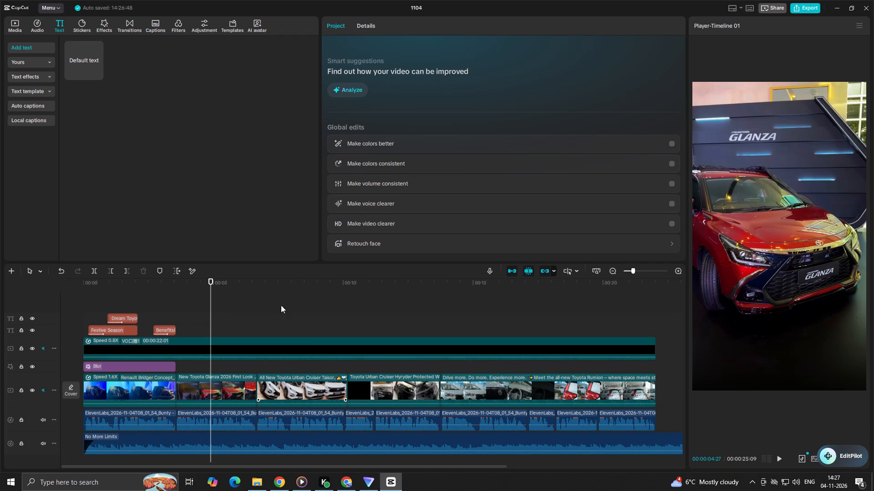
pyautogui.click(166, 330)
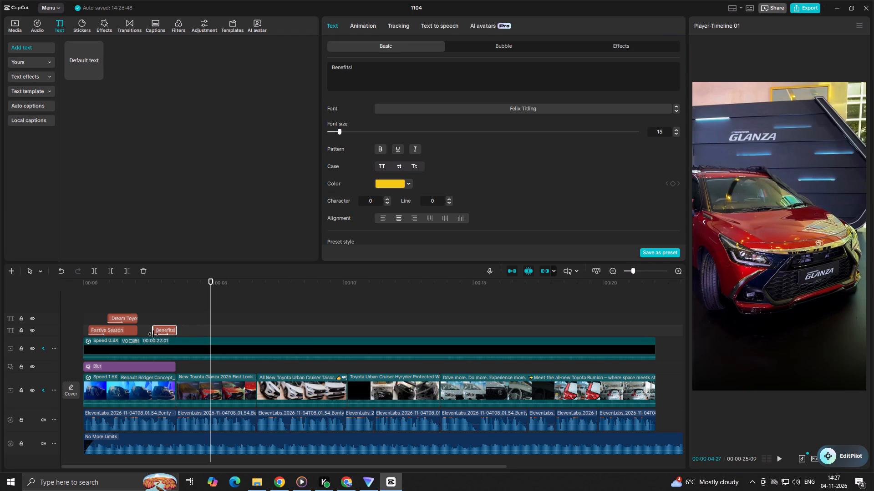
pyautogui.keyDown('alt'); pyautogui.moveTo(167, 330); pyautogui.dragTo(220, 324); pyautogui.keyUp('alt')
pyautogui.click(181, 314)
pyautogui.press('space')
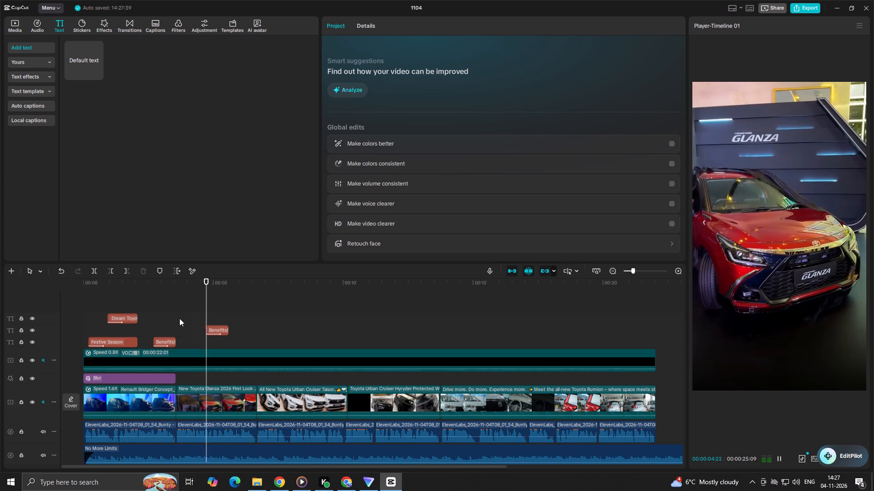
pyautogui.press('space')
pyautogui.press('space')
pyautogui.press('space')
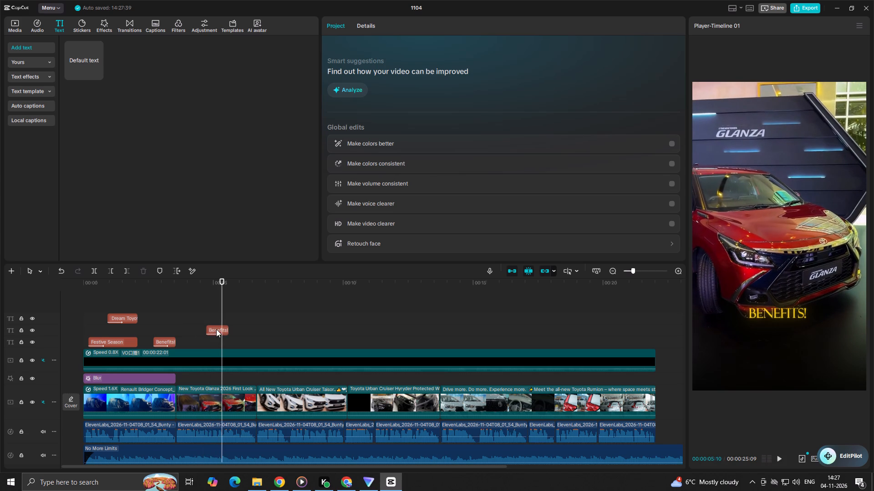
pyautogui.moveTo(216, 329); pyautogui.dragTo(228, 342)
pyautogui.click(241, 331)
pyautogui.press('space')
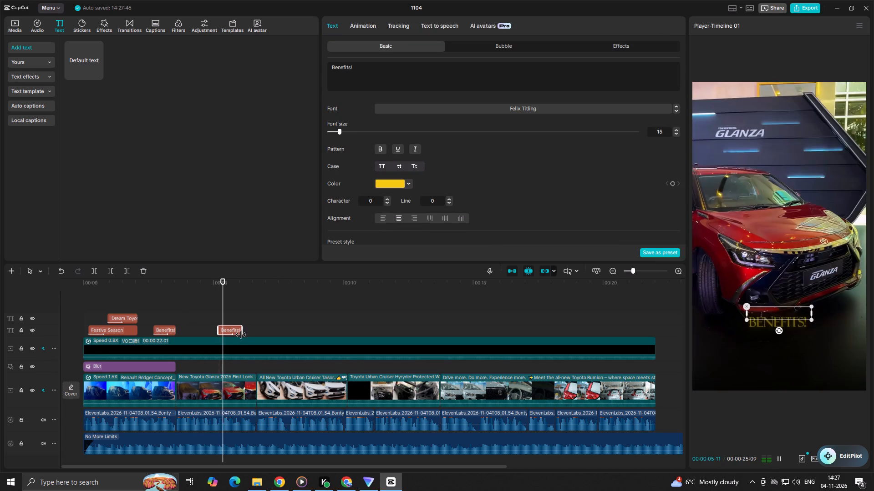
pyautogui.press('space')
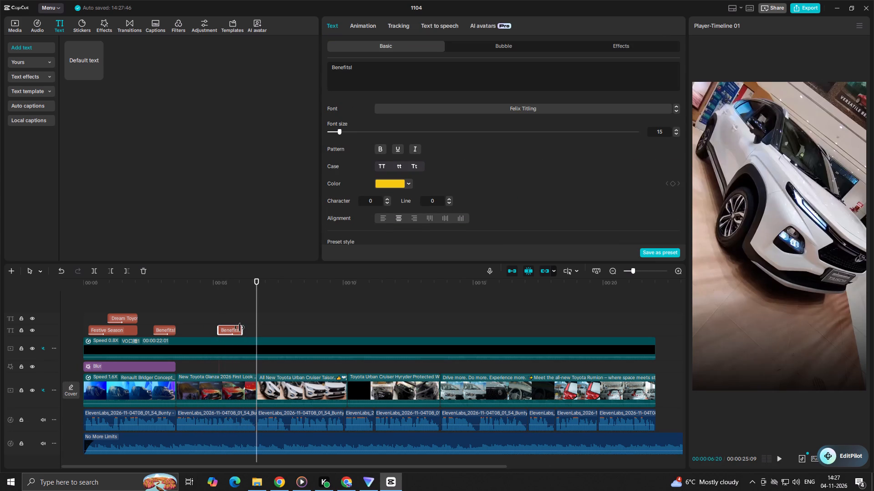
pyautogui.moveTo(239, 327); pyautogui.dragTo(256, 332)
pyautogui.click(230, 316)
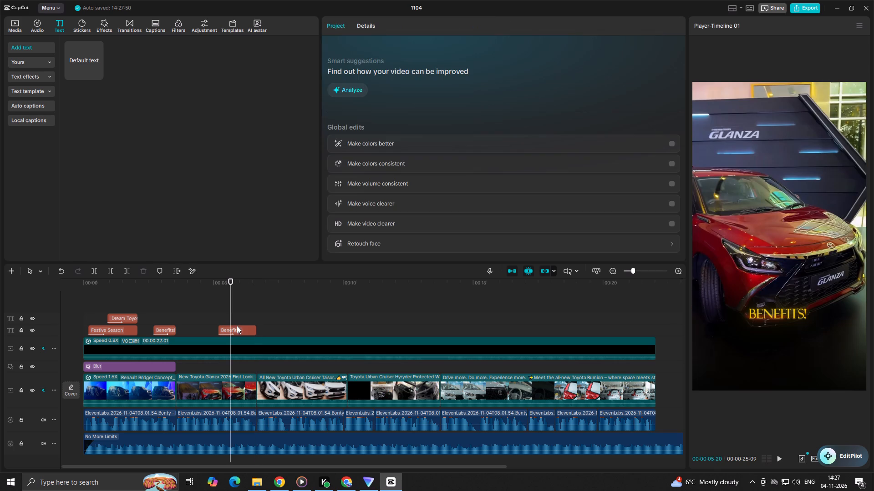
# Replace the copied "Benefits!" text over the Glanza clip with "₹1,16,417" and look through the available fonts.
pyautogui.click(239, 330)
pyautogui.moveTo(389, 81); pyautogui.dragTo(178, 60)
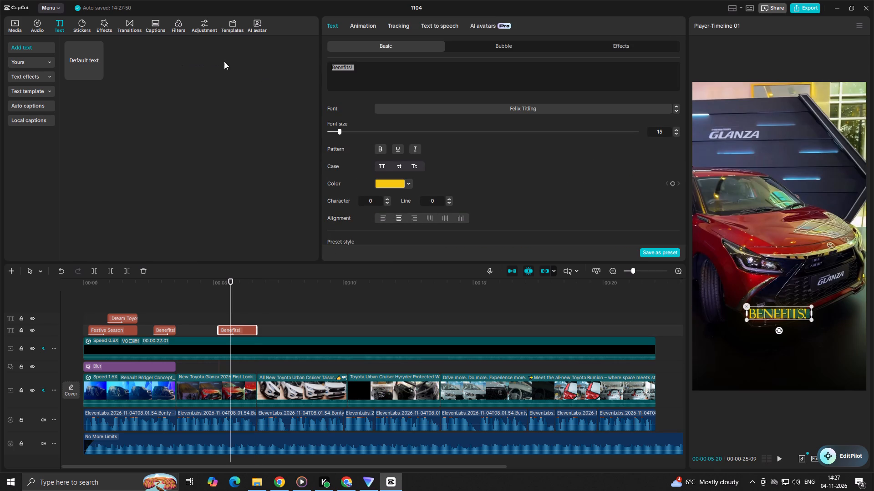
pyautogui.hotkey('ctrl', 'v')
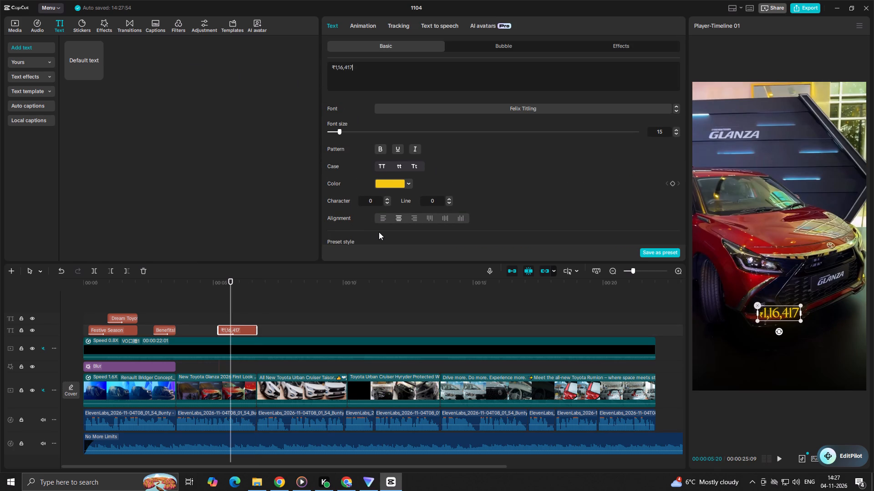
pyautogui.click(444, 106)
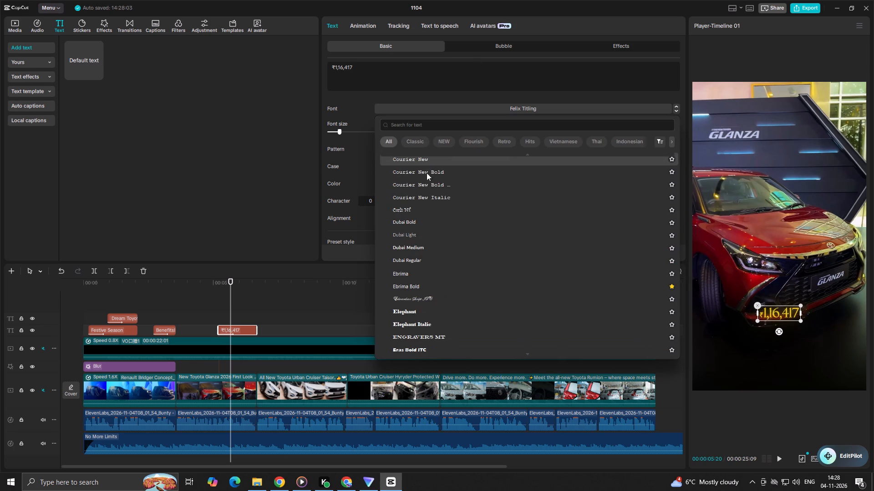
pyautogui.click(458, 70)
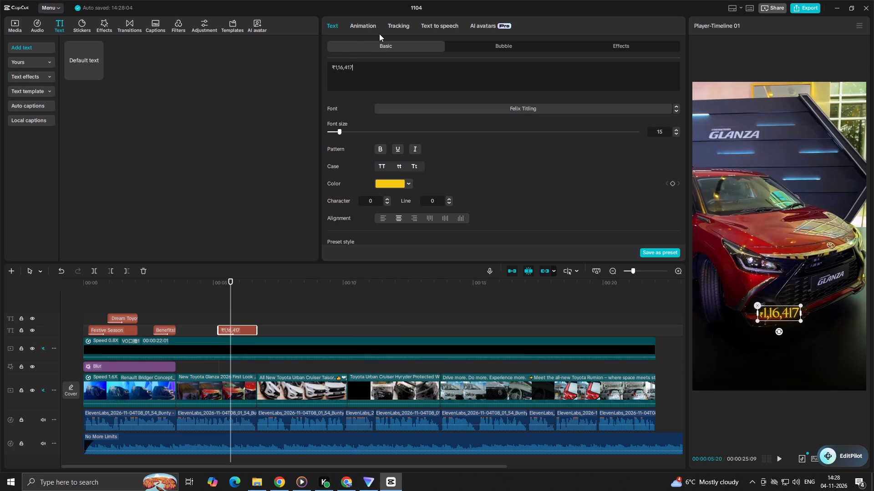
# Search the text templates for "money" and look through the designs for one suited to the offer amount.
pyautogui.click(25, 93)
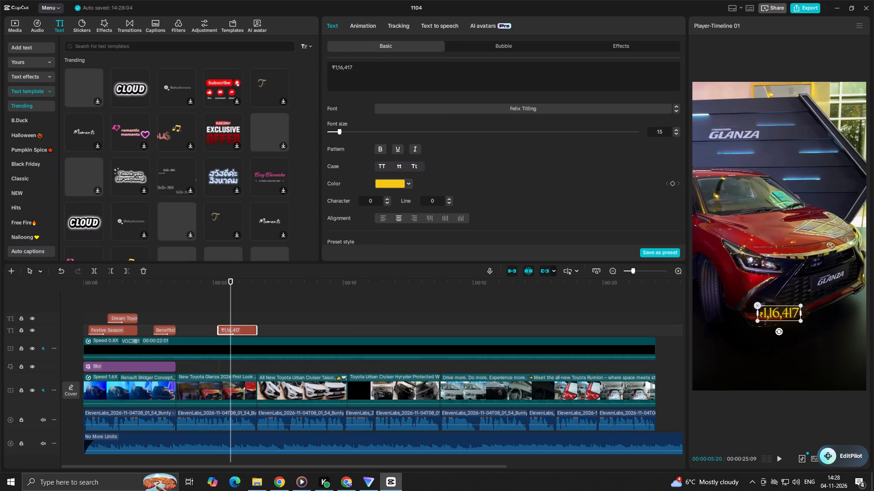
pyautogui.click(140, 48)
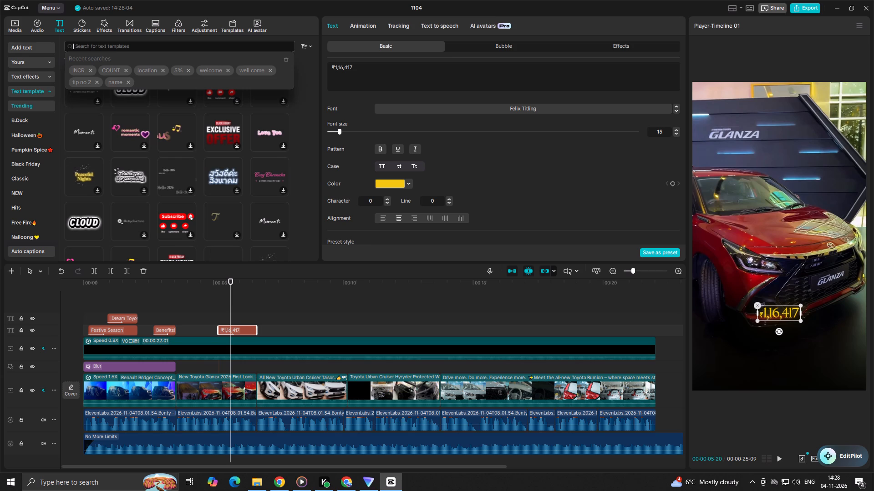
pyautogui.write('money')
pyautogui.press('Return')
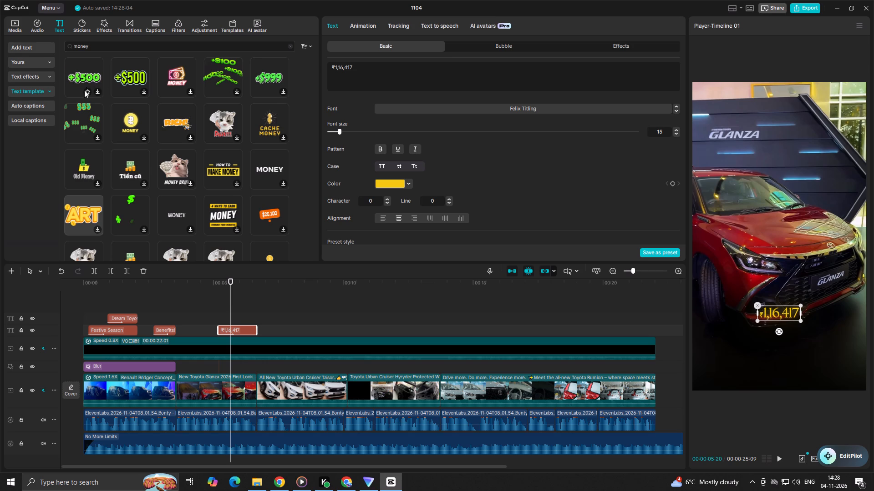
pyautogui.scroll(-1, 137, 91)
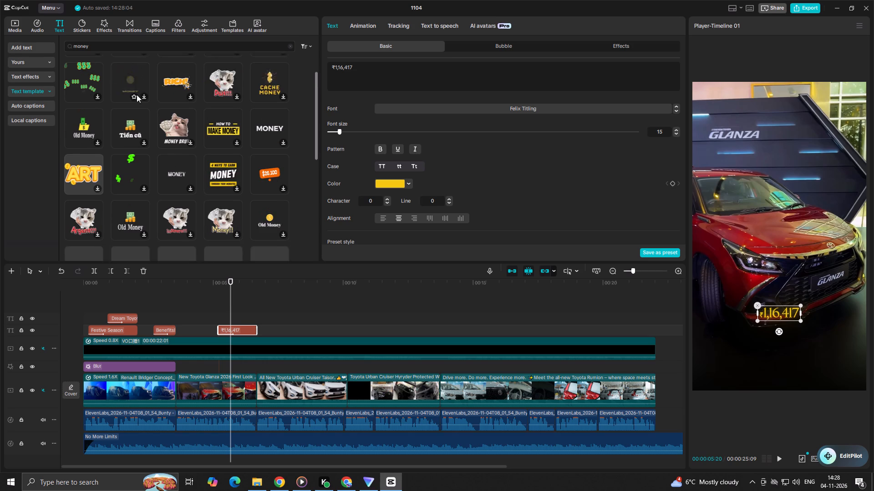
pyautogui.scroll(-1, 137, 95)
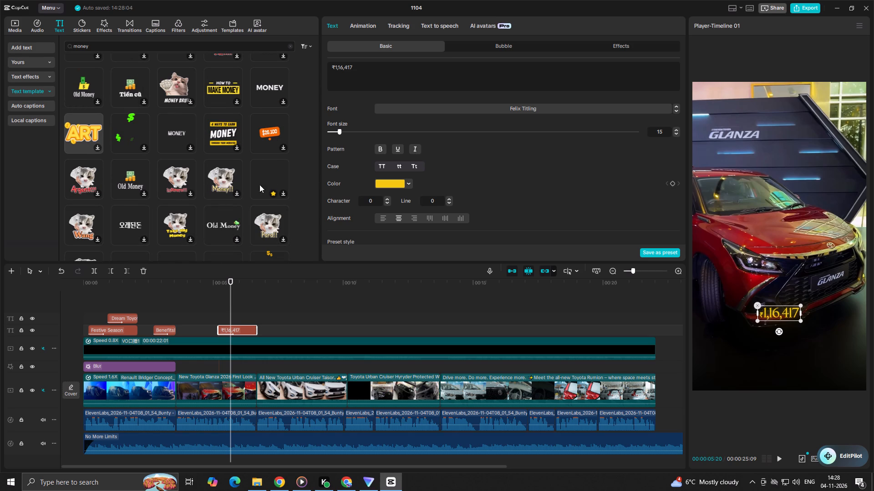
pyautogui.scroll(-6, 163, 185)
pyautogui.scroll(2, 199, 183)
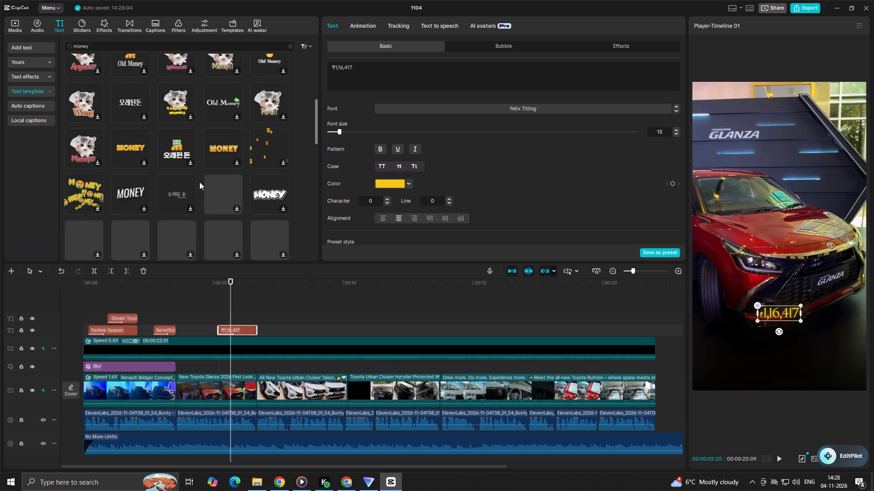
pyautogui.scroll(3, 199, 182)
pyautogui.scroll(3, 151, 126)
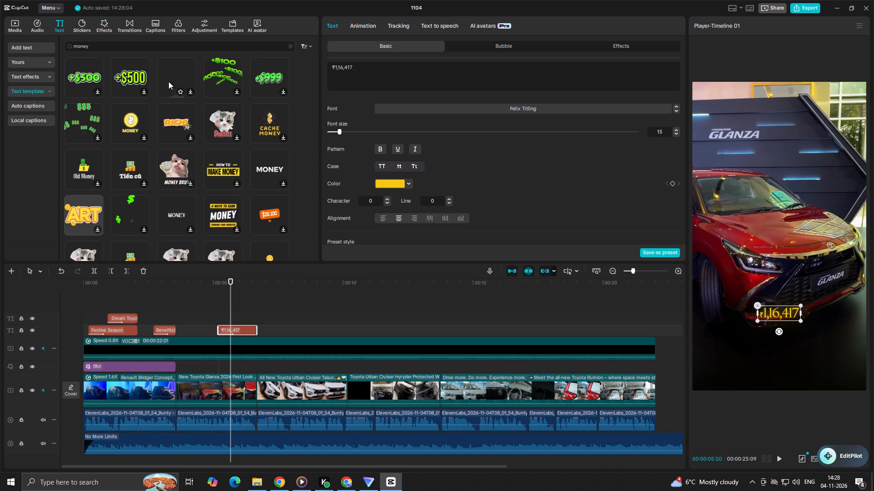
# Preview the green "+$999" and "+$500" money templates and compare them with the other designs.
pyautogui.click(268, 81)
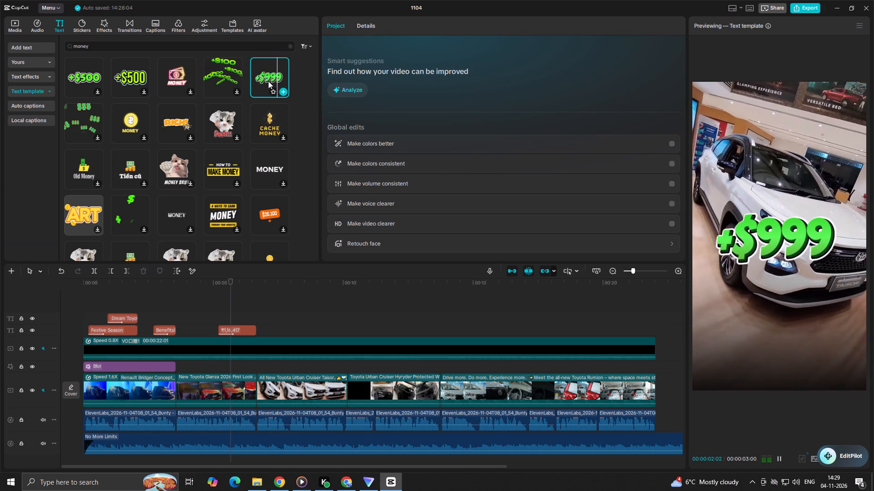
pyautogui.click(72, 83)
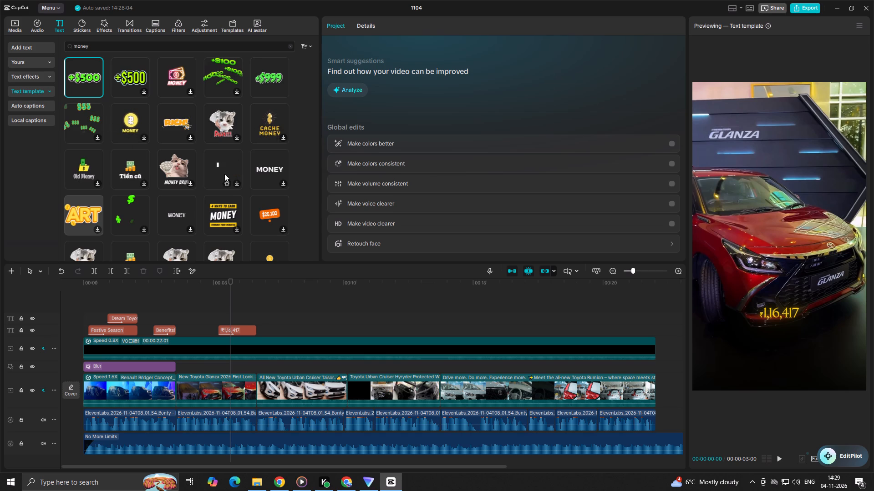
pyautogui.scroll(-16, 167, 195)
pyautogui.scroll(4, 175, 173)
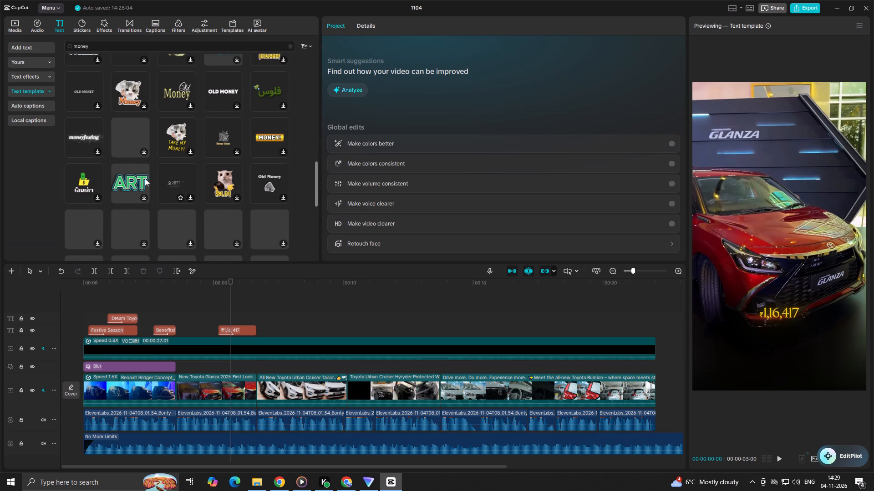
pyautogui.scroll(-10, 268, 181)
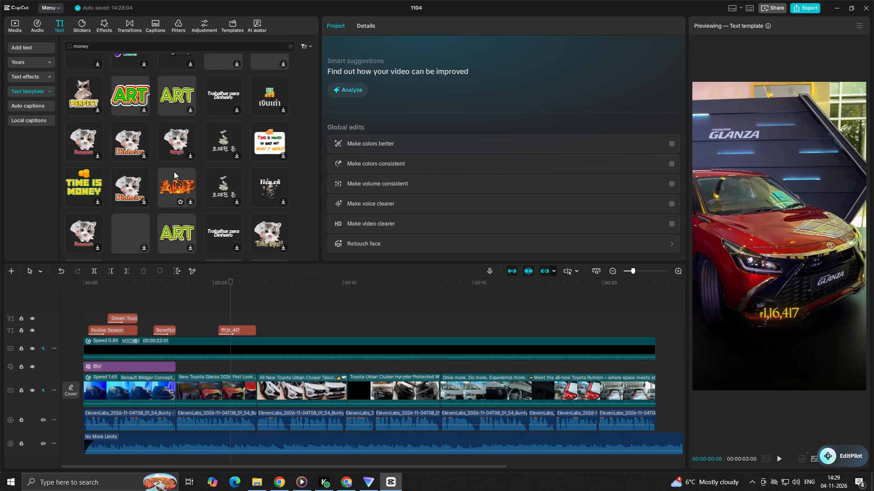
pyautogui.scroll(20, 174, 171)
pyautogui.scroll(6, 214, 129)
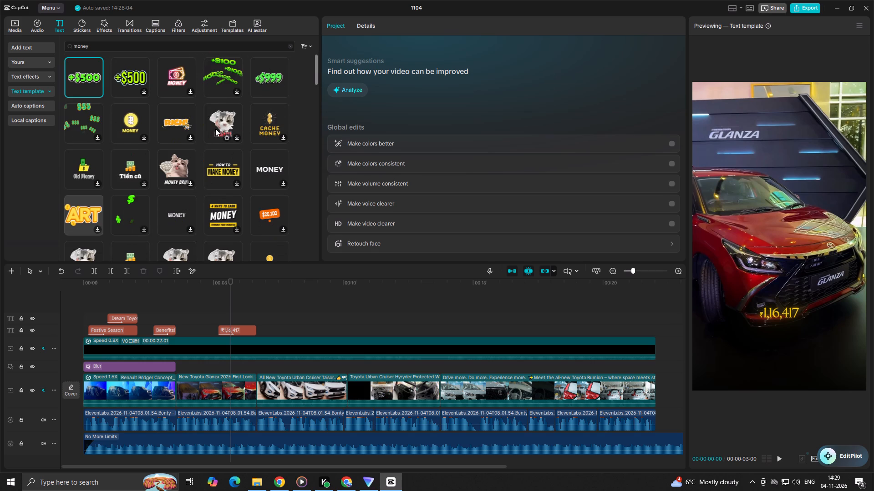
pyautogui.scroll(4, 215, 129)
# Replace the "₹1,16,417" text with the "+$999" template, placed at about 5 seconds over the Glanza clip.
pyautogui.moveTo(270, 79); pyautogui.dragTo(220, 312)
pyautogui.click(232, 341)
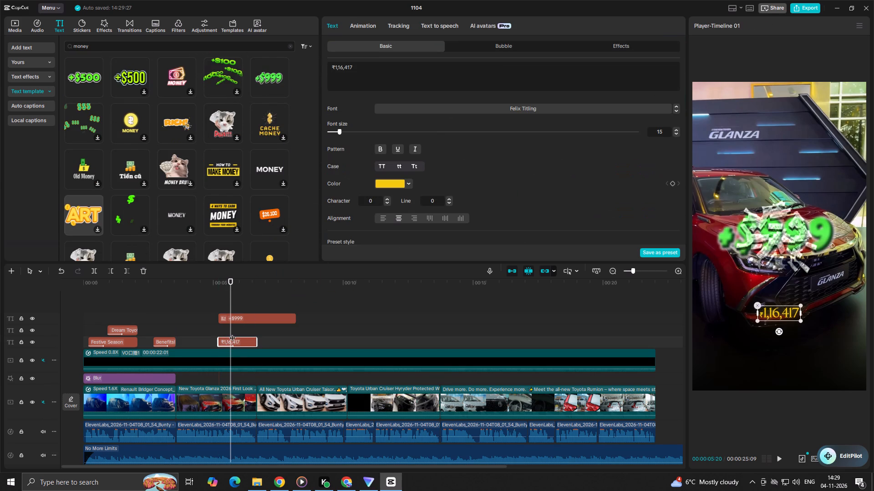
pyautogui.press('BackSpace')
# Play the Glanza section to check the "+$999" template's animation against the voice-over.
pyautogui.click(191, 314)
pyautogui.press('space')
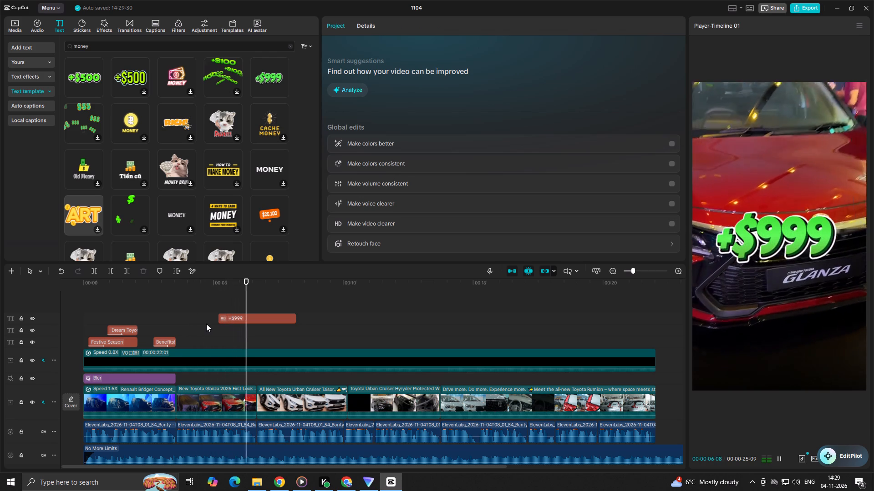
pyautogui.press('space')
pyautogui.click(203, 316)
pyautogui.press('space')
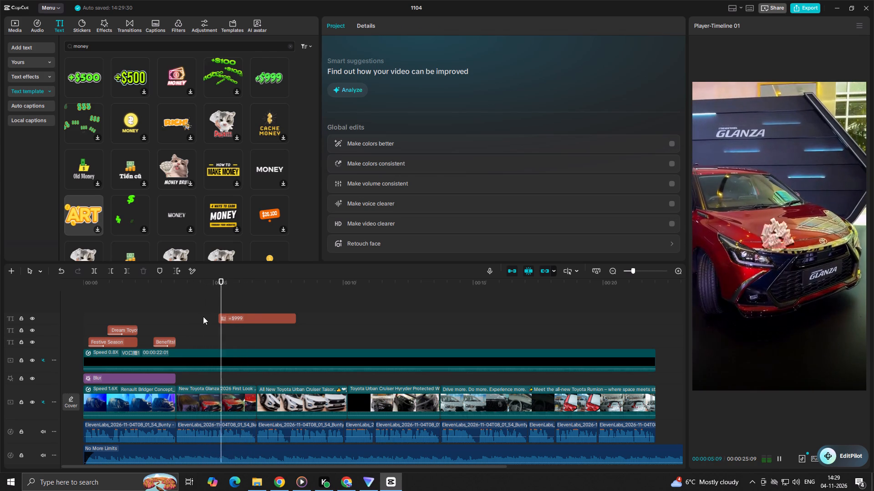
pyautogui.press('space')
pyautogui.press('space')
pyautogui.press('space')
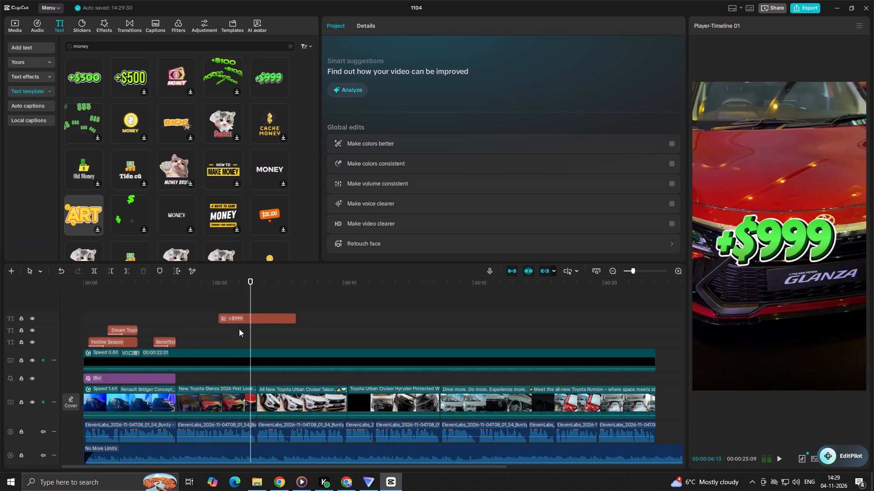
# Move the "+$999" template earlier to start at about 4.5 seconds and trim its end to the end of the Glanza clip.
pyautogui.moveTo(249, 314); pyautogui.dragTo(245, 334)
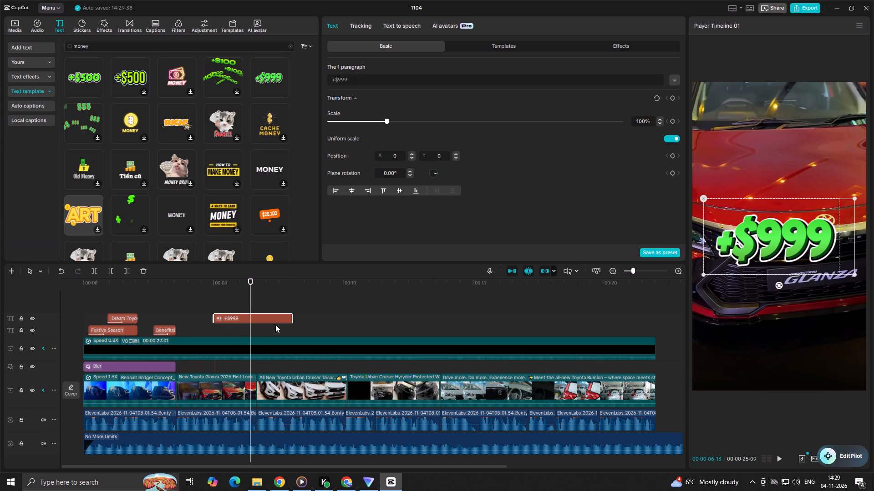
pyautogui.moveTo(287, 317); pyautogui.dragTo(273, 322)
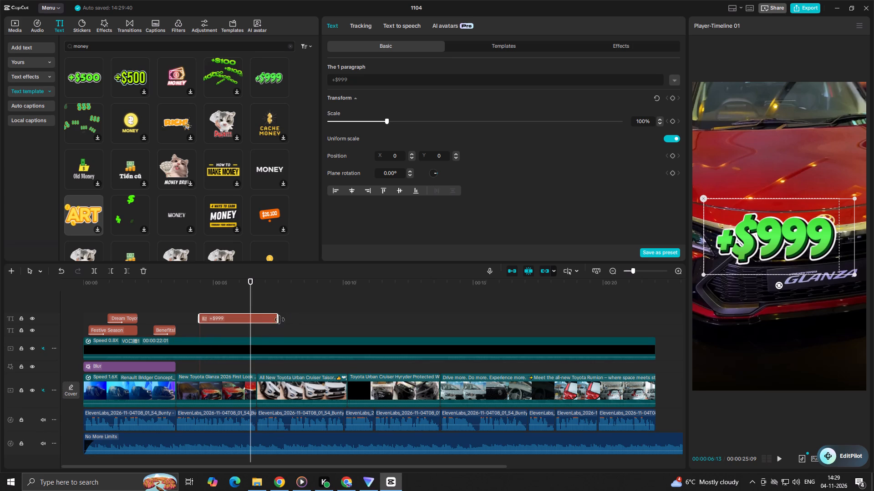
pyautogui.moveTo(280, 319); pyautogui.dragTo(258, 329)
pyautogui.moveTo(275, 317); pyautogui.dragTo(274, 317)
pyautogui.moveTo(274, 317); pyautogui.dragTo(254, 326)
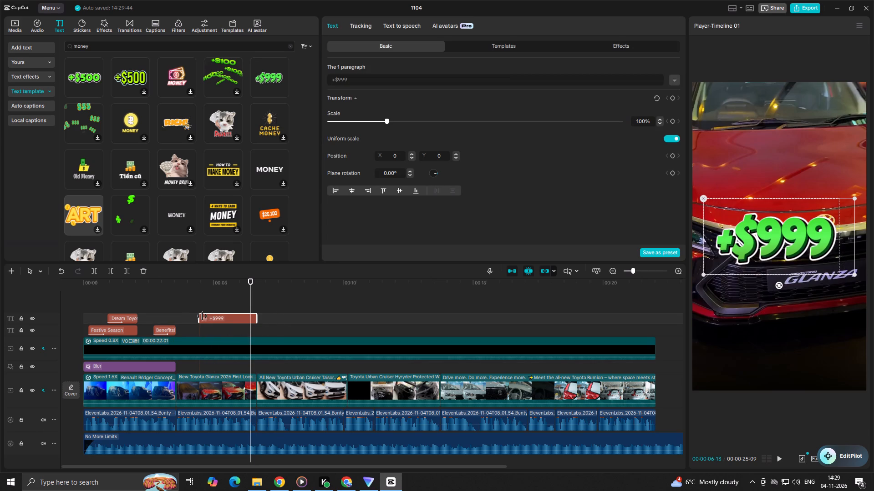
# Preview the "+$999" template's timing and trim its start to about 00:00:05:07 to match the voice-over.
pyautogui.click(191, 316)
pyautogui.press('space')
pyautogui.press('space')
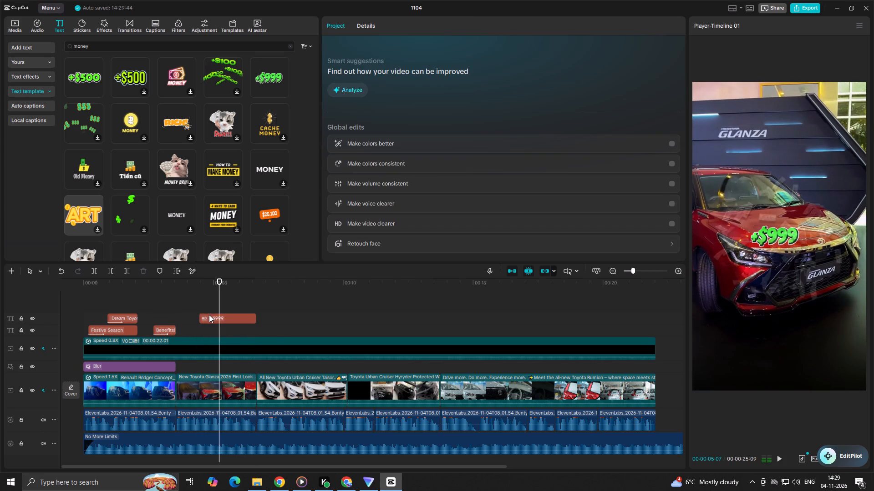
pyautogui.click(210, 315)
pyautogui.moveTo(198, 319); pyautogui.dragTo(213, 321)
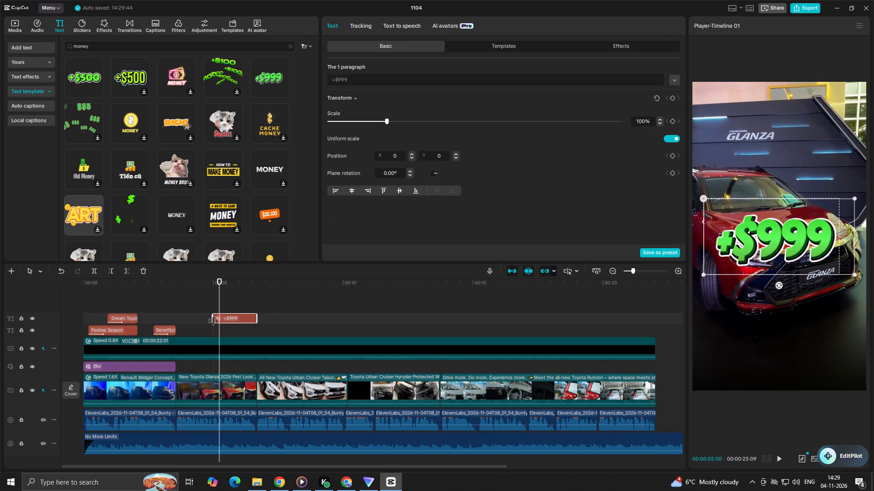
pyautogui.moveTo(213, 321); pyautogui.dragTo(218, 321)
pyautogui.press('space')
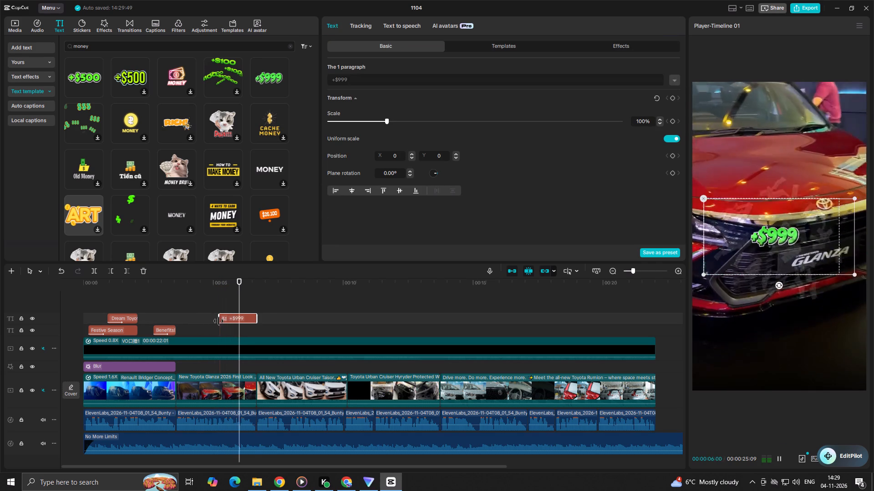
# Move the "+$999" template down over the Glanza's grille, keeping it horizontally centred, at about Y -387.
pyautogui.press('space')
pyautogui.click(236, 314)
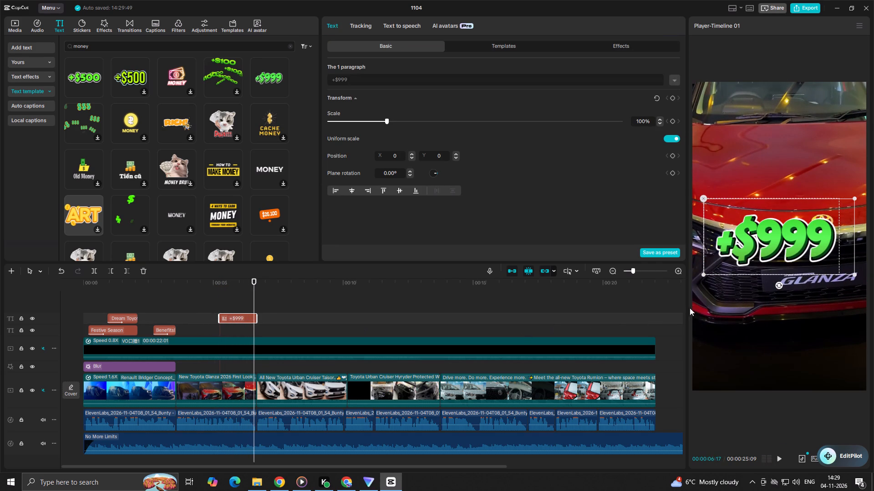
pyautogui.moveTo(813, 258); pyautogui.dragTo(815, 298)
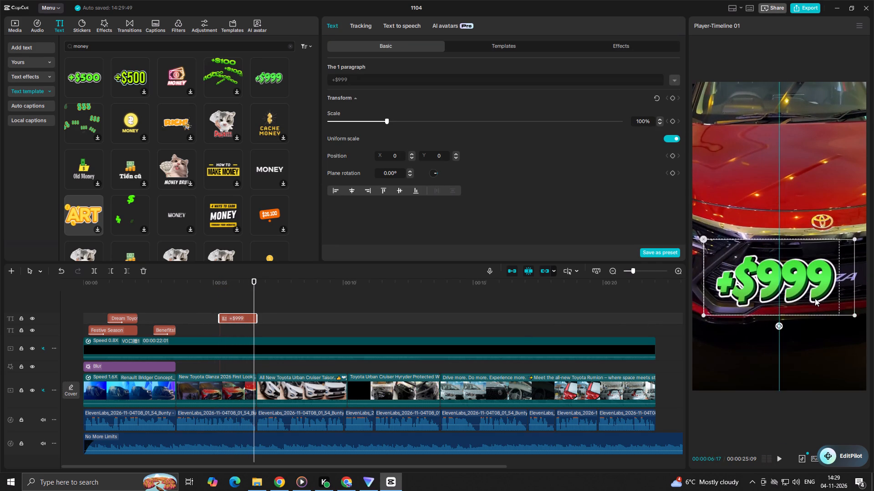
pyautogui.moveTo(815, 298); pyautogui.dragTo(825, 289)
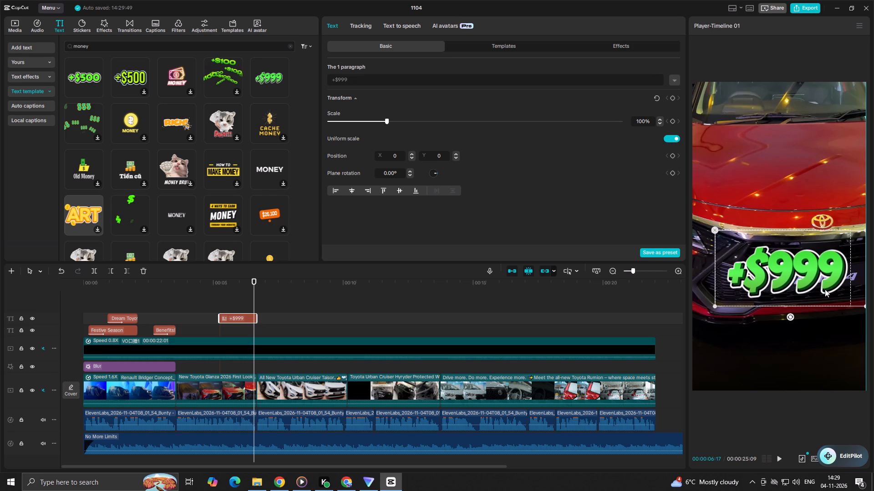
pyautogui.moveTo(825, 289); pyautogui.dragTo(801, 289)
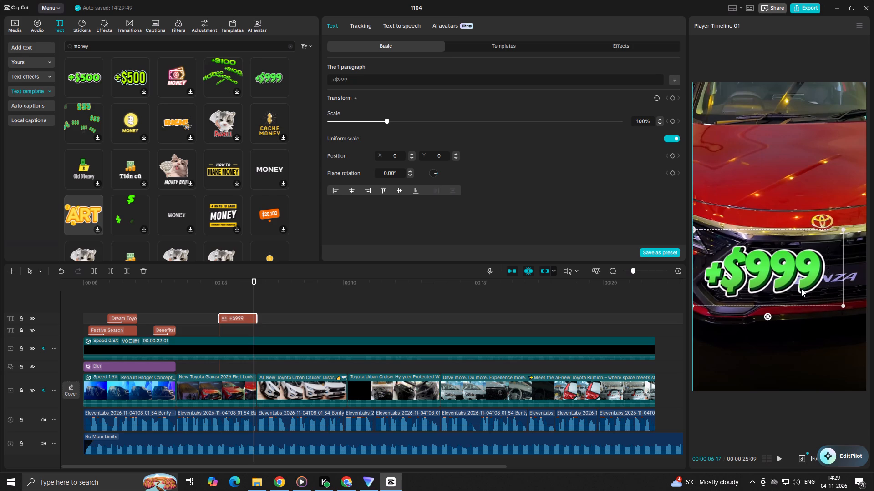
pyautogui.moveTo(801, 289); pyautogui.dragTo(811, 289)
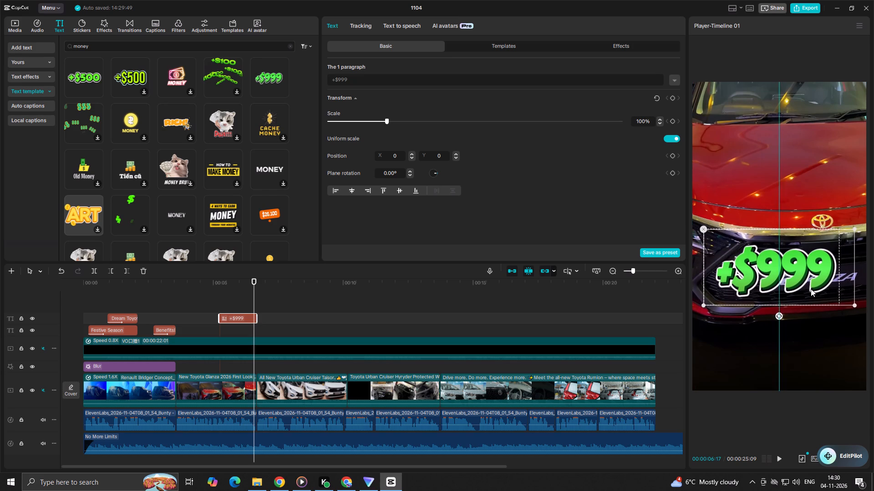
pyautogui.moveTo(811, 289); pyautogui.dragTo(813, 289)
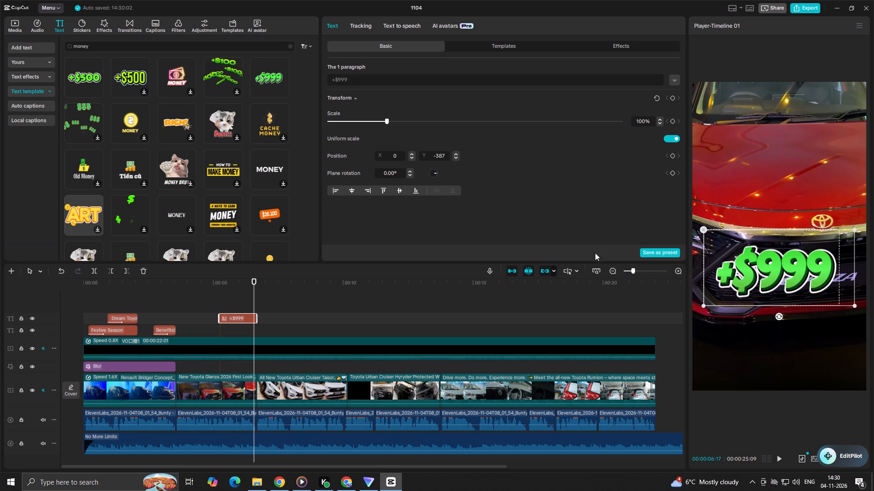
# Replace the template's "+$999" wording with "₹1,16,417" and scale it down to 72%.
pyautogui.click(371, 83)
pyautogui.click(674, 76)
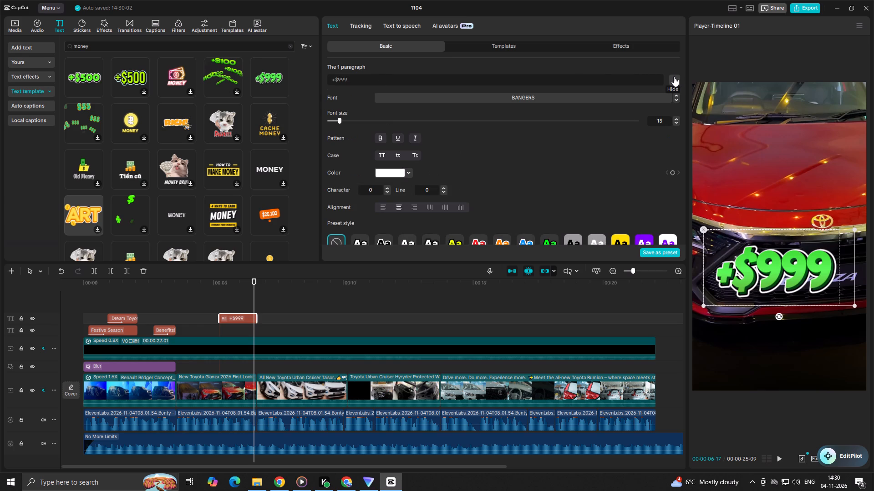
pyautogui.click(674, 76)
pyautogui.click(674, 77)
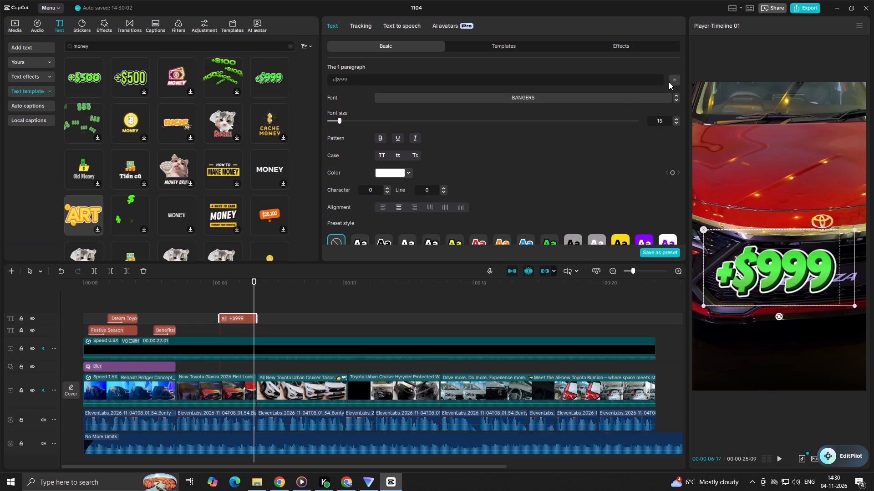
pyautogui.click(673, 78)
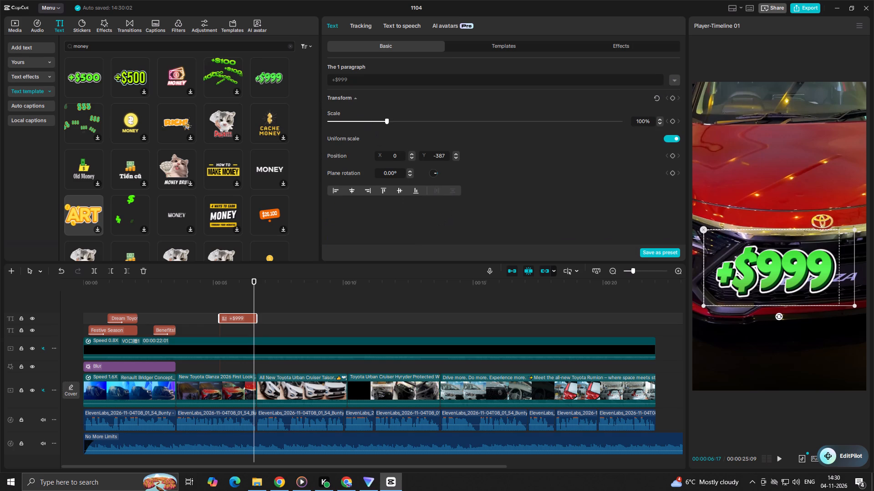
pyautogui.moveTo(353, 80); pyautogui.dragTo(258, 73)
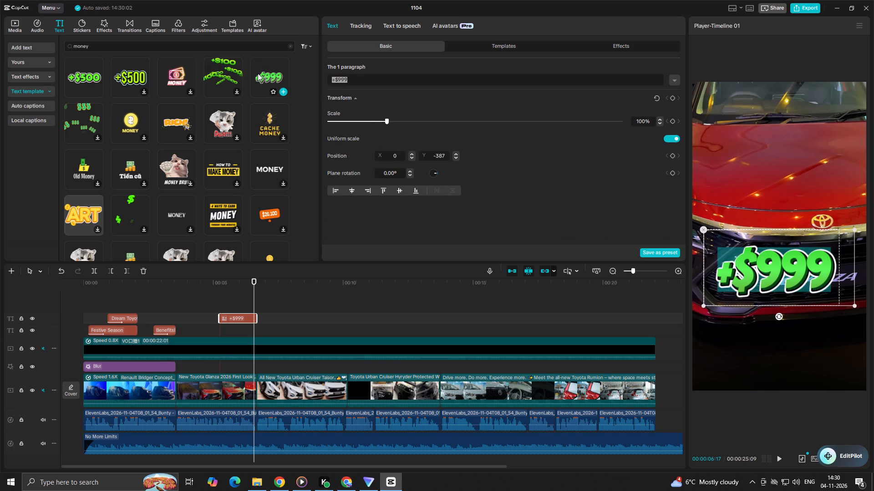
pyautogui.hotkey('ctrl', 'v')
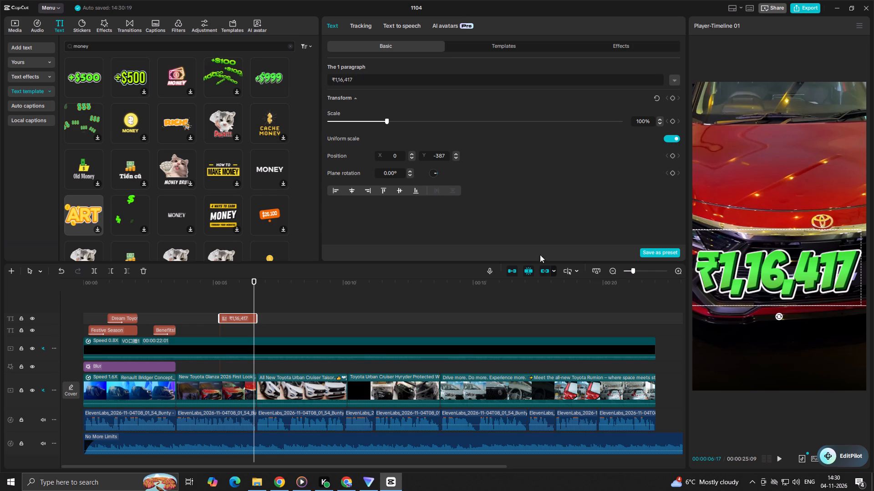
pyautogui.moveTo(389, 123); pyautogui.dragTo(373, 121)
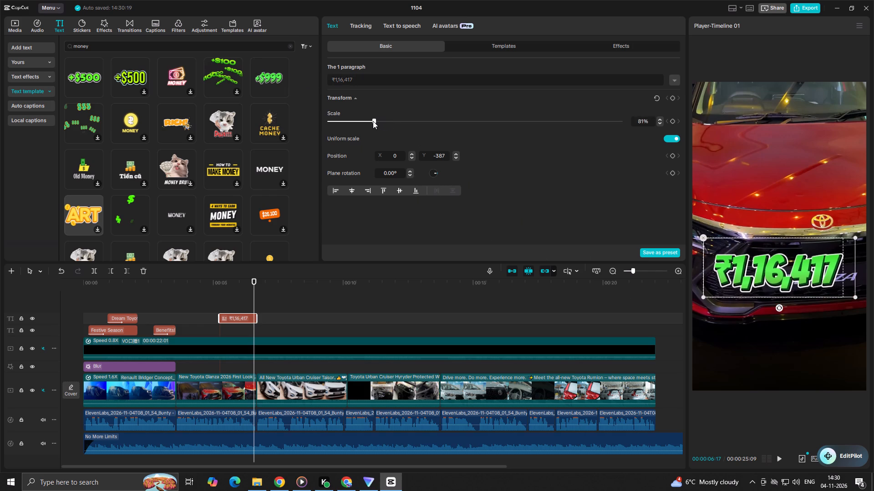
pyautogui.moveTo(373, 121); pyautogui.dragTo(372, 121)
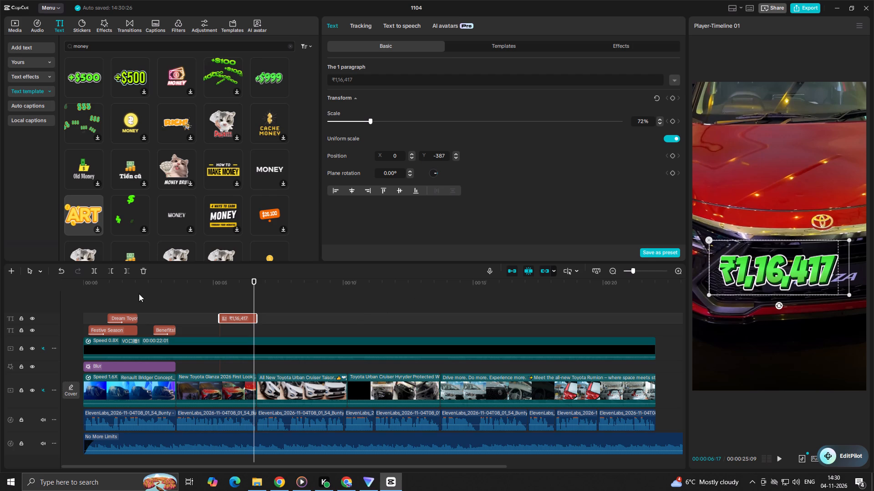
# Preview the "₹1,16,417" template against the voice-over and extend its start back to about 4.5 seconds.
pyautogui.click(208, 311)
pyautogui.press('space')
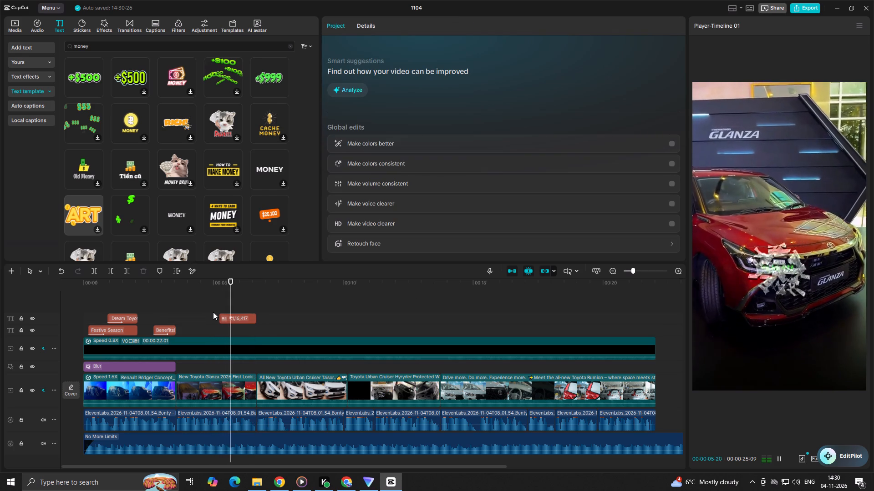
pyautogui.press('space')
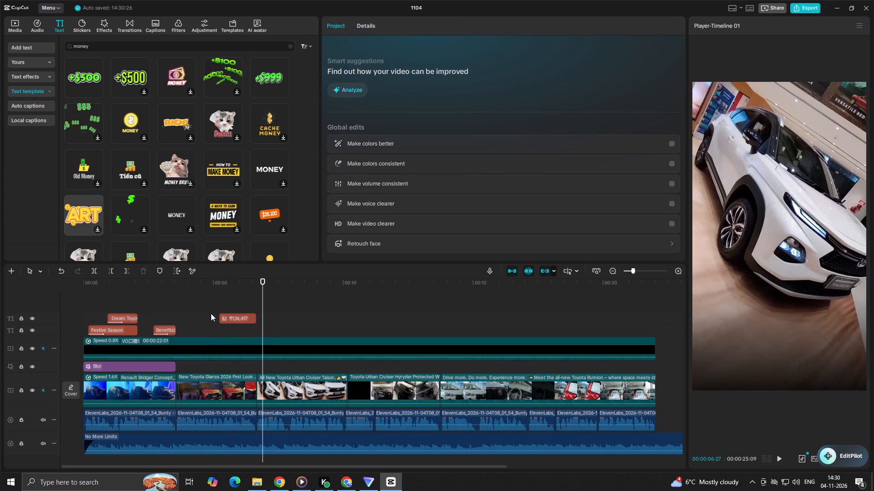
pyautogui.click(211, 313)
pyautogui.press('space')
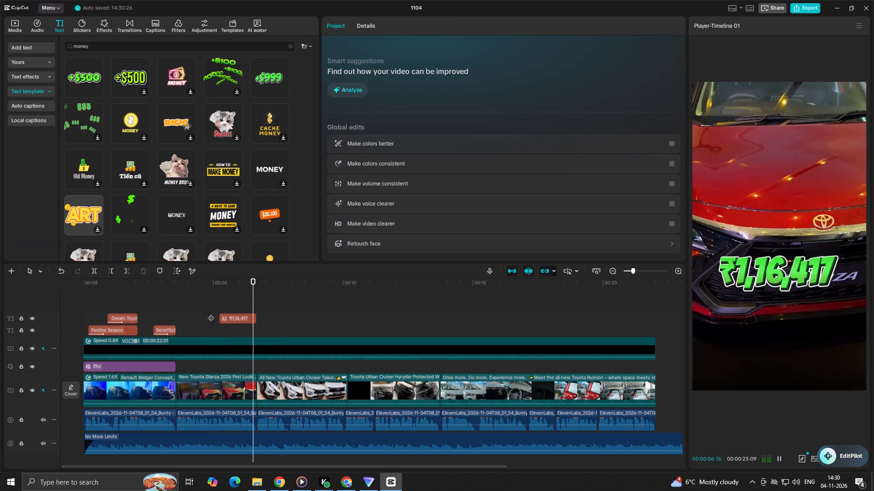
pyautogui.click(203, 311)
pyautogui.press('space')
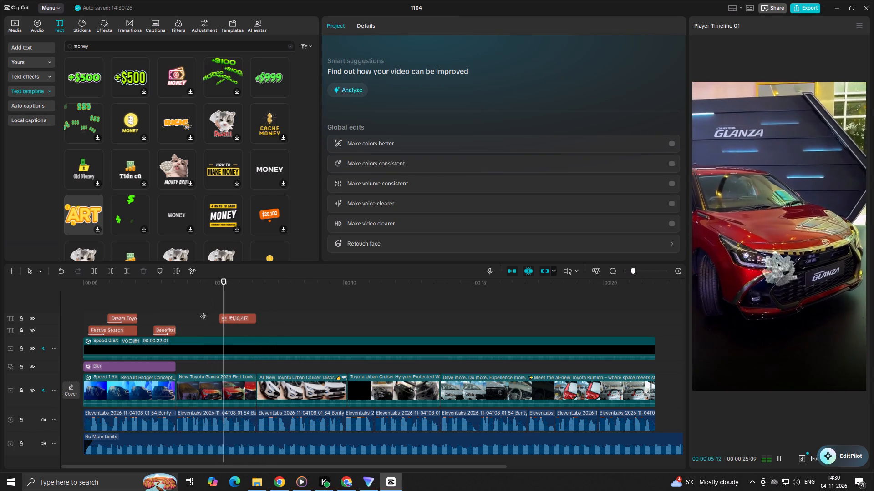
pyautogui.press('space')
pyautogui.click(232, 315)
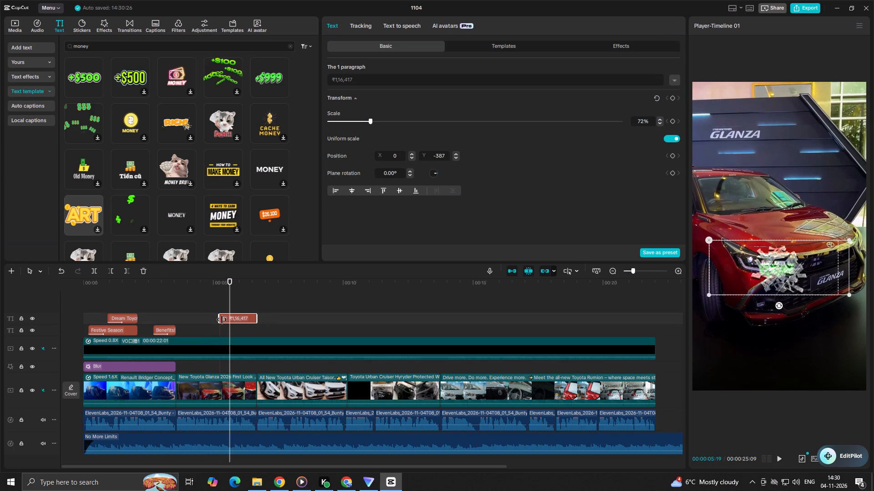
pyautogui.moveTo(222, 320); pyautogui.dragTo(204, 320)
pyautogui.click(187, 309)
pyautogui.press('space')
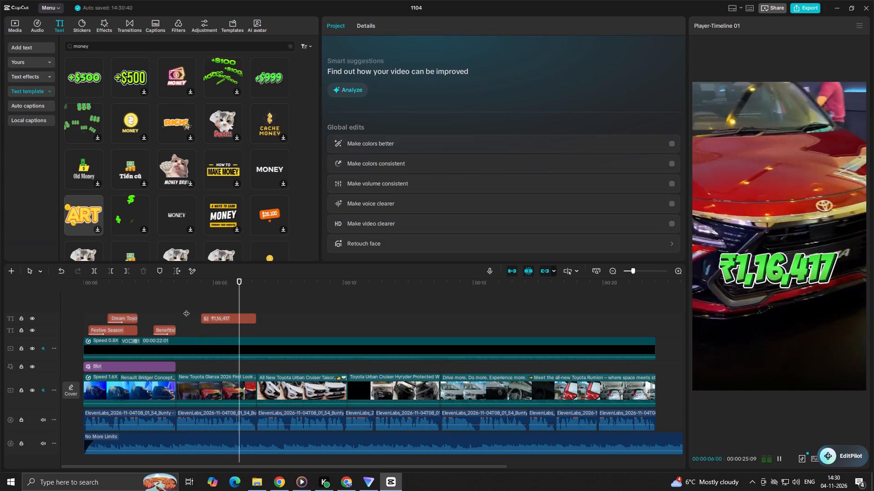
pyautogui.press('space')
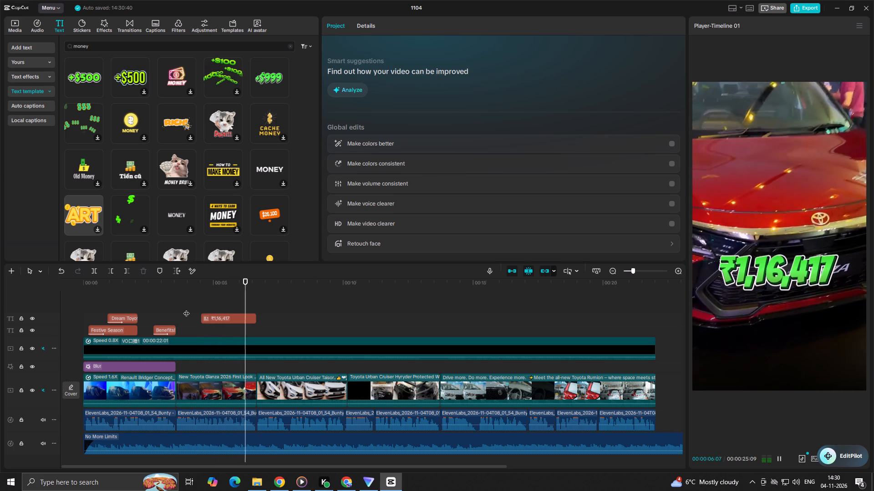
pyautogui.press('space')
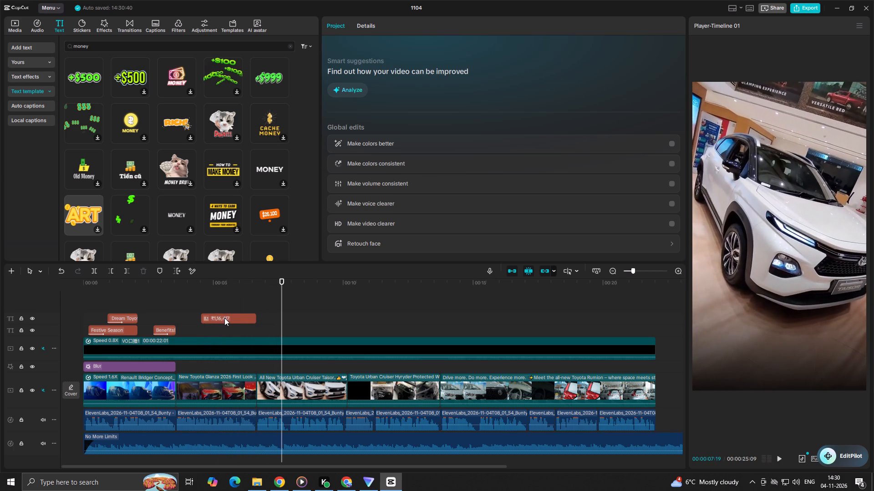
# Delete the "₹1,16,417" template from the timeline.
pyautogui.click(224, 318)
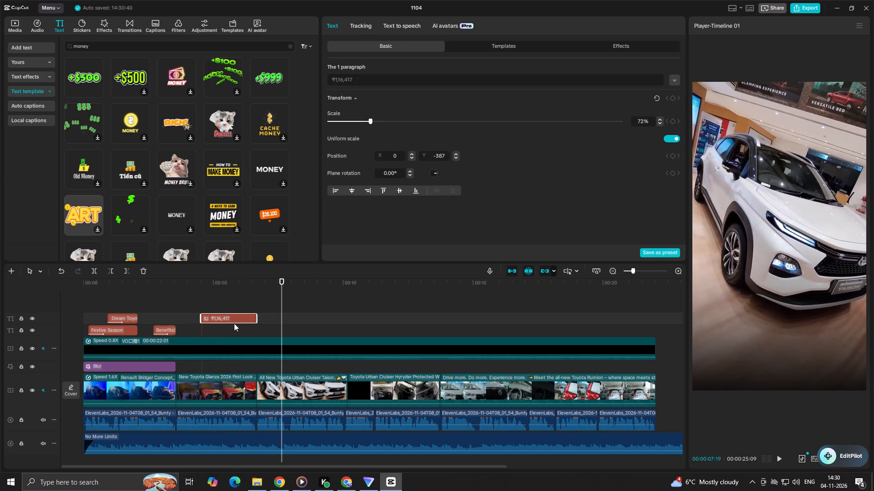
pyautogui.press('BackSpace')
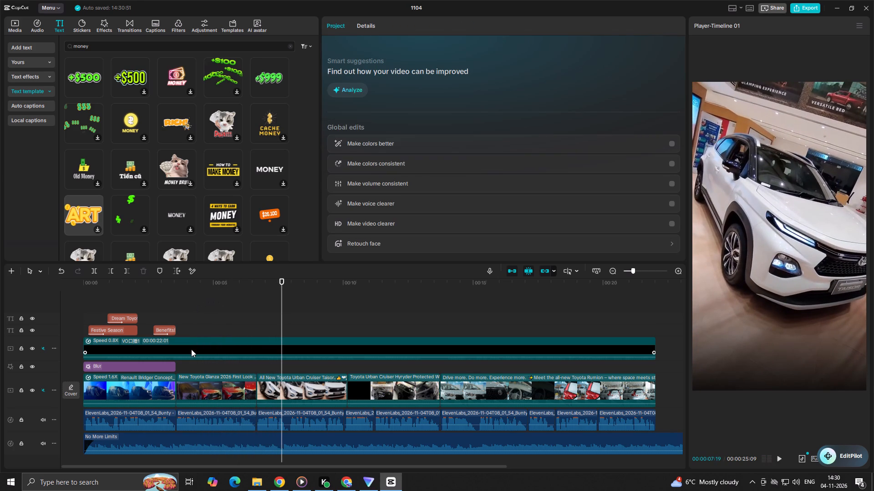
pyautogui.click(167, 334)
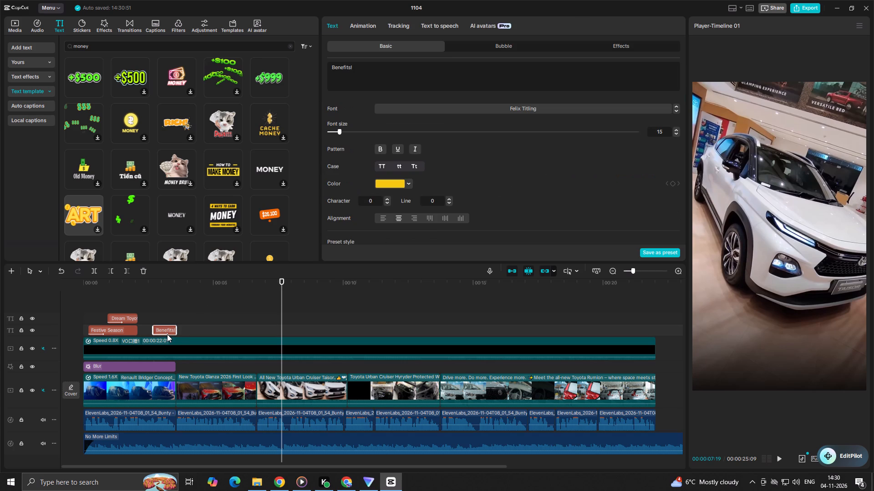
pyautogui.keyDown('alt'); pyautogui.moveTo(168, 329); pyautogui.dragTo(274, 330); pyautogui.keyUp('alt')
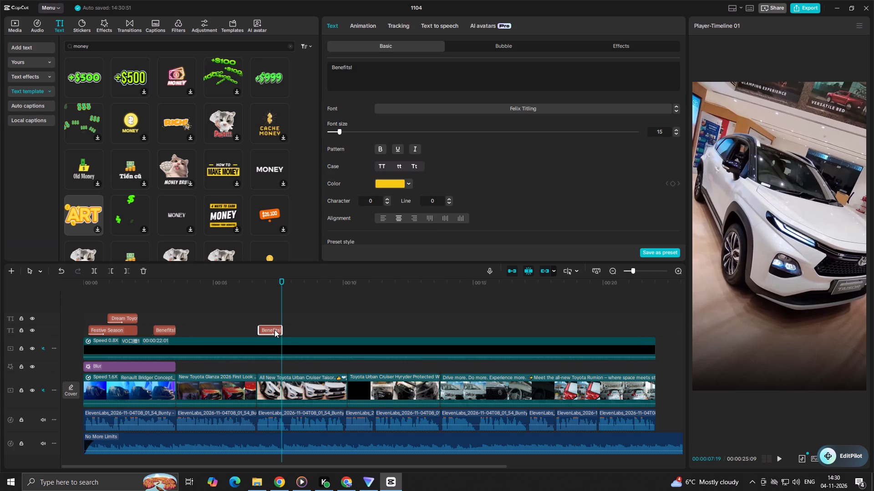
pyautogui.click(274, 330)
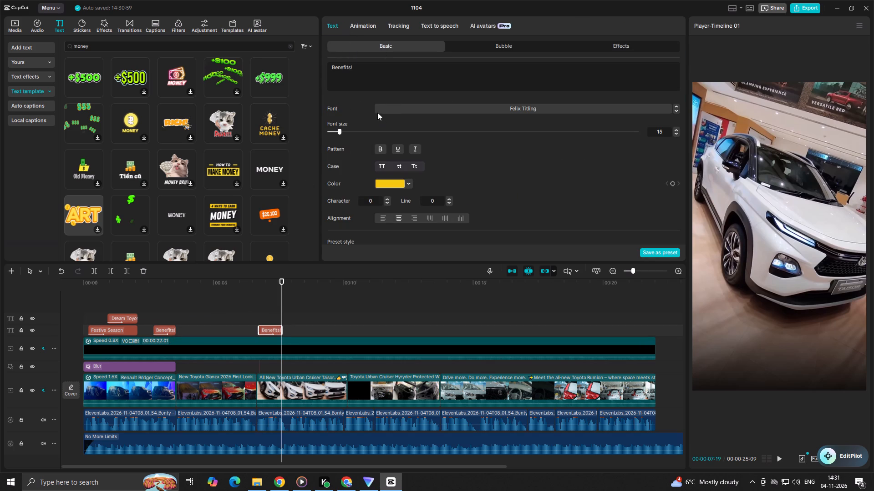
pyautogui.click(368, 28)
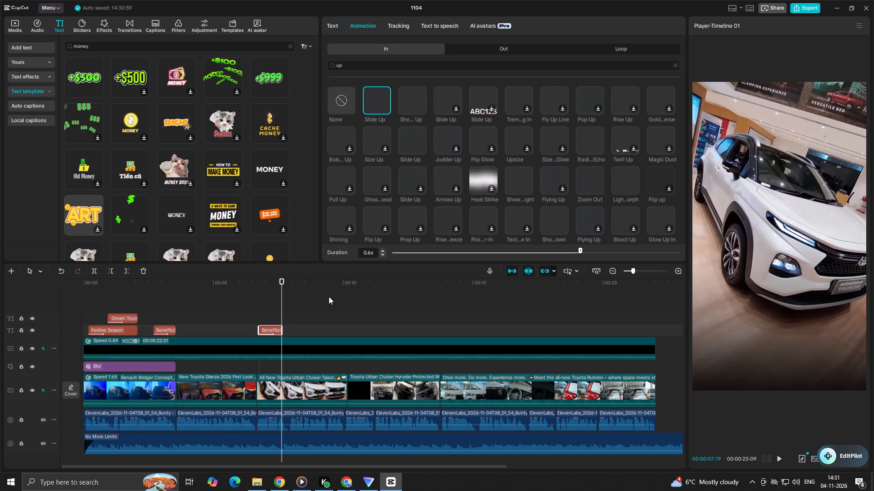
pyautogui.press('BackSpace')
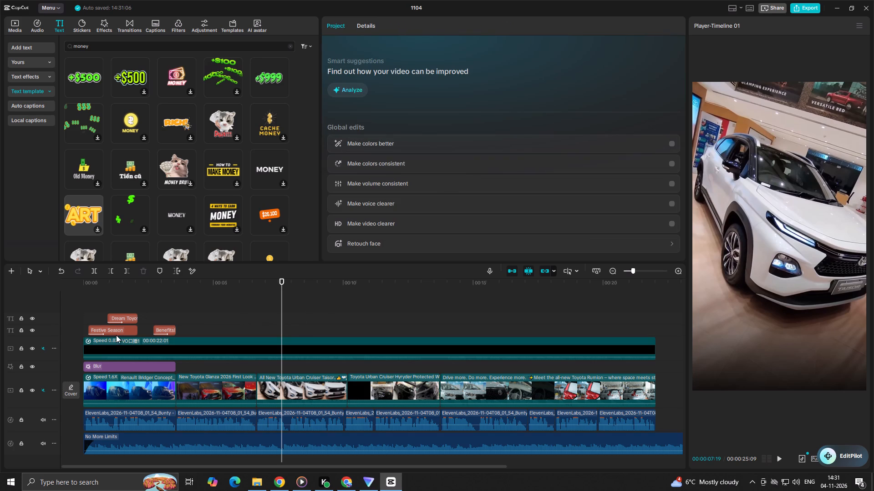
# Duplicate the "Festive Season" text over the Glanza clip from about 4.8 seconds to the clip's end, and preview its timing.
pyautogui.click(121, 332)
pyautogui.keyDown('alt'); pyautogui.moveTo(121, 332); pyautogui.dragTo(152, 311); pyautogui.keyUp('alt')
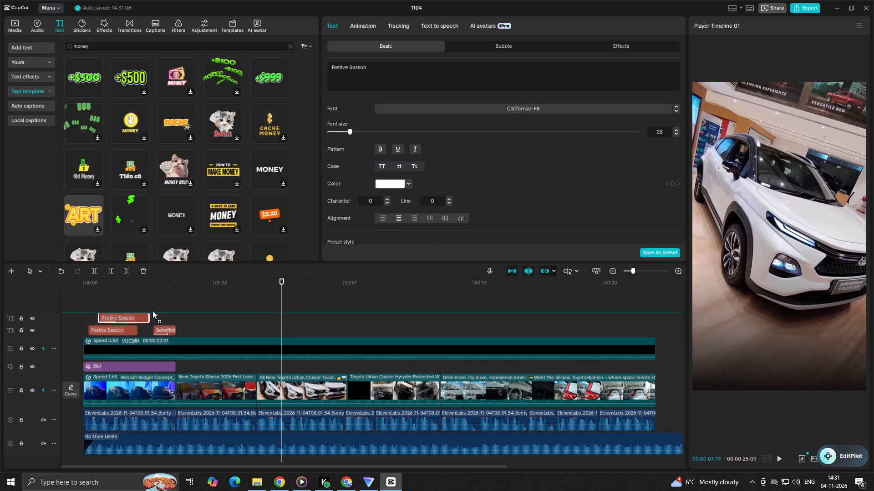
pyautogui.keyDown('alt'); pyautogui.moveTo(152, 311); pyautogui.dragTo(274, 333); pyautogui.keyUp('alt')
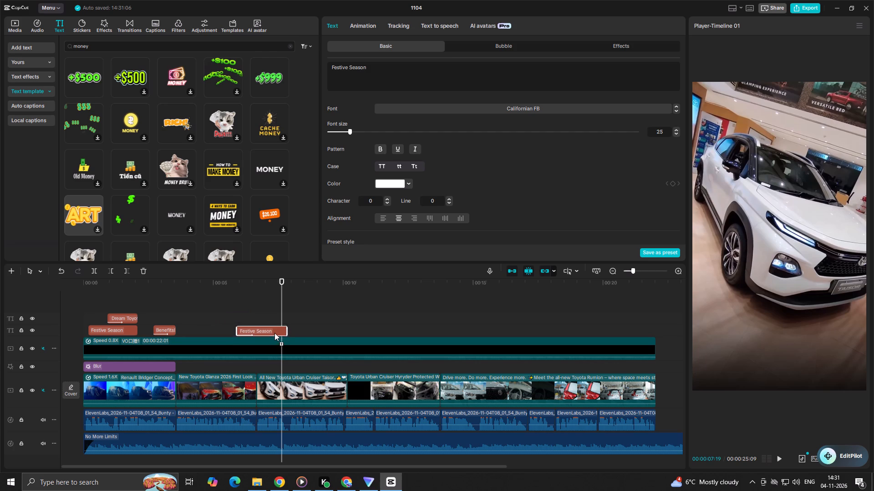
pyautogui.keyDown('alt'); pyautogui.moveTo(274, 333); pyautogui.dragTo(243, 332); pyautogui.keyUp('alt')
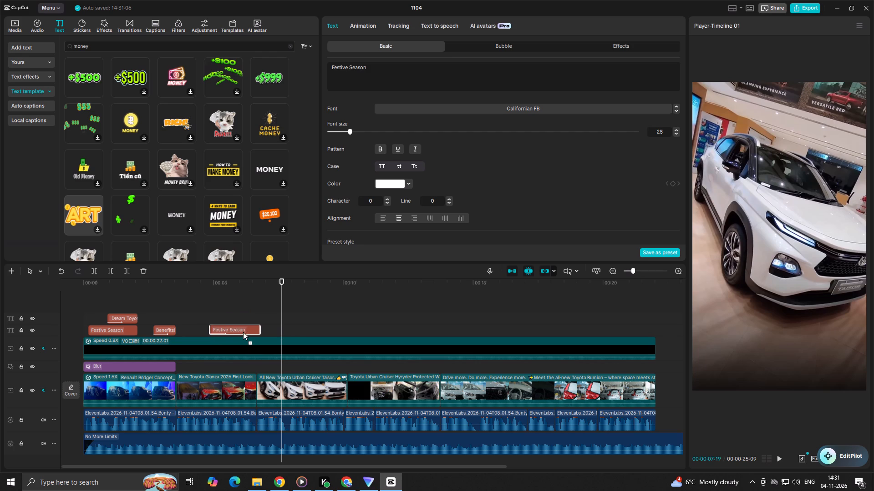
pyautogui.keyDown('alt'); pyautogui.moveTo(243, 332); pyautogui.dragTo(240, 333); pyautogui.keyUp('alt')
pyautogui.click(205, 315)
pyautogui.press('space')
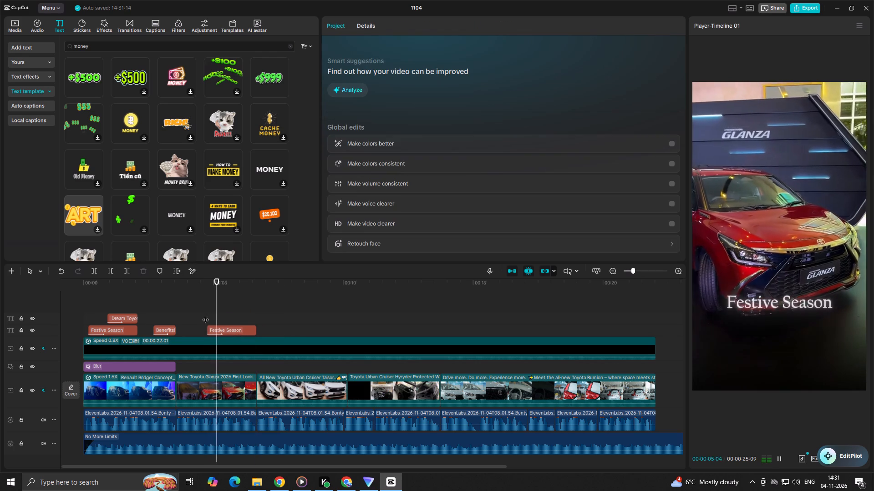
pyautogui.press('space')
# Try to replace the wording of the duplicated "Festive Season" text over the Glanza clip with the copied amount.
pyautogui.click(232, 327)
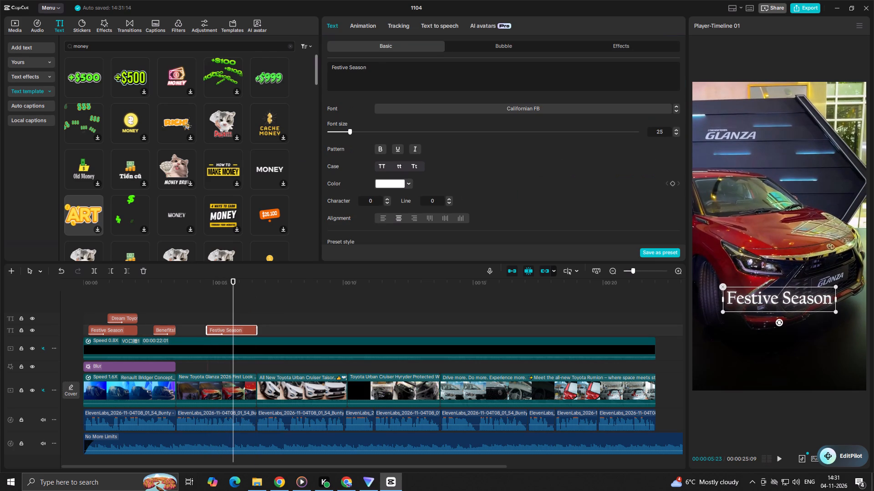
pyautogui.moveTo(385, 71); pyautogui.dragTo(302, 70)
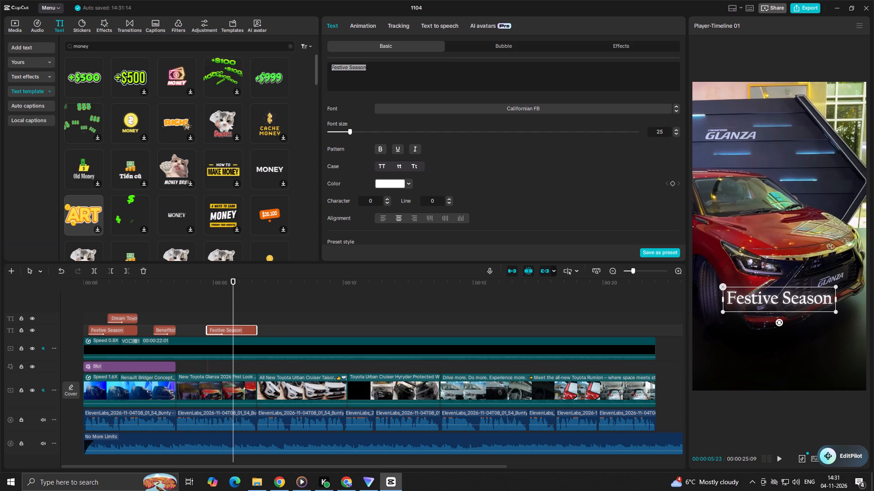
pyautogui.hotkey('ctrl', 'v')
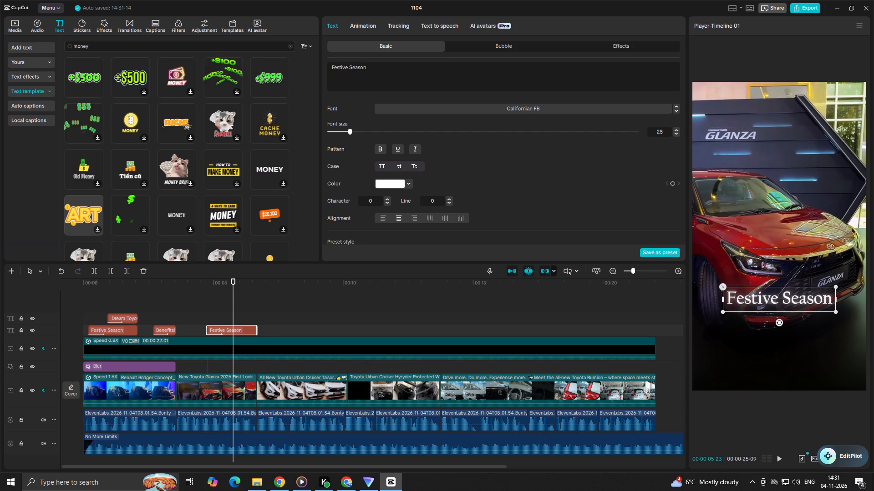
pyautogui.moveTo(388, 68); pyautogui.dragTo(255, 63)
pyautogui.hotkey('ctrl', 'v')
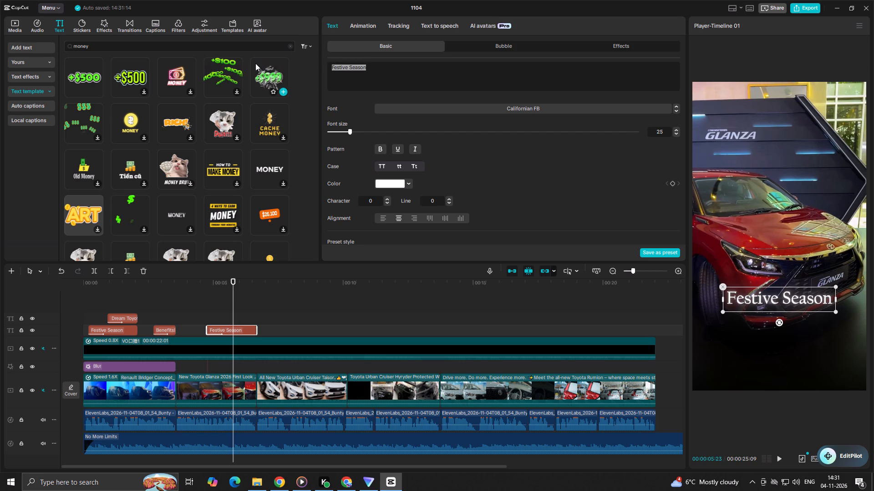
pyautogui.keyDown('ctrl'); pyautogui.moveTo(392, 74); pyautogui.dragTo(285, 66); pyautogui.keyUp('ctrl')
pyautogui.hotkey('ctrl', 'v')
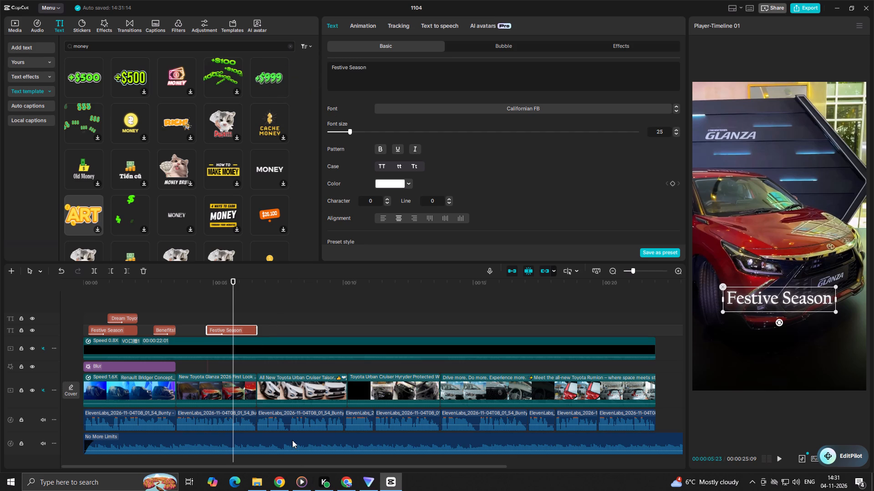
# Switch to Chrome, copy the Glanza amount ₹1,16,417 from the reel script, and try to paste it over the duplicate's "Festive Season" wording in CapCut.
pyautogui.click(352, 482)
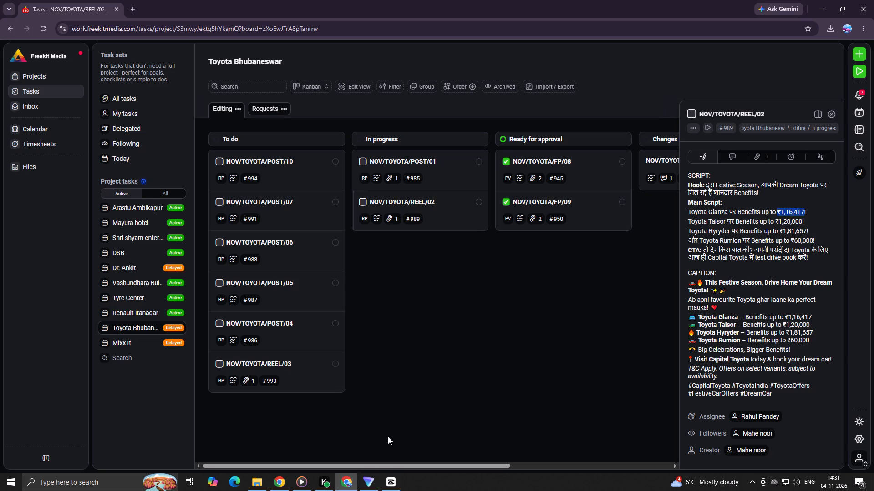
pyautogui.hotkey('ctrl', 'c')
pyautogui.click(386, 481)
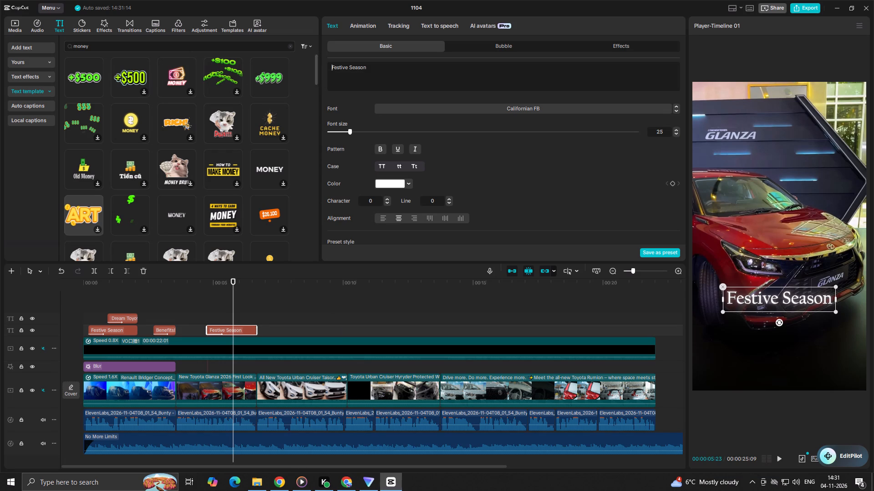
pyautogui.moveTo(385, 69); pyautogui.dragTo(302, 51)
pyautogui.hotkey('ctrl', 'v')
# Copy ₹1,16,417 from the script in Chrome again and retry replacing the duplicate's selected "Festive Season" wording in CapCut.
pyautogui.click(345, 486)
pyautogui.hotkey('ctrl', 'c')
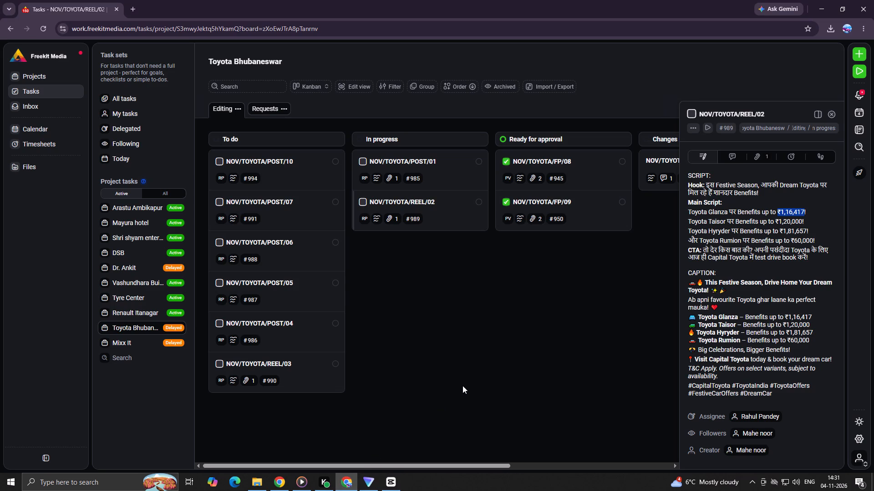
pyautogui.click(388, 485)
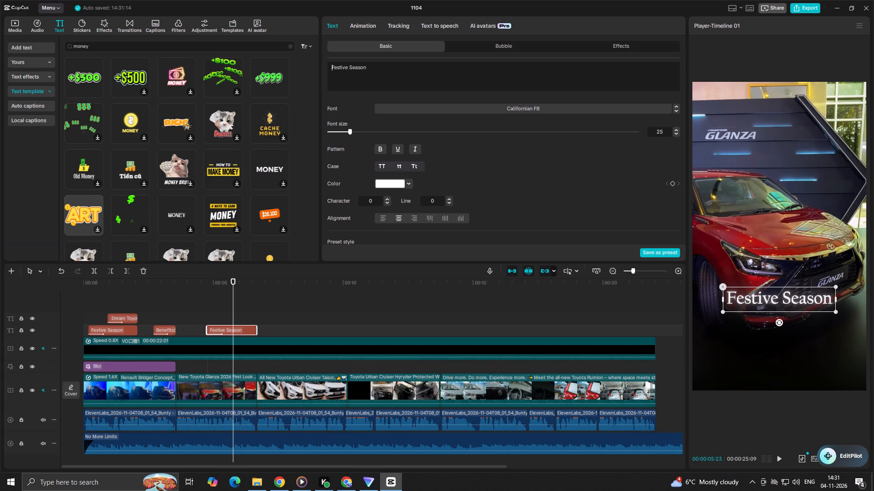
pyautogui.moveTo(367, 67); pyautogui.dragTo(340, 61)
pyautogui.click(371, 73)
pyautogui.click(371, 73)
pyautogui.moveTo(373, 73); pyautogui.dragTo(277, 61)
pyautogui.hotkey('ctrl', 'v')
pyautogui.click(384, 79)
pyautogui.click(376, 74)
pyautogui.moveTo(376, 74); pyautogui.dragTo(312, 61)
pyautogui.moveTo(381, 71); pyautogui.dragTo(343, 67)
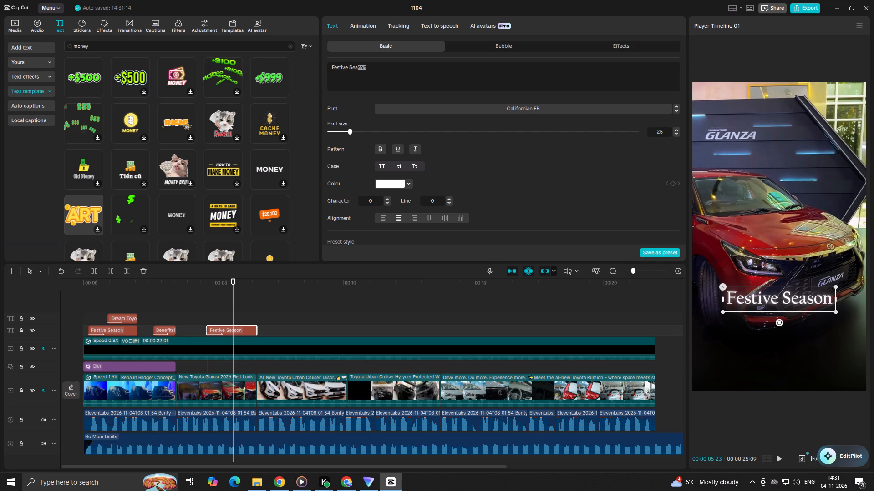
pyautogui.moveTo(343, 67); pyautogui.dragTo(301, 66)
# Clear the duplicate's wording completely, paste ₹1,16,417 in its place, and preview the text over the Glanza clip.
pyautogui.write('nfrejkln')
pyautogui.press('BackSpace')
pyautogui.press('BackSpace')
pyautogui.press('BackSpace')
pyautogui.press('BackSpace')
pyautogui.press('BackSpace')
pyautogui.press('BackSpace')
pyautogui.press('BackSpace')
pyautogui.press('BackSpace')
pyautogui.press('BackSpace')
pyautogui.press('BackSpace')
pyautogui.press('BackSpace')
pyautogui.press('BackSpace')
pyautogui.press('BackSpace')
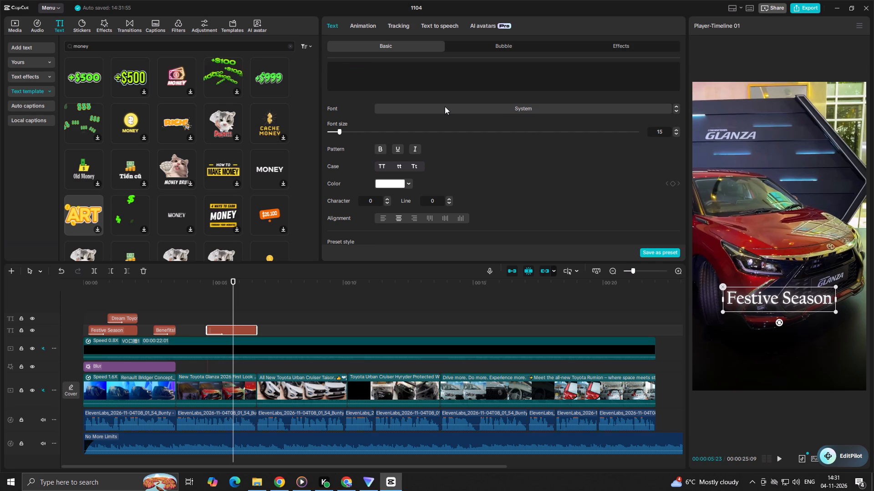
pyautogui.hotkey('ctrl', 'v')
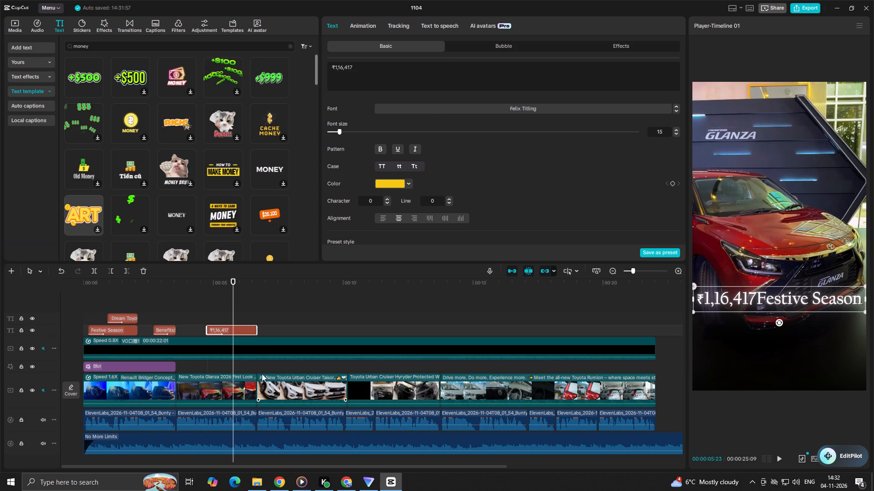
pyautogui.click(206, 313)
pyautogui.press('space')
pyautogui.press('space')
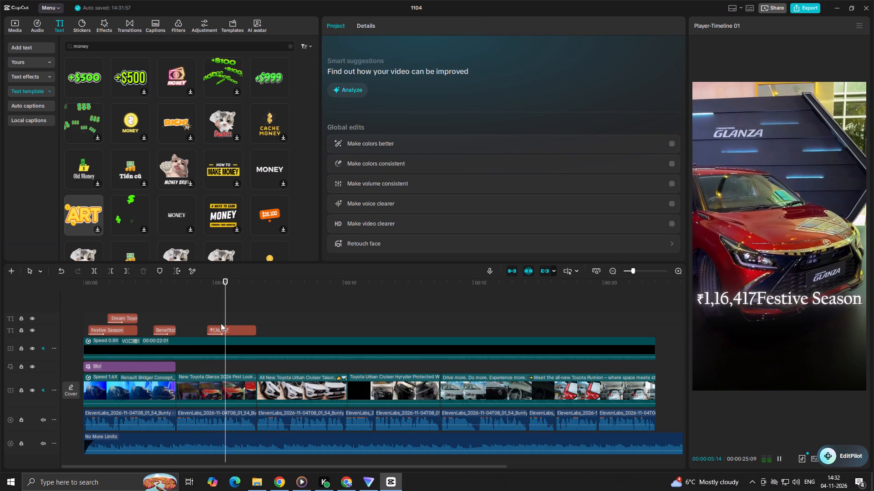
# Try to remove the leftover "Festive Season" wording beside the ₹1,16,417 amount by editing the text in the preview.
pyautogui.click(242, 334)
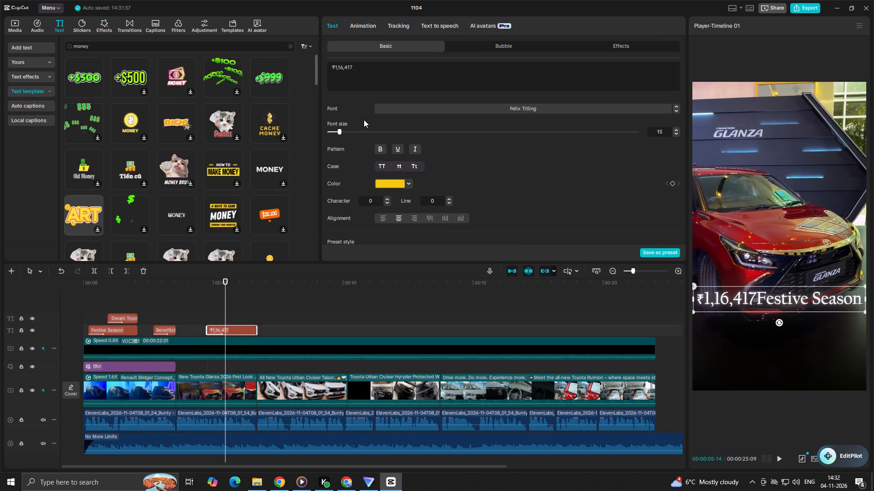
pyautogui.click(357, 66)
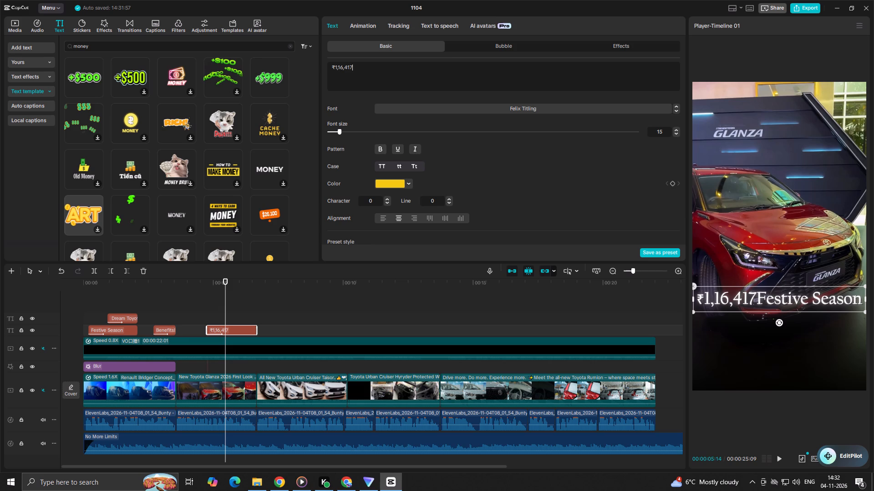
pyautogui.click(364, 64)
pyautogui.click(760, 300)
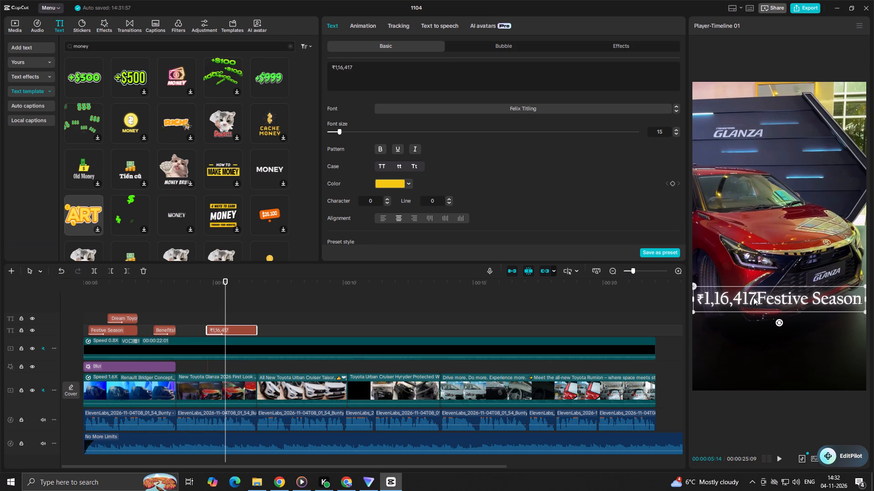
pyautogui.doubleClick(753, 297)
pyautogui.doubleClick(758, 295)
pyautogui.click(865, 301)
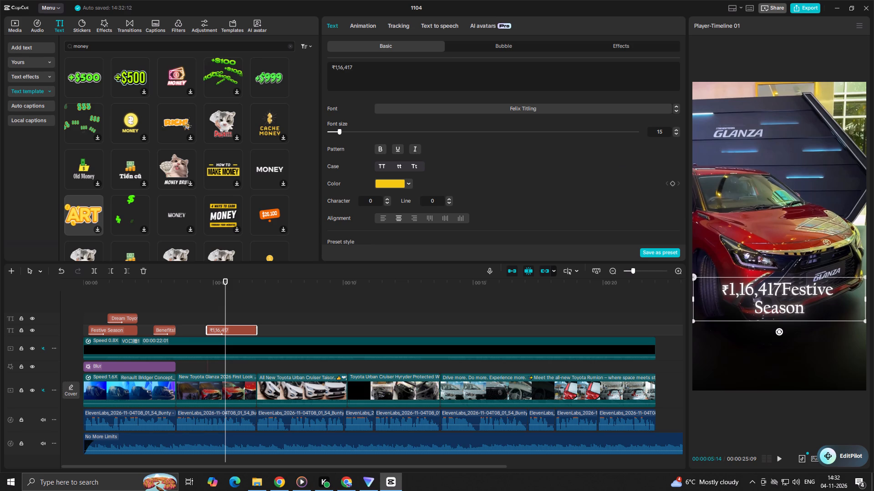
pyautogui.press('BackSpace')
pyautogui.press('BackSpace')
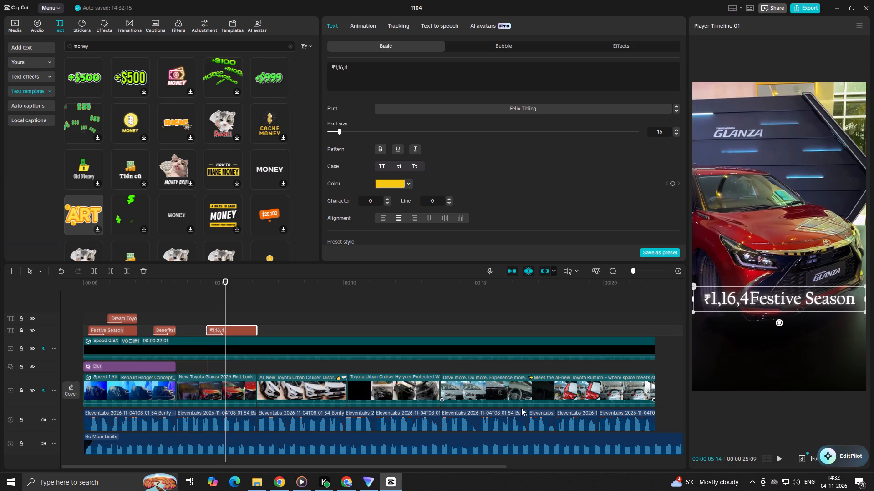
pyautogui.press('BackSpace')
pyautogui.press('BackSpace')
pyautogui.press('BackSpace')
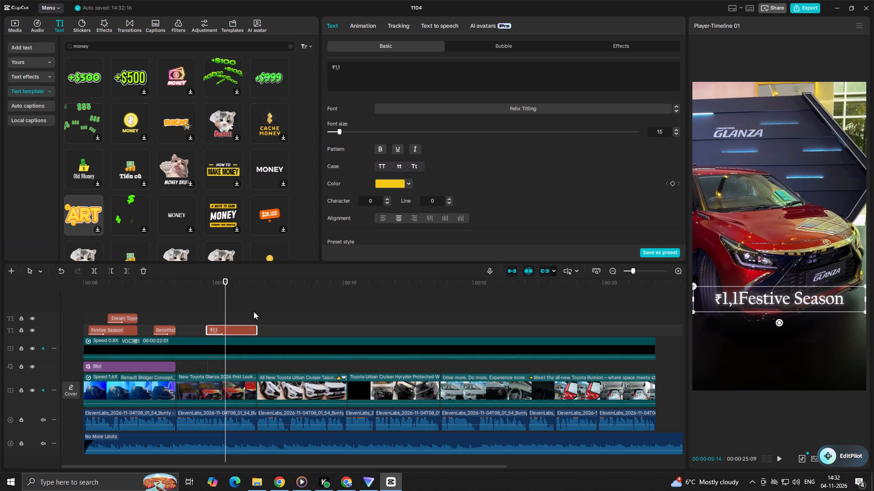
# Delete the "₹1,1" text over the Glanza clip from the timeline.
pyautogui.click(246, 329)
pyautogui.click(141, 273)
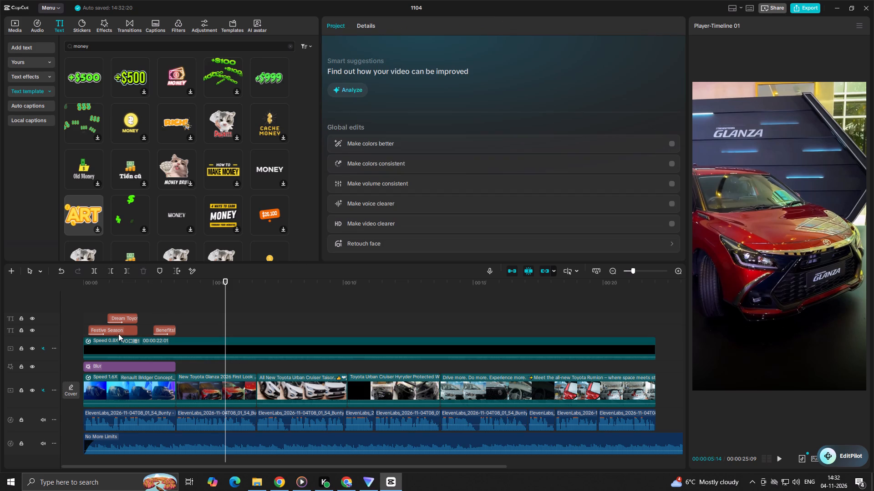
# Duplicate the opening "Festive Season" text onto a new track below the other texts, starting at about 5.5 seconds.
pyautogui.moveTo(121, 331); pyautogui.dragTo(210, 313)
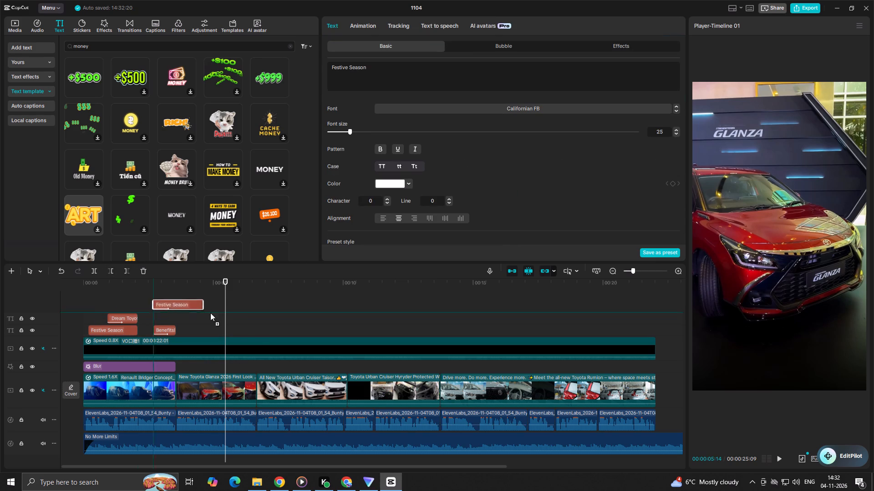
pyautogui.moveTo(210, 313); pyautogui.dragTo(258, 336)
pyautogui.click(254, 337)
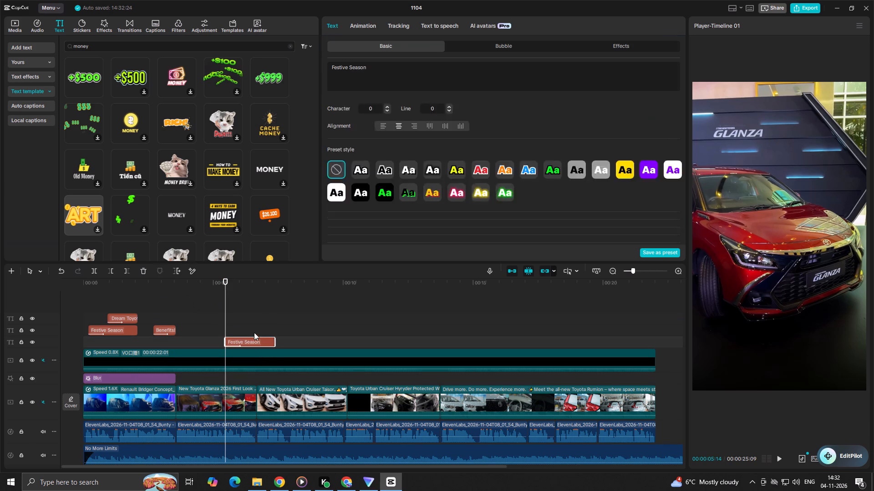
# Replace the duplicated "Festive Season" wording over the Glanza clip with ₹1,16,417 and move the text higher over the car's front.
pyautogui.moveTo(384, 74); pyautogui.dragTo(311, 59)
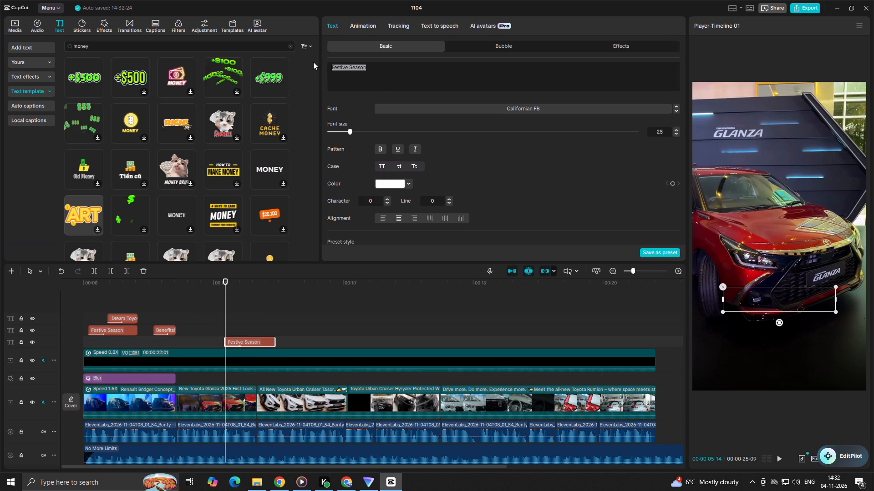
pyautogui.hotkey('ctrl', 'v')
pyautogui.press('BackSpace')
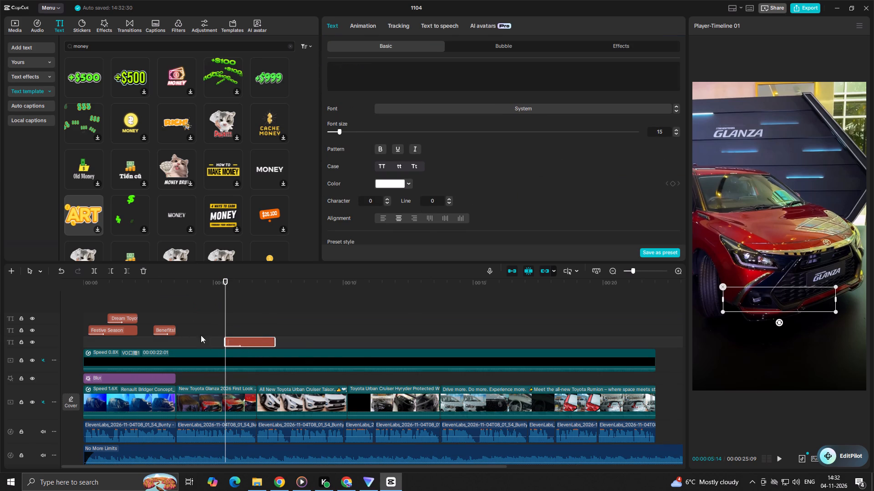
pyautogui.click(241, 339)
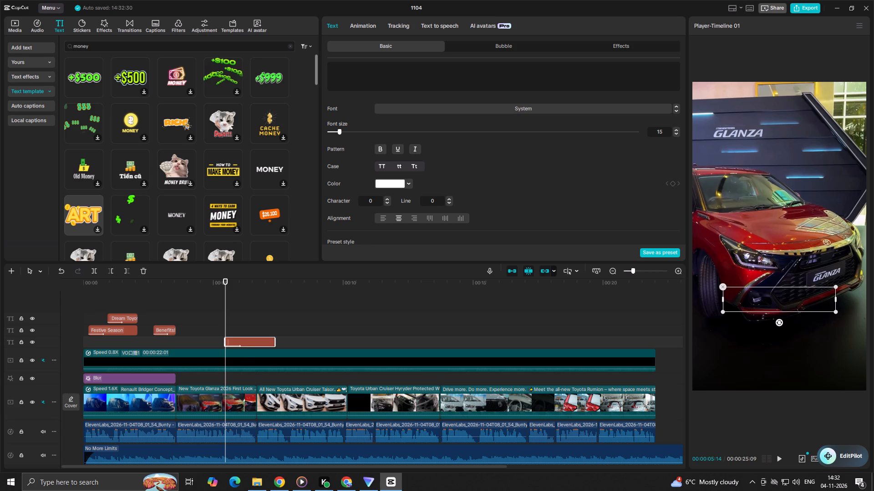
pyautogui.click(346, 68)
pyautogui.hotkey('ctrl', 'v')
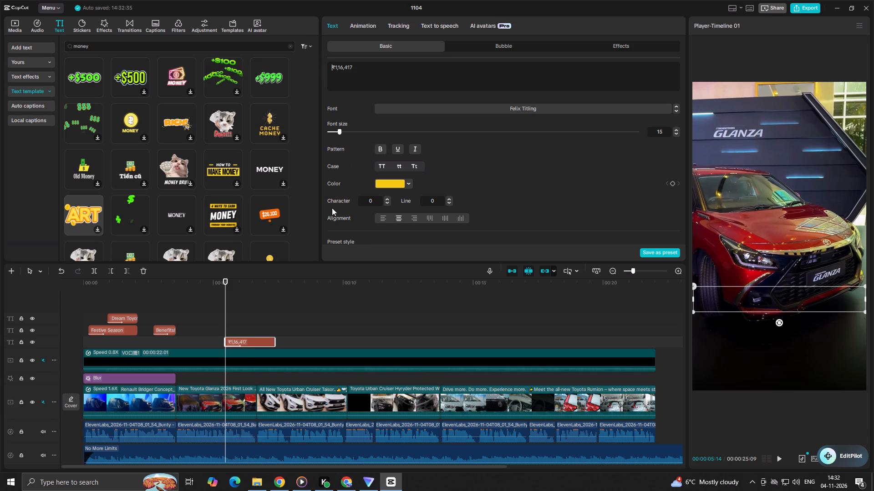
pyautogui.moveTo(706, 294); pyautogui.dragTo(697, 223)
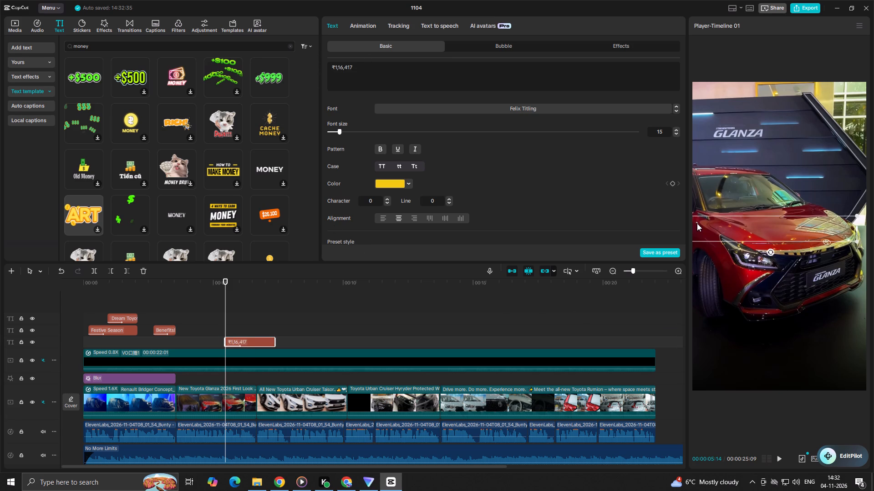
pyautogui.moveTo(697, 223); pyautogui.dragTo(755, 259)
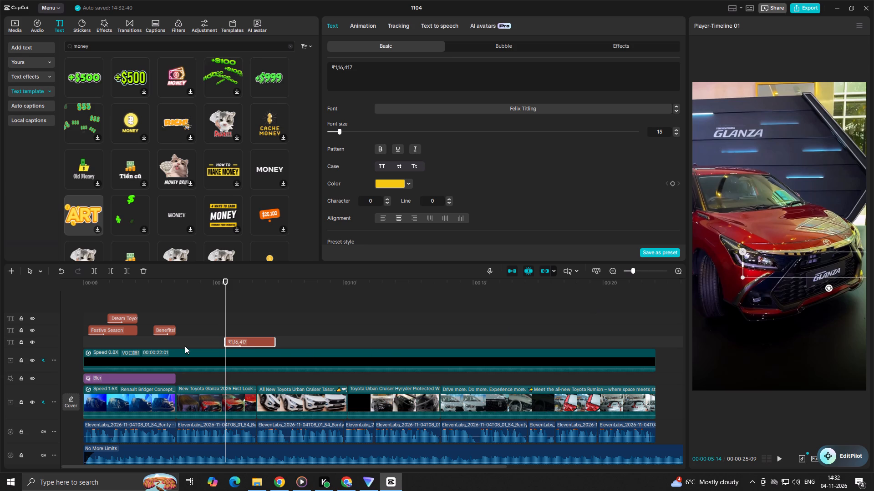
# Delete the ₹1,16,417 duplicate over the Glanza clip from the timeline.
pyautogui.press('BackSpace')
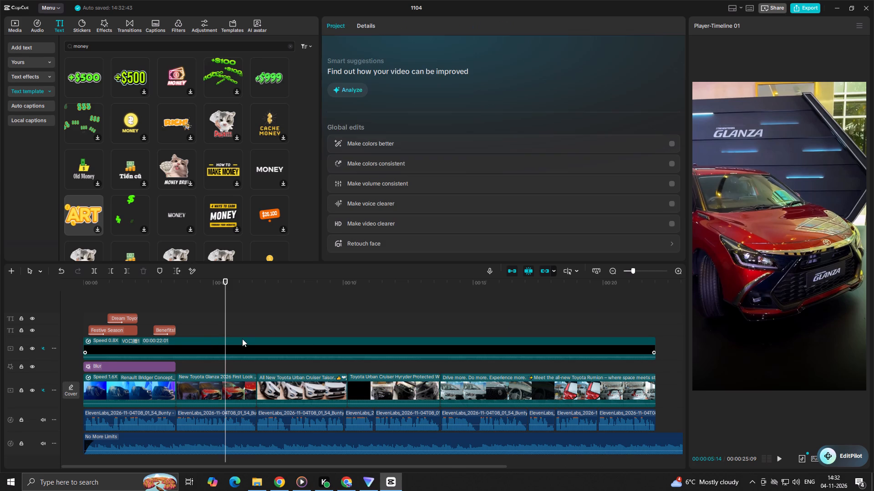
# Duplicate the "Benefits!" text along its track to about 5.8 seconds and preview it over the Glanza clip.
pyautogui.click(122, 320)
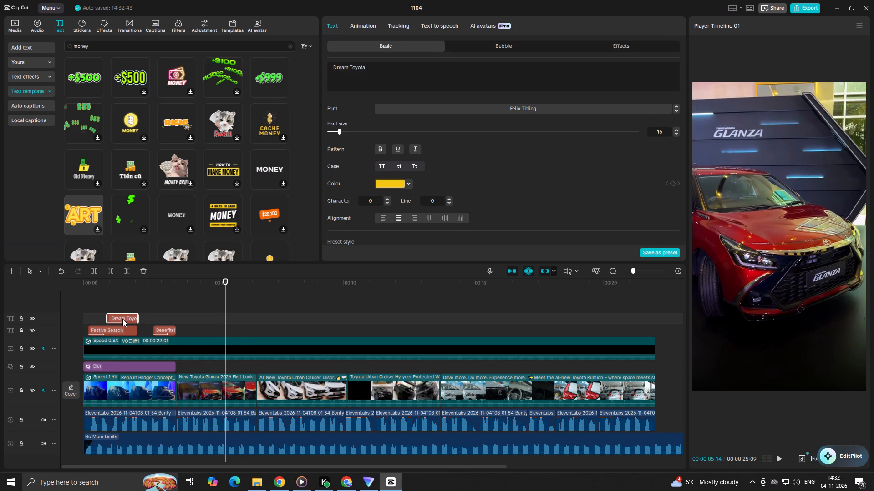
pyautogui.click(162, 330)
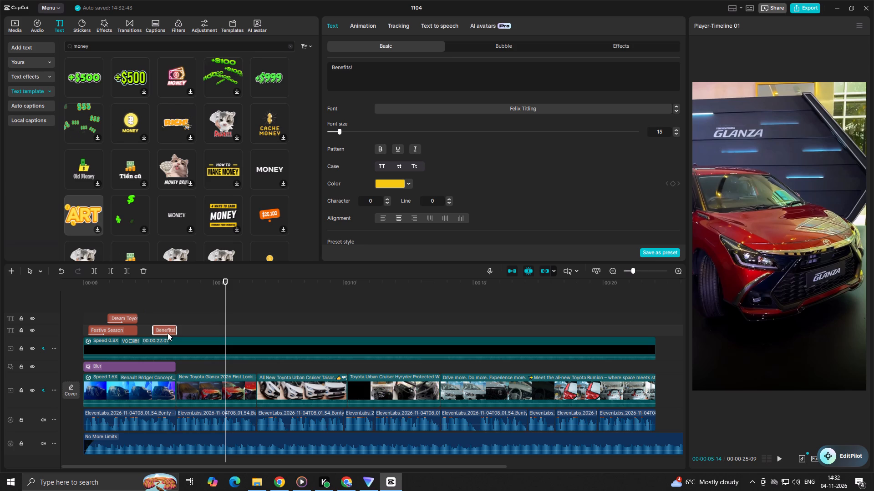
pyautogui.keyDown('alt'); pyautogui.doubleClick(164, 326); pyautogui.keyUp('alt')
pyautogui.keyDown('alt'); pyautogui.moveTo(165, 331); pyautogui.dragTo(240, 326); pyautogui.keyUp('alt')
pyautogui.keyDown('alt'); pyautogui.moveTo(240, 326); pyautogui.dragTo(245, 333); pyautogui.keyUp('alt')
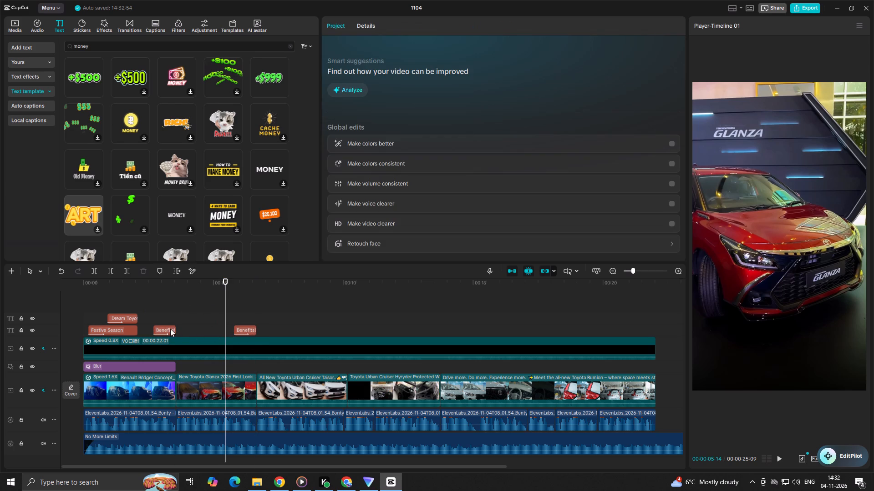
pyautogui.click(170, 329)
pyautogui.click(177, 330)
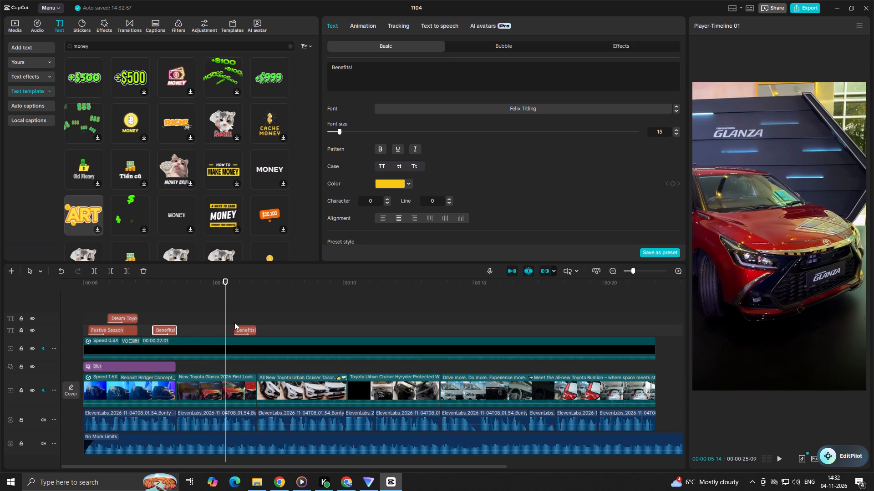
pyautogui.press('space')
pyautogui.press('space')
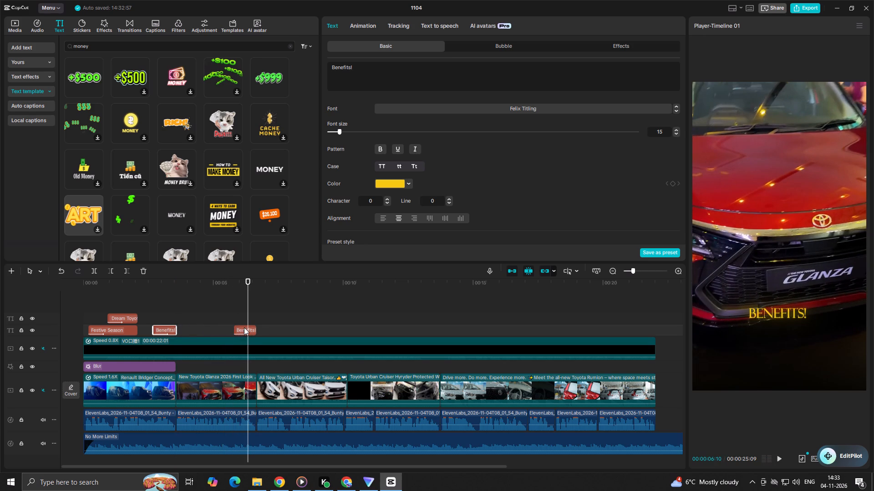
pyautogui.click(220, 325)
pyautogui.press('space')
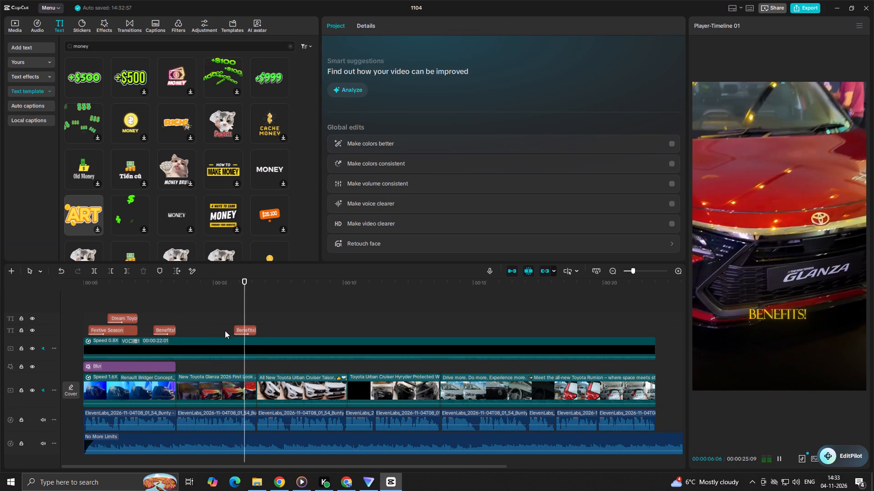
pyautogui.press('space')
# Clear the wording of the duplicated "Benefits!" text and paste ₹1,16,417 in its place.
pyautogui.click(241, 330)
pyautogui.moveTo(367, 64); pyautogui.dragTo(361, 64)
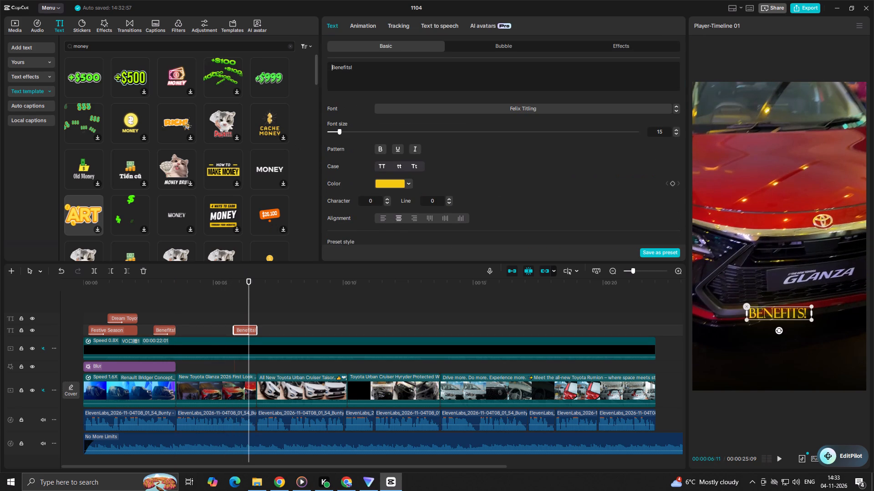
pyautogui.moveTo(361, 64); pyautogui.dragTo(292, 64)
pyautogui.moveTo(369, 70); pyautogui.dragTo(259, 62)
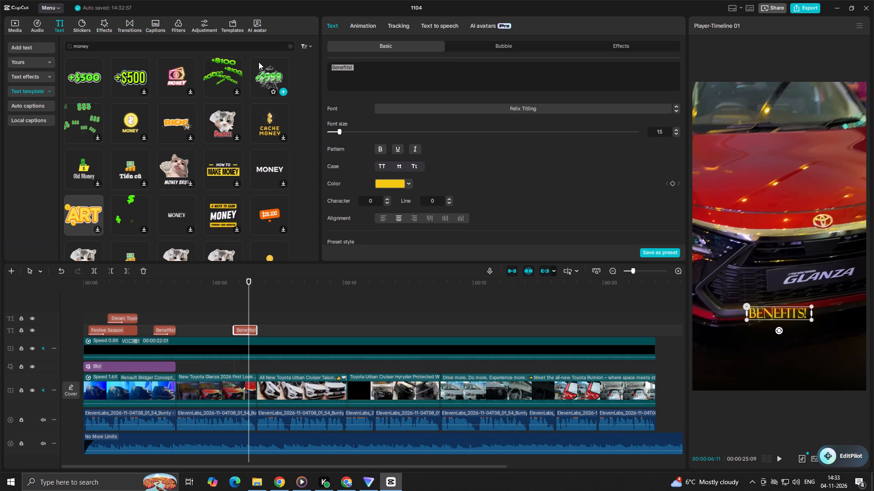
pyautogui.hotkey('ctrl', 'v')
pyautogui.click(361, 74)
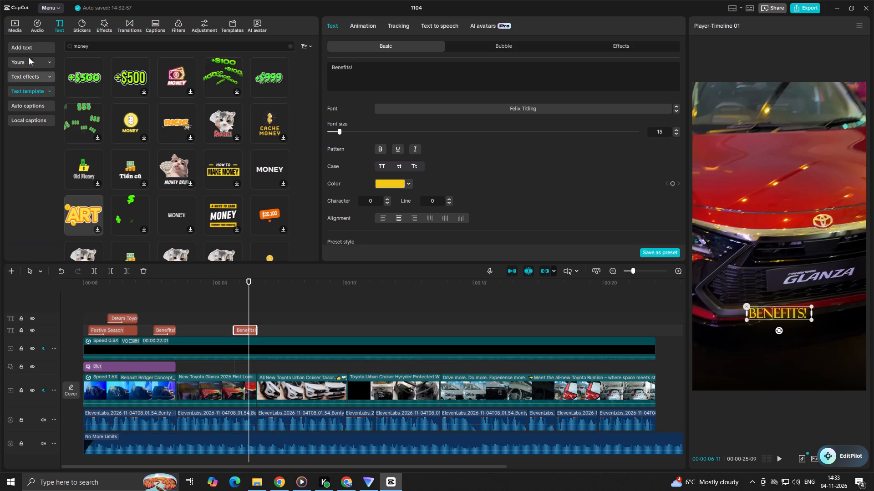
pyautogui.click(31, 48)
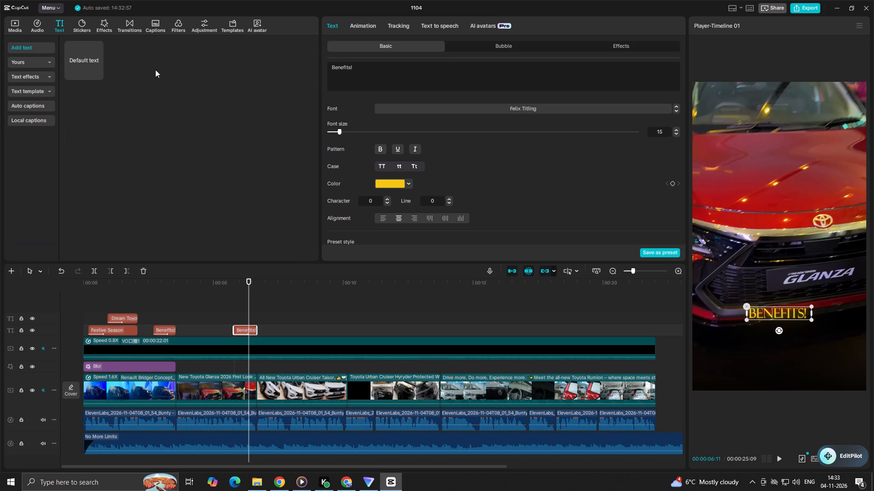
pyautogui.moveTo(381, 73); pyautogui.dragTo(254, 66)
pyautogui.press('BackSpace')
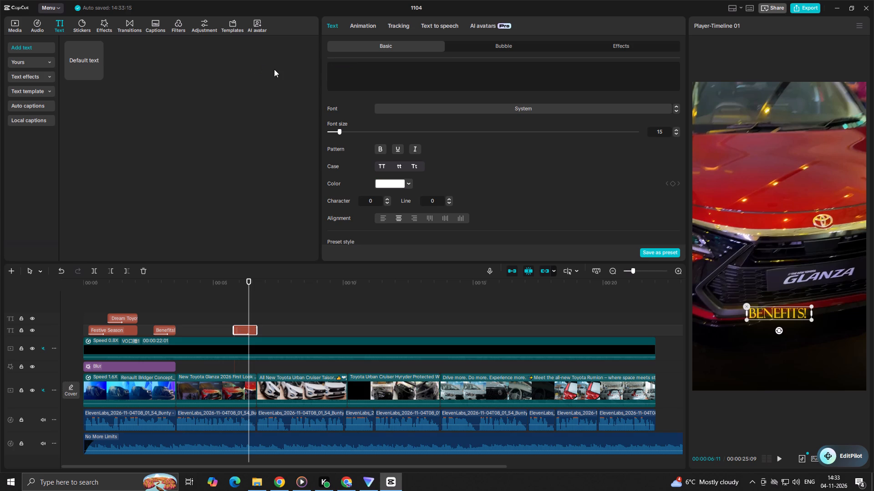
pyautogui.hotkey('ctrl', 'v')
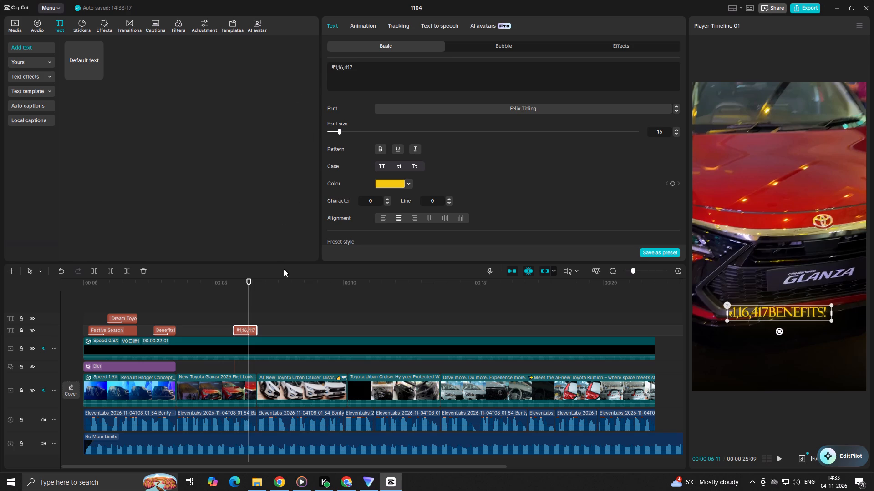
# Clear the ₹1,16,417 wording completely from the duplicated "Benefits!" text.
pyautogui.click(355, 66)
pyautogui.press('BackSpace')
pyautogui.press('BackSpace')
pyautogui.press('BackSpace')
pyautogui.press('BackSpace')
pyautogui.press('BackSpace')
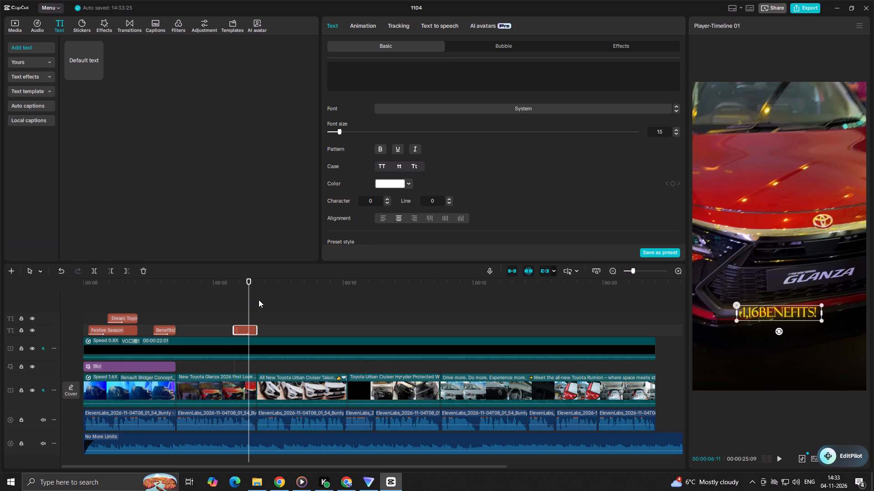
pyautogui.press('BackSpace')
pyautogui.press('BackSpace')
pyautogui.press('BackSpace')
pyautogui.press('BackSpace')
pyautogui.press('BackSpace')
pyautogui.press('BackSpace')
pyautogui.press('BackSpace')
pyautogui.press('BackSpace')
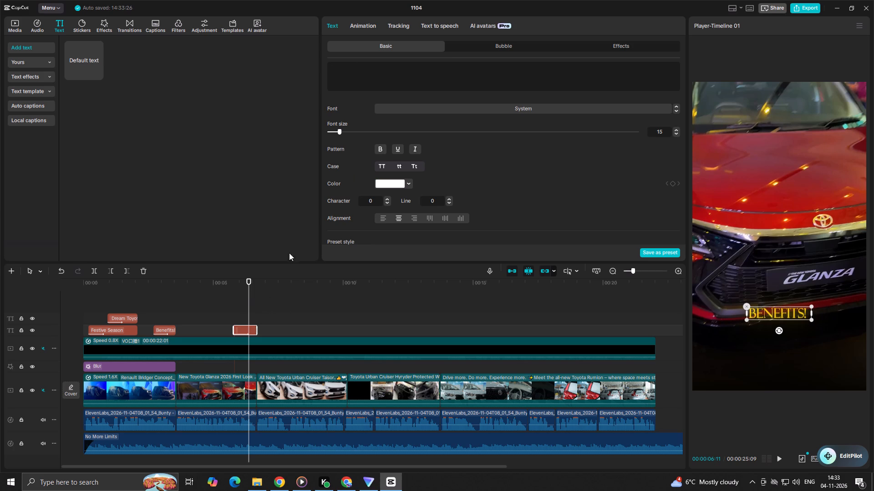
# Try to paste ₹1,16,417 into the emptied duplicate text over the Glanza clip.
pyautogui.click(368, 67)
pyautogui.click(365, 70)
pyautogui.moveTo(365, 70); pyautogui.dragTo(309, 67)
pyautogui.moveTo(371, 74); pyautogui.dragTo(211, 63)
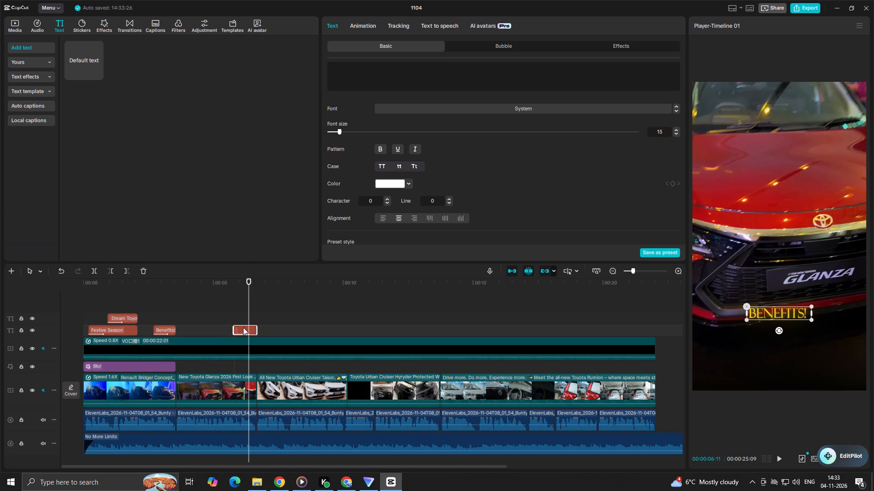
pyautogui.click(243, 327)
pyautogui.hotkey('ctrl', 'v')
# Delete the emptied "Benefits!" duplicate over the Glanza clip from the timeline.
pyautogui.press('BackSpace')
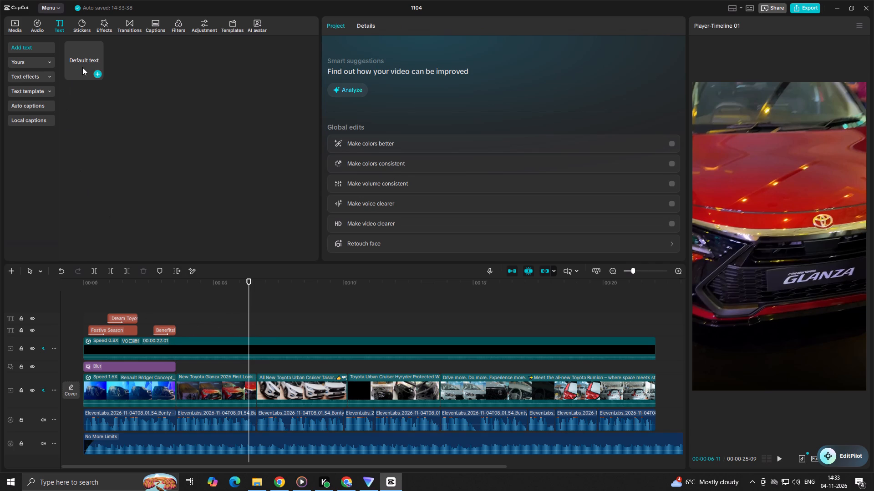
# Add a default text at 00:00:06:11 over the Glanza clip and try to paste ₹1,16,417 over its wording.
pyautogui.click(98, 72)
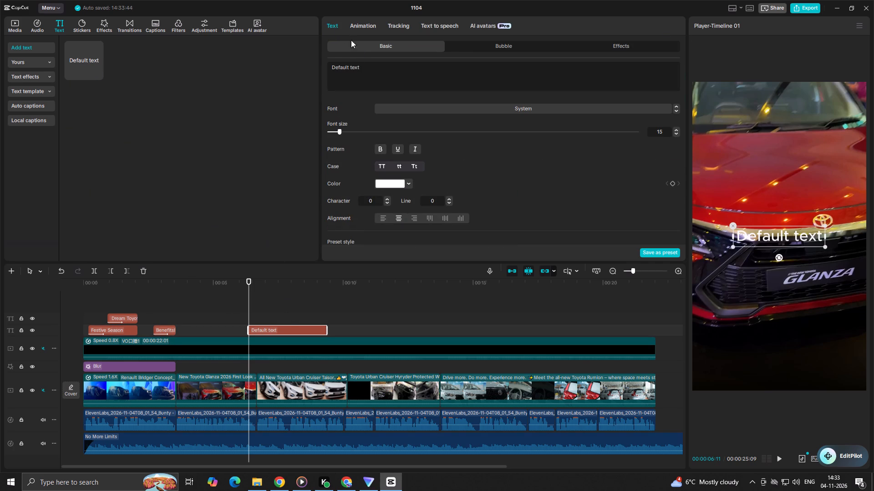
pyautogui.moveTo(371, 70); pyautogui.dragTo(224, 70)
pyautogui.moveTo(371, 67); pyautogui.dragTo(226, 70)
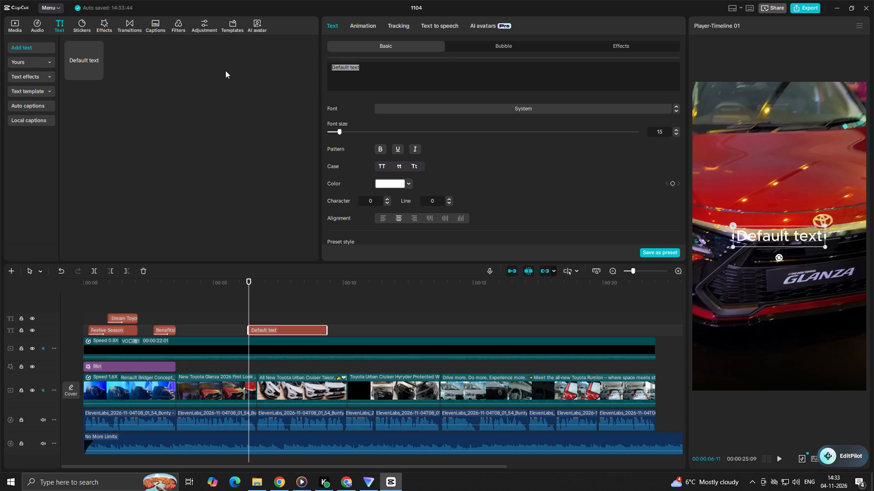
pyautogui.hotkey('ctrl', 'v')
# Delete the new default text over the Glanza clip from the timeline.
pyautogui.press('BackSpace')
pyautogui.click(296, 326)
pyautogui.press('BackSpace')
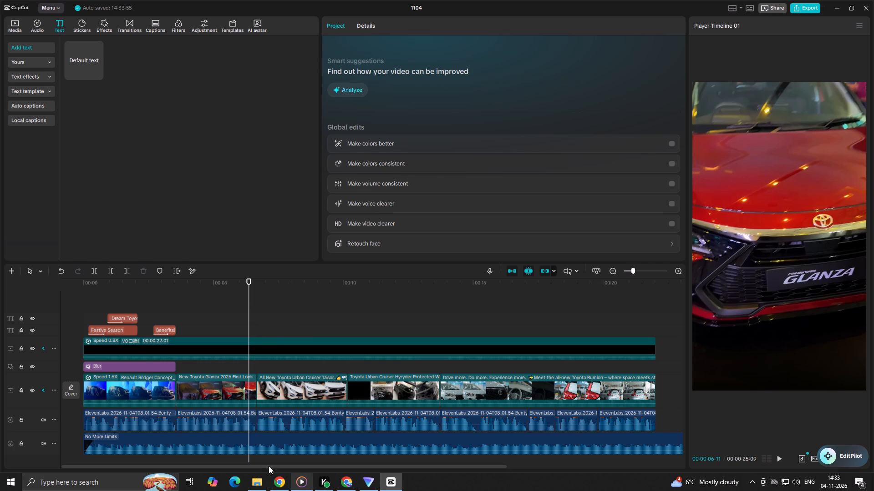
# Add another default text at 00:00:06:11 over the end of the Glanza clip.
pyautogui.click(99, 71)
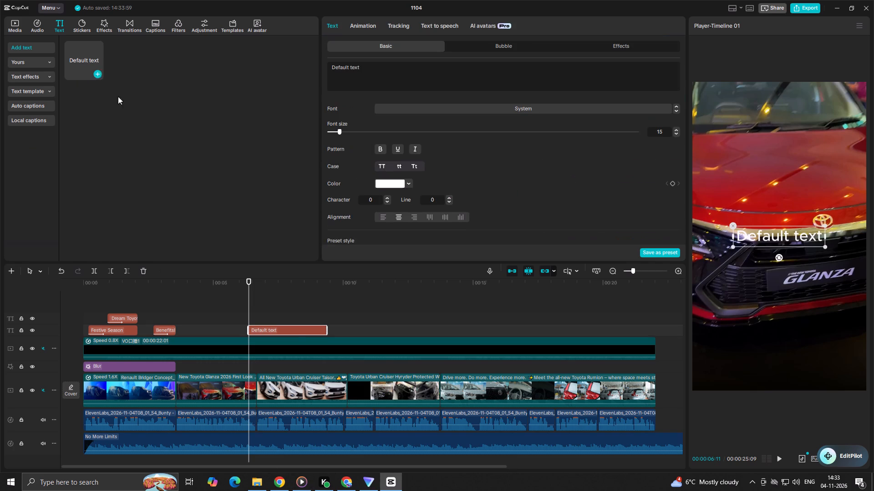
# Switch to Chrome and copy ₹1,16,417 from the Toyota Glanza line of the NOV/TOYOTA/REEL/02 script.
pyautogui.click(340, 485)
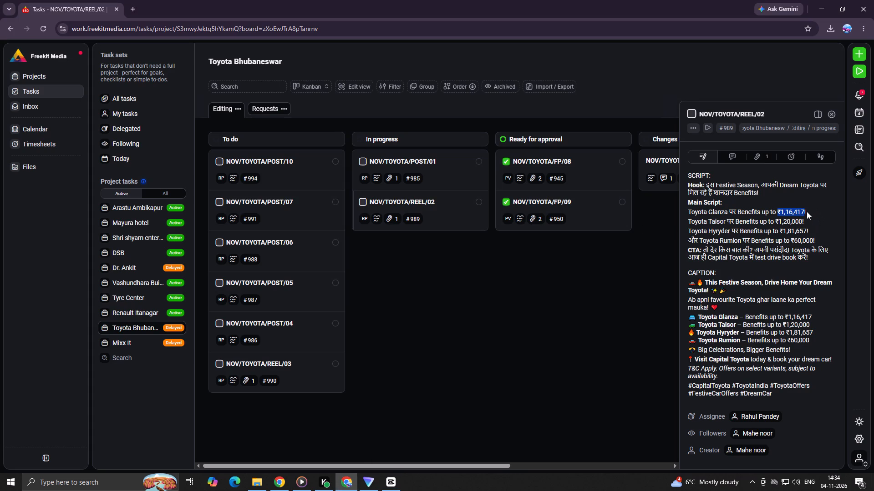
pyautogui.hotkey('ctrl', 'c')
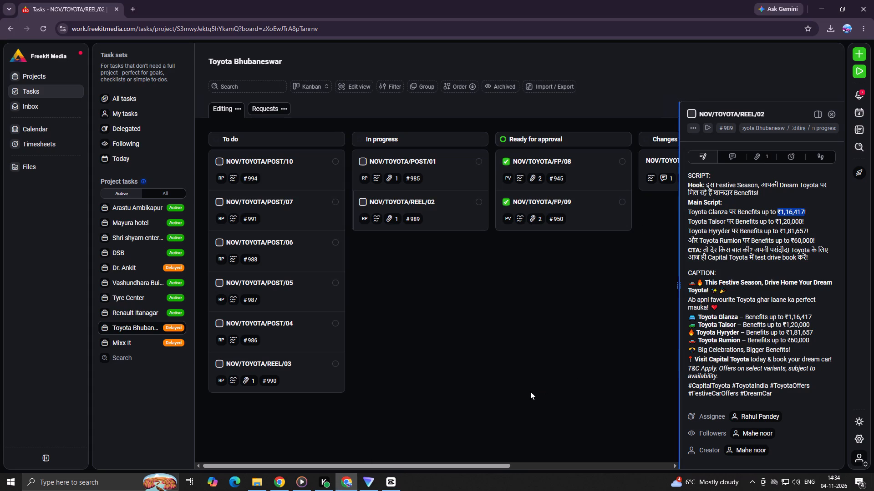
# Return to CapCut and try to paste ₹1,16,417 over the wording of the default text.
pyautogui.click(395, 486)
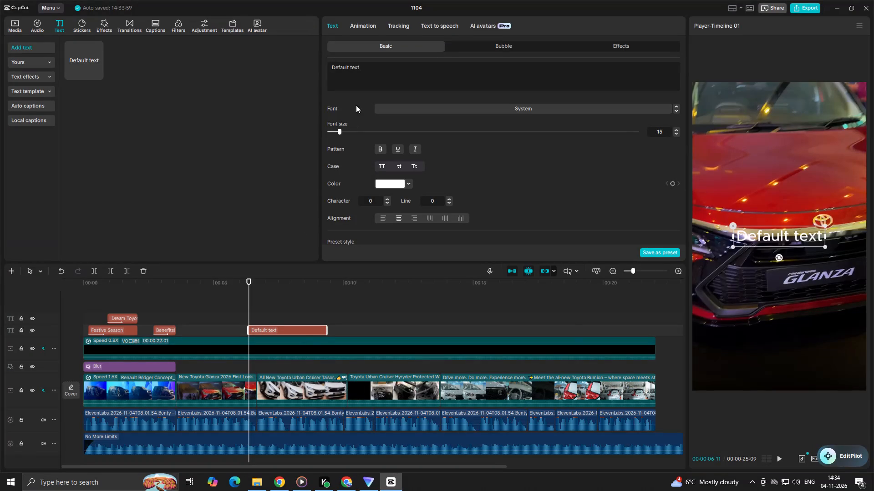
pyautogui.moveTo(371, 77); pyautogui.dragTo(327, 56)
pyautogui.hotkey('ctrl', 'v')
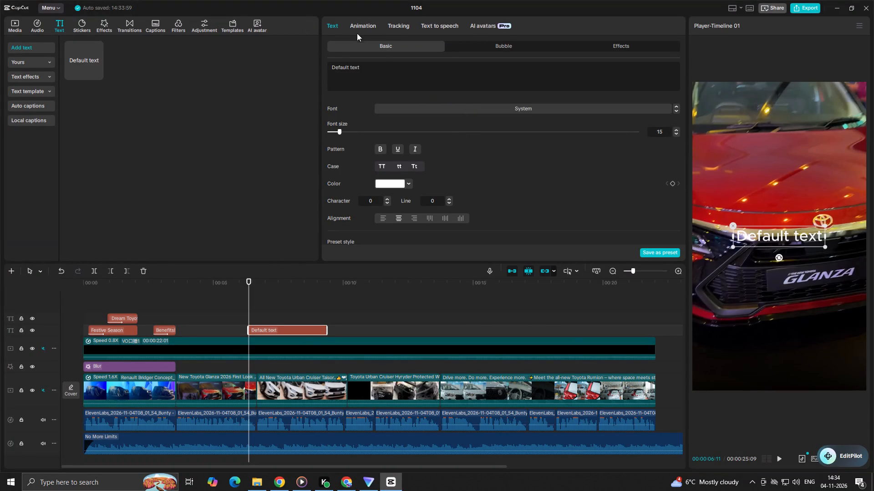
# Close the current project and reopen project 1104 from the project list.
pyautogui.click(864, 3)
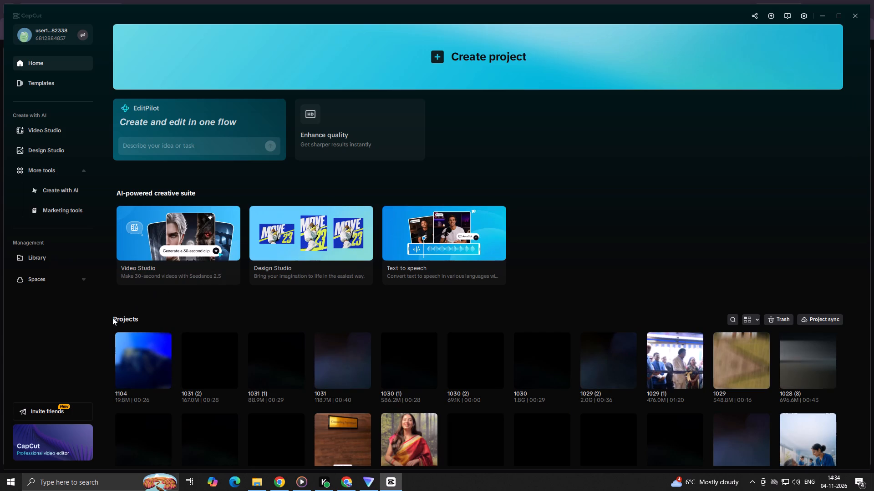
pyautogui.doubleClick(149, 351)
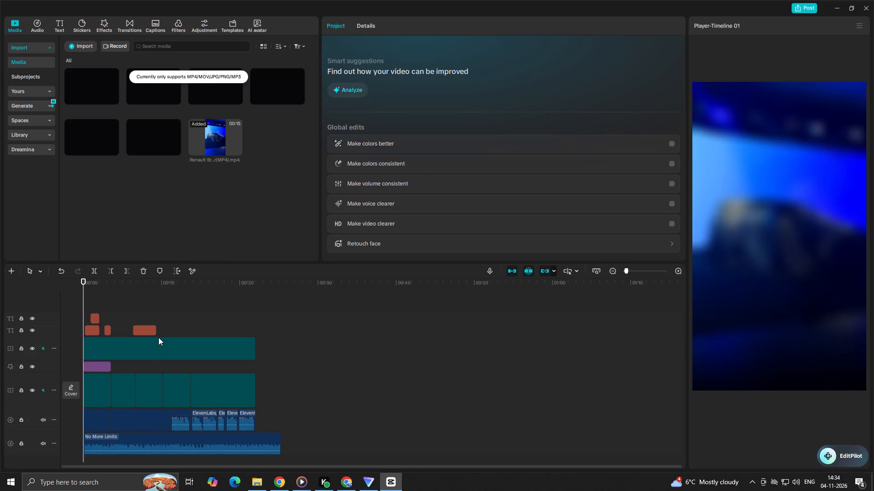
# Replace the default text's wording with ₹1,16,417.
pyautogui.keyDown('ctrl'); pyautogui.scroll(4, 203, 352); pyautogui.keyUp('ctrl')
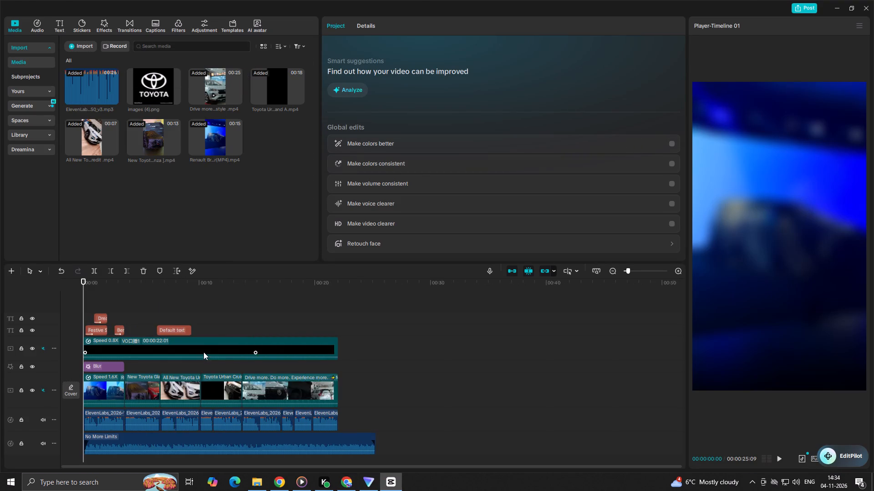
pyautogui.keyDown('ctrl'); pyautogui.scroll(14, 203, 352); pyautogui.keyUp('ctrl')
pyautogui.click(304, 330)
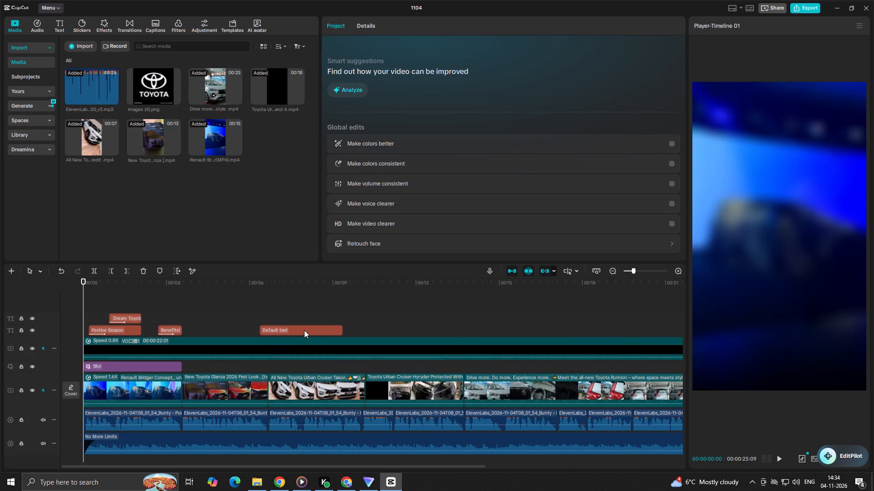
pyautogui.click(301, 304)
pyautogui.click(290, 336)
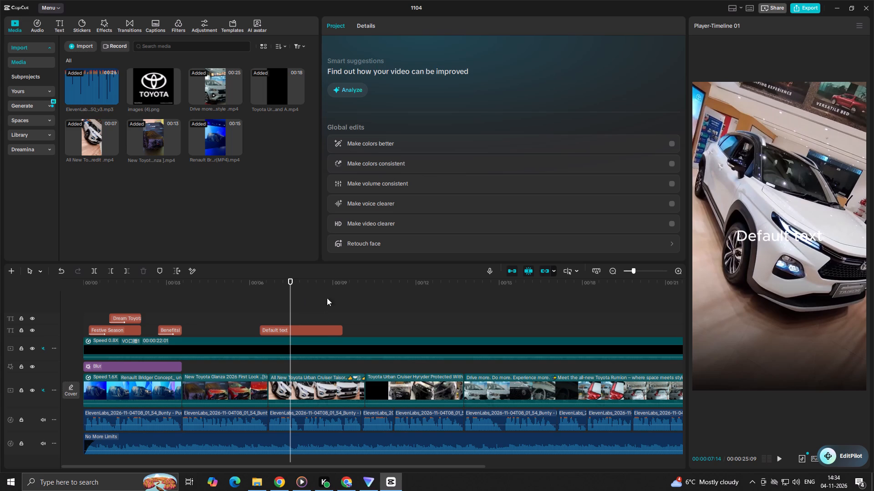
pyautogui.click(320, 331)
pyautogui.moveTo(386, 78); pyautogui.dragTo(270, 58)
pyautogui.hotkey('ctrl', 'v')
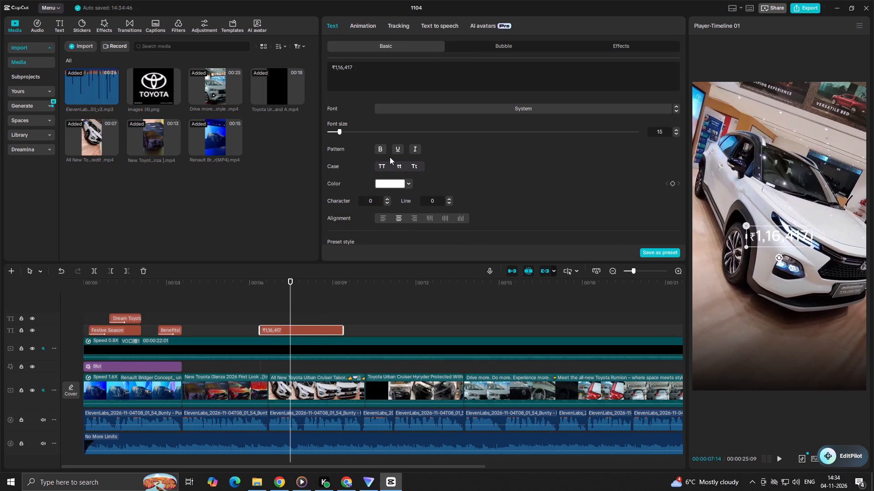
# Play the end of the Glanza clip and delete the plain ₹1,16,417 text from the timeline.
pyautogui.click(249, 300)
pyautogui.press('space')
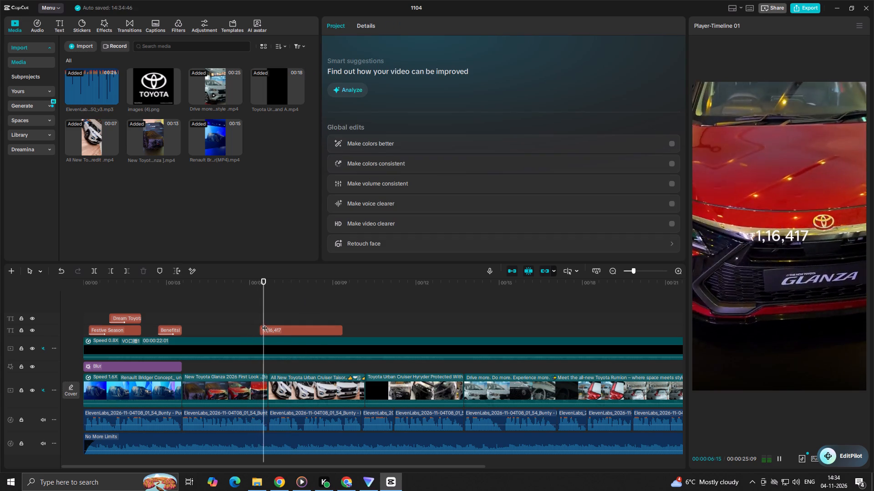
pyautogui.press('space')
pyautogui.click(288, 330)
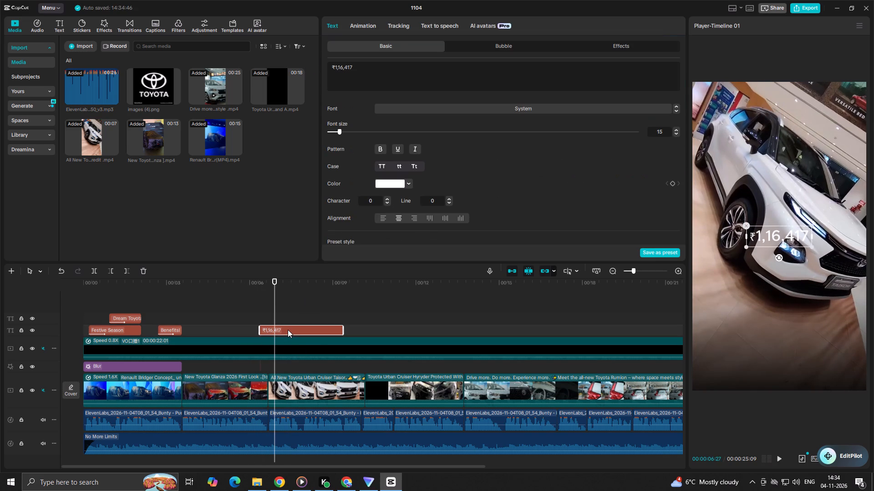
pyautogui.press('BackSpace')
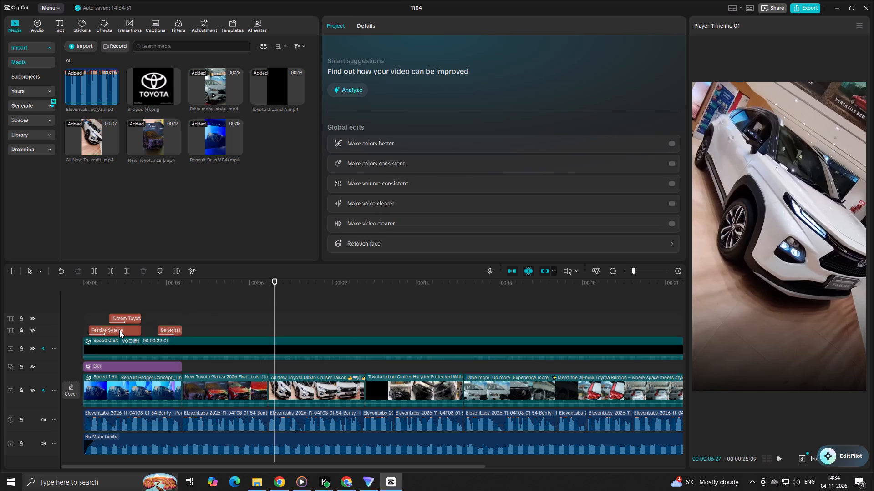
# Duplicate the "Festive Season" text to about the 6-second mark and replace the copy's wording with ₹1,16,417.
pyautogui.click(119, 330)
pyautogui.keyDown('alt'); pyautogui.moveTo(119, 330); pyautogui.dragTo(238, 297); pyautogui.keyUp('alt')
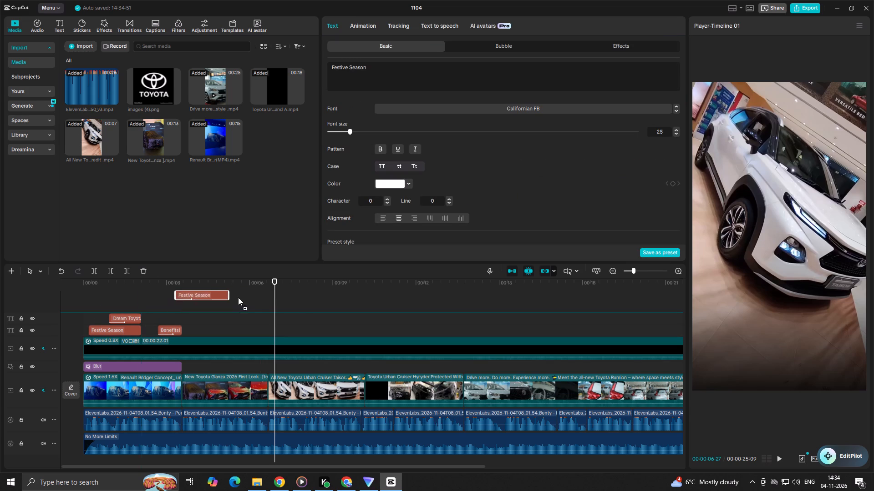
pyautogui.keyDown('alt'); pyautogui.moveTo(238, 297); pyautogui.dragTo(277, 328); pyautogui.keyUp('alt')
pyautogui.click(278, 329)
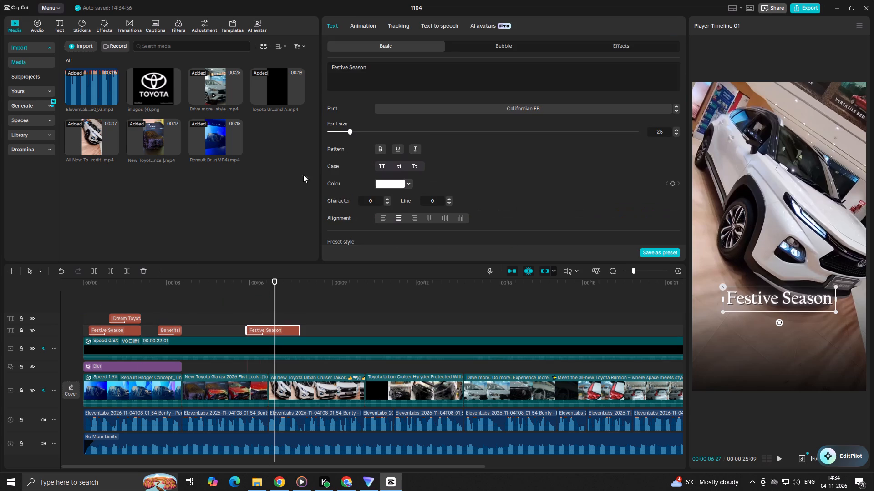
pyautogui.moveTo(380, 68); pyautogui.dragTo(282, 60)
pyautogui.hotkey('ctrl', 'v')
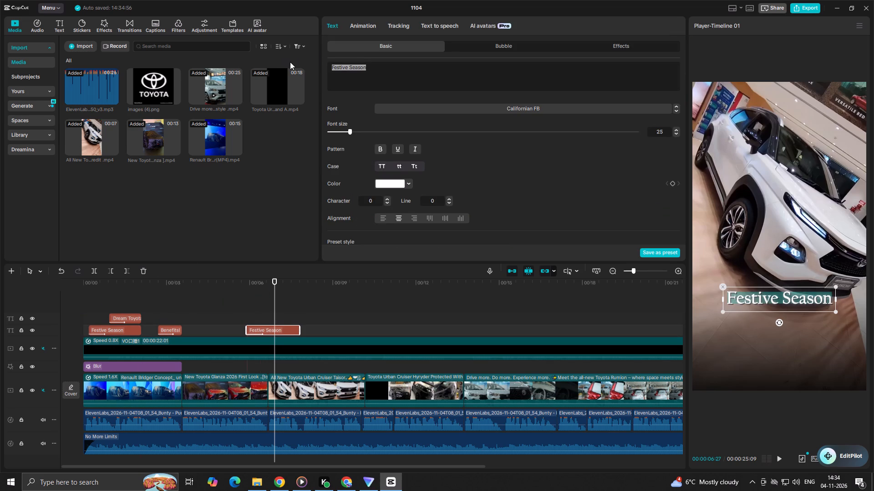
# Play the Glanza voice-over and move the ₹1,16,417 text earlier to start at about 5.3 seconds.
pyautogui.click(232, 311)
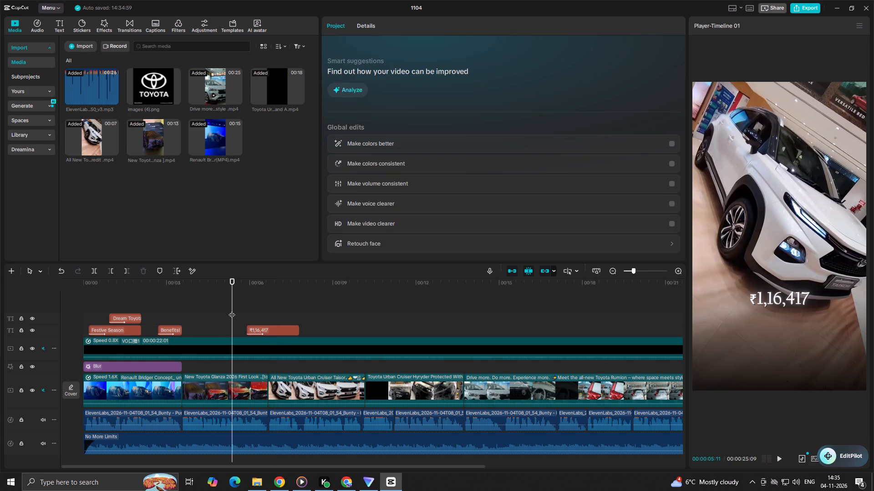
pyautogui.press('space')
pyautogui.press('space')
pyautogui.moveTo(267, 330); pyautogui.dragTo(256, 330)
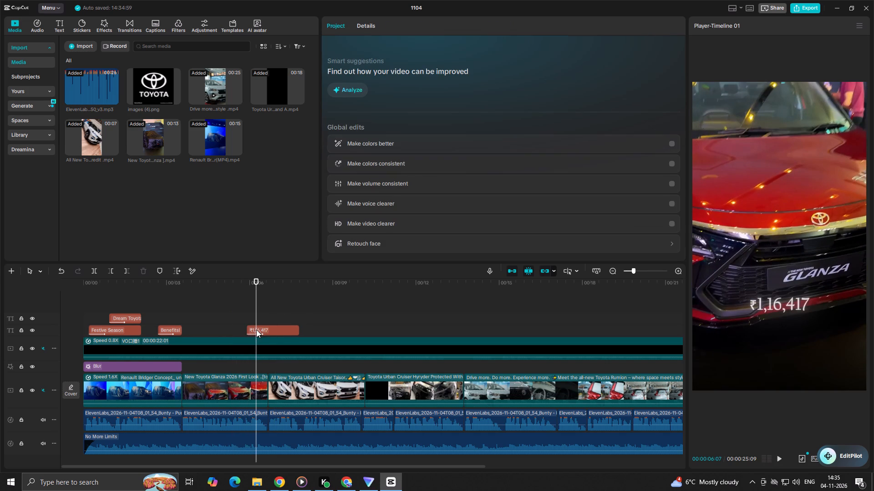
pyautogui.moveTo(256, 330); pyautogui.dragTo(252, 330)
# Play back the ₹1,16,417 text and trim its end to match the end of the Glanza clip.
pyautogui.click(211, 316)
pyautogui.press('space')
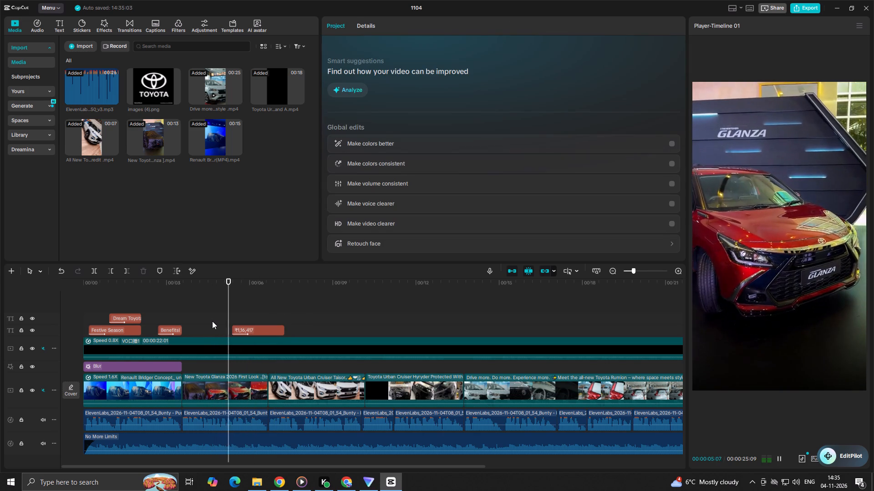
pyautogui.press('space')
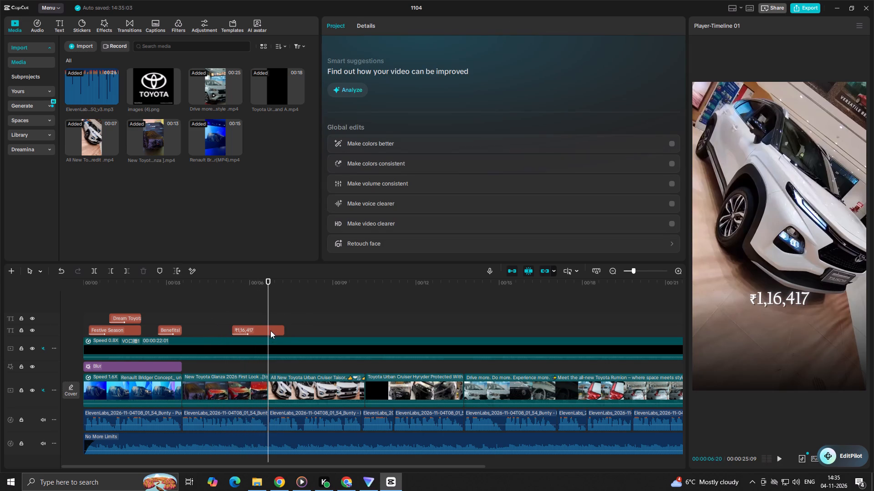
pyautogui.click(270, 330)
pyautogui.click(250, 319)
pyautogui.click(269, 329)
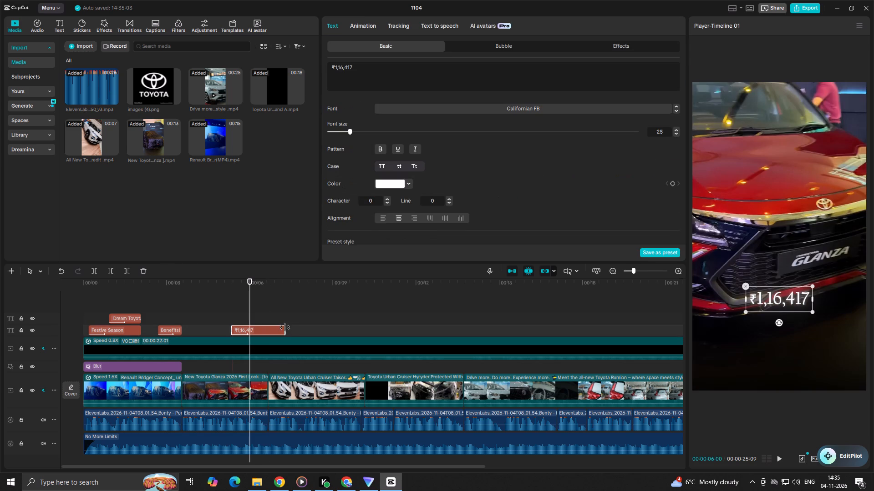
pyautogui.moveTo(286, 329); pyautogui.dragTo(267, 332)
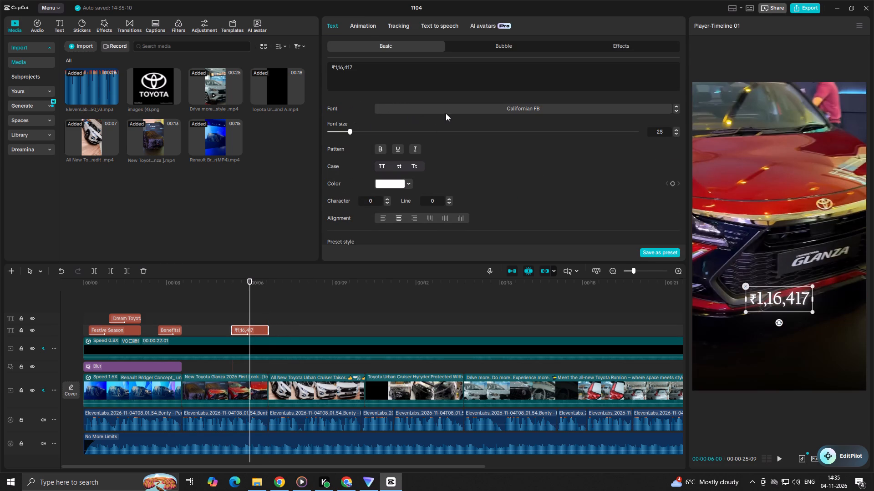
# Change the fill colour of the ₹1,16,417 text to bright green.
pyautogui.click(384, 180)
pyautogui.doubleClick(396, 262)
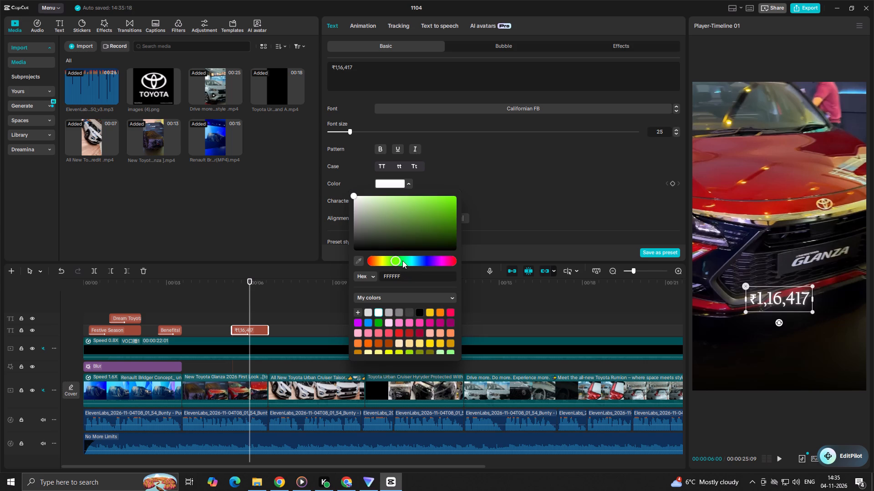
pyautogui.click(402, 261)
pyautogui.click(506, 184)
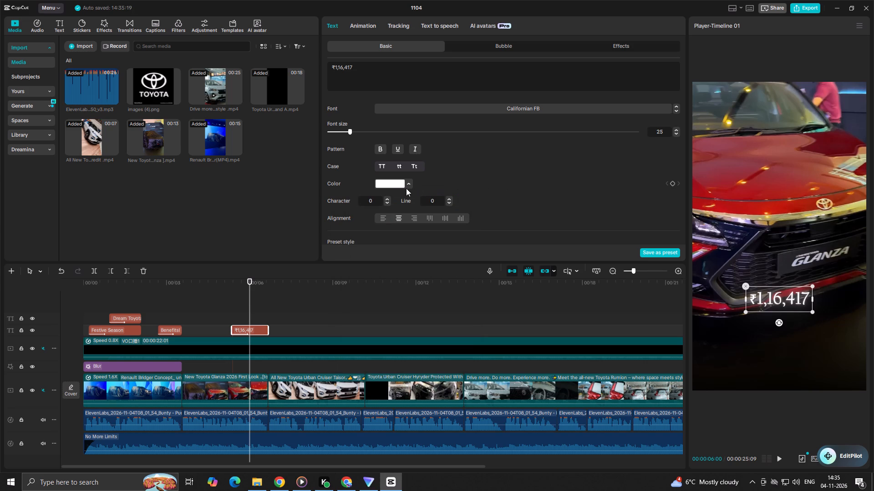
pyautogui.click(386, 186)
pyautogui.moveTo(433, 221); pyautogui.dragTo(496, 164)
pyautogui.click(538, 178)
# Set the glow colour of the ₹1,16,417 text to green 00B209.
pyautogui.scroll(-1, 479, 186)
pyautogui.scroll(-2, 388, 221)
pyautogui.scroll(-1, 420, 202)
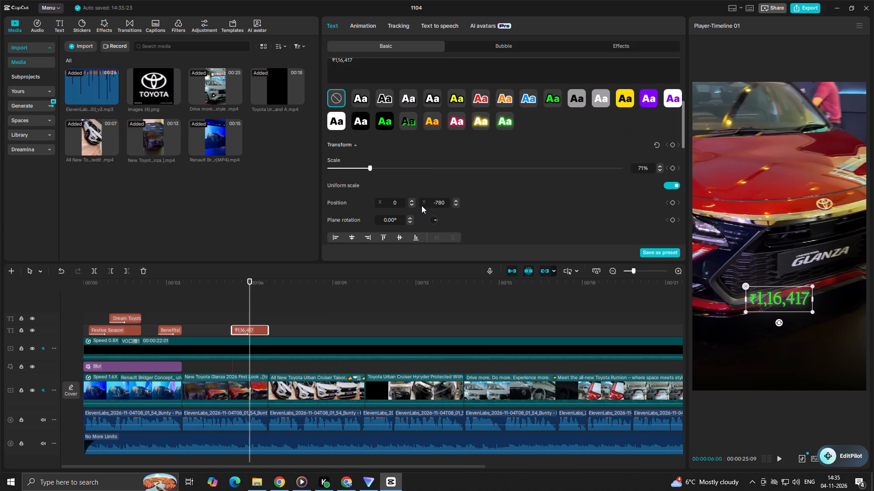
pyautogui.scroll(-6, 414, 190)
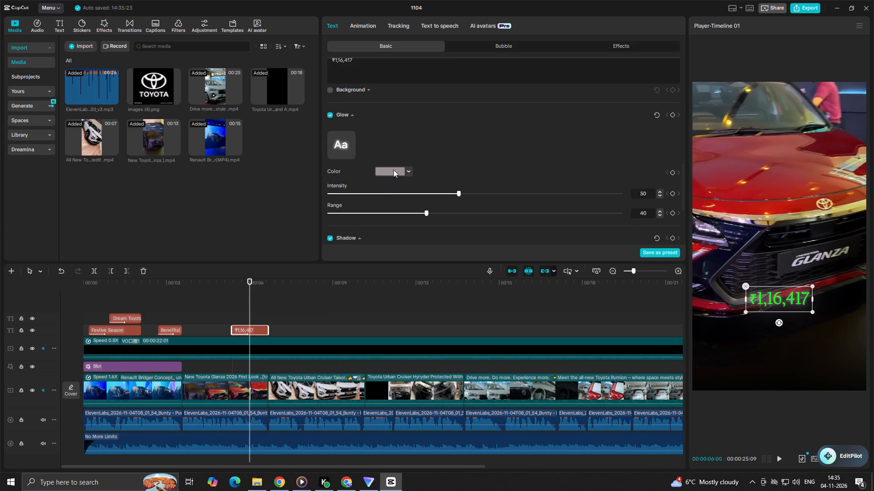
pyautogui.click(393, 170)
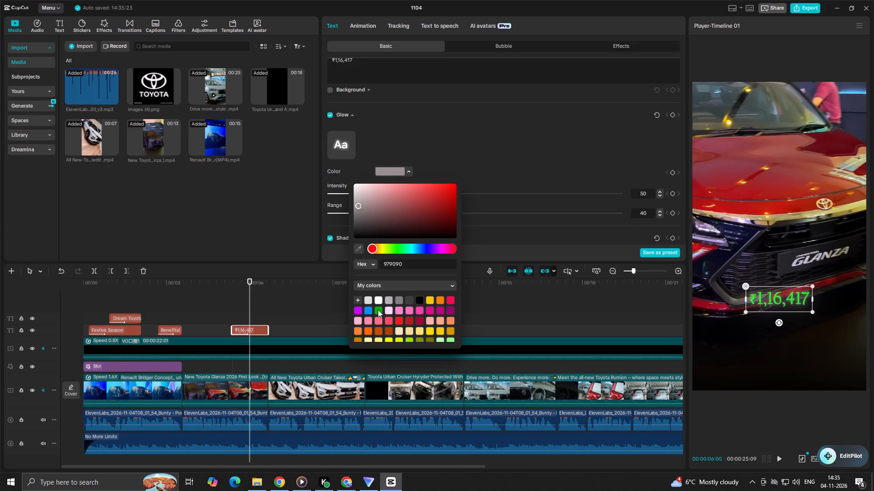
pyautogui.click(377, 311)
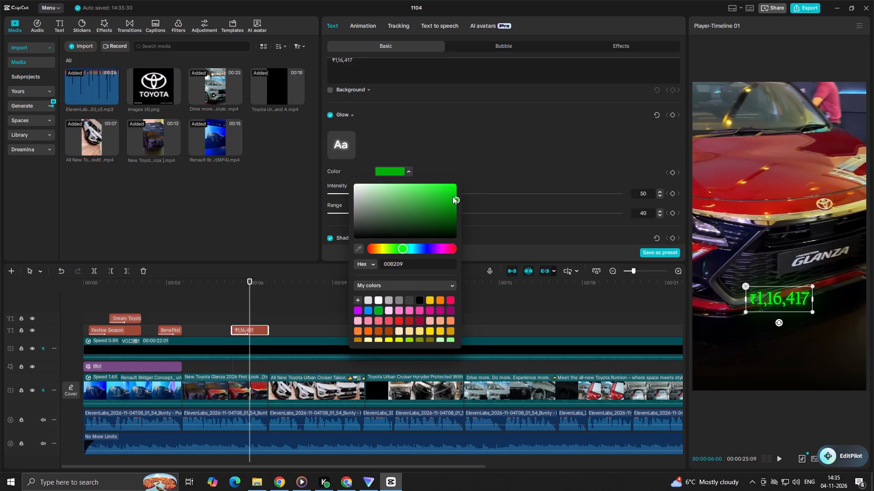
# Keep green 00B209 as the glow colour of the ₹1,16,417 text and close the colour picker.
pyautogui.moveTo(457, 196); pyautogui.dragTo(450, 198)
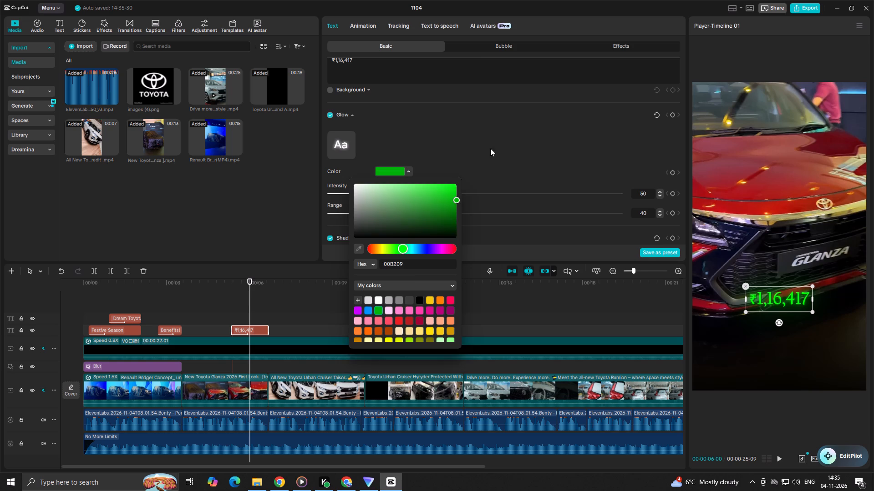
pyautogui.click(495, 143)
pyautogui.scroll(-2, 427, 194)
# Play back the green glowing ₹1,16,417 text from about 5.4 seconds and continue through the Taisor voice-over.
pyautogui.click(233, 313)
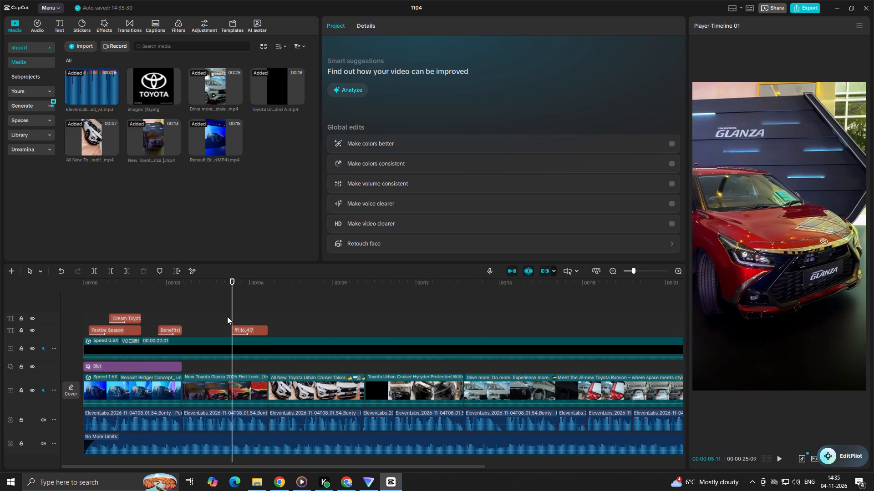
pyautogui.press('space')
pyautogui.press('space')
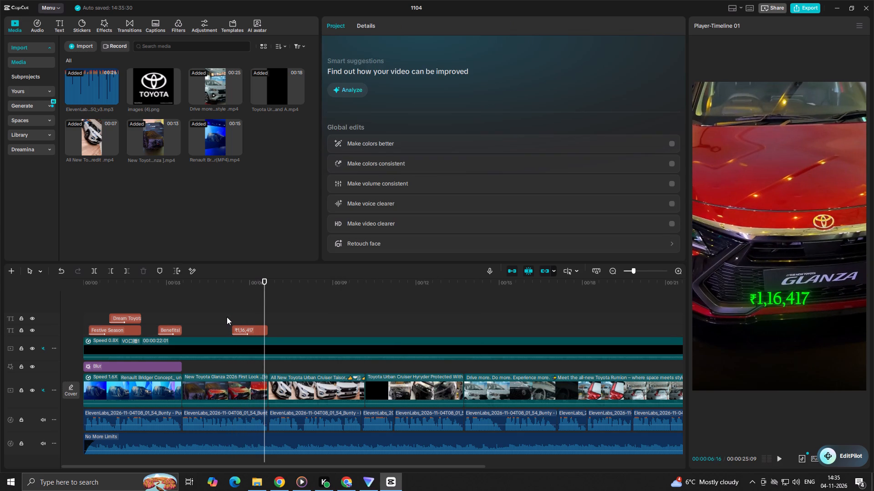
pyautogui.press('space')
pyautogui.click(227, 319)
pyautogui.press('space')
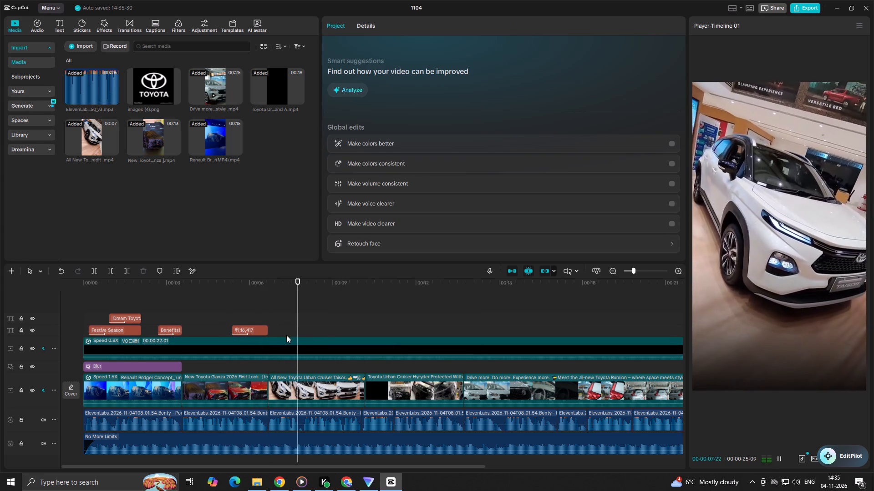
pyautogui.press('space')
# Duplicate the ₹1,16,417 text on the same track, starting at about 8.7 seconds over the Taisor clip.
pyautogui.click(249, 329)
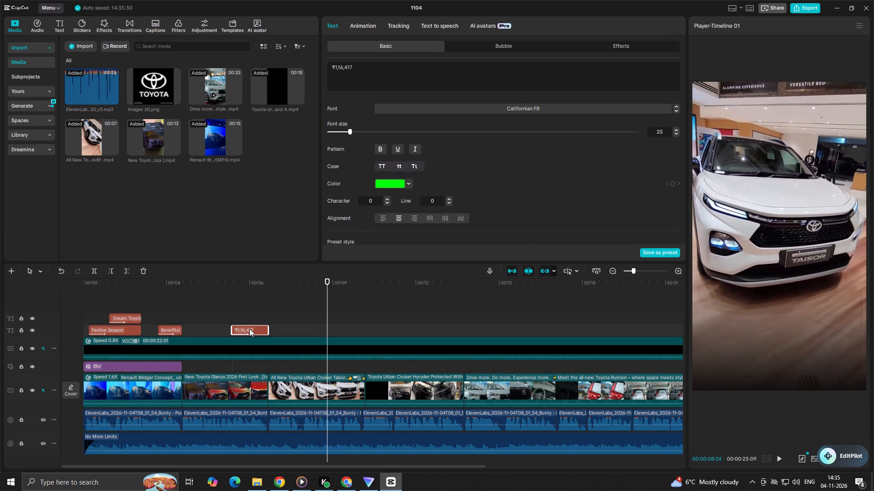
pyautogui.keyDown('alt'); pyautogui.moveTo(249, 329); pyautogui.dragTo(342, 331); pyautogui.keyUp('alt')
pyautogui.click(341, 331)
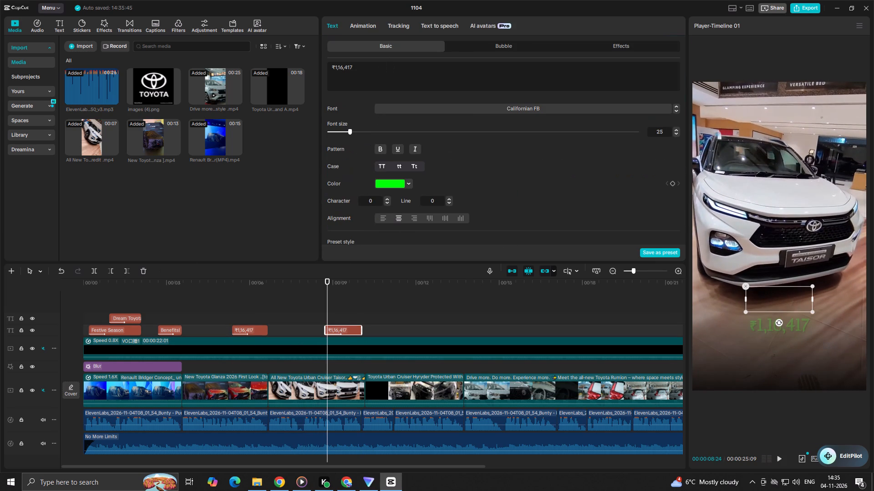
# Replace the duplicated text with the Taisor amount ₹1,20,000 copied from the NOV/TOYOTA/REEL/02 script in Chrome.
pyautogui.moveTo(371, 65); pyautogui.dragTo(297, 67)
pyautogui.click(340, 478)
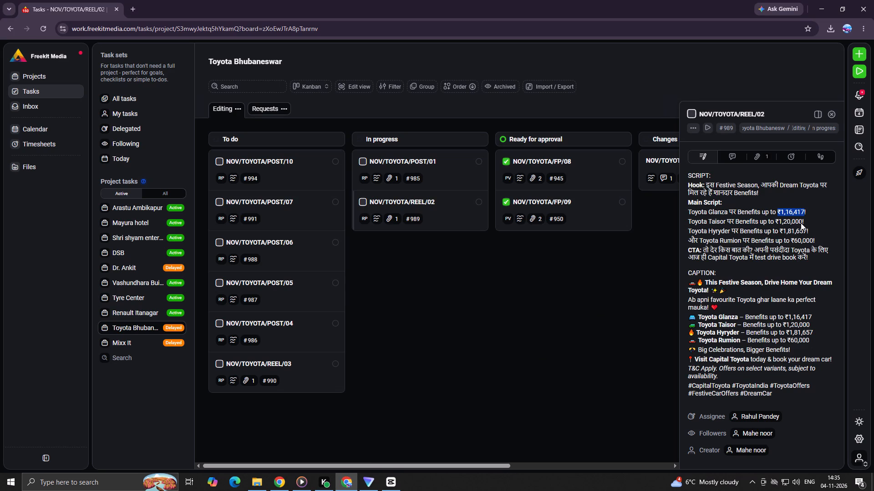
pyautogui.moveTo(801, 223); pyautogui.dragTo(780, 220)
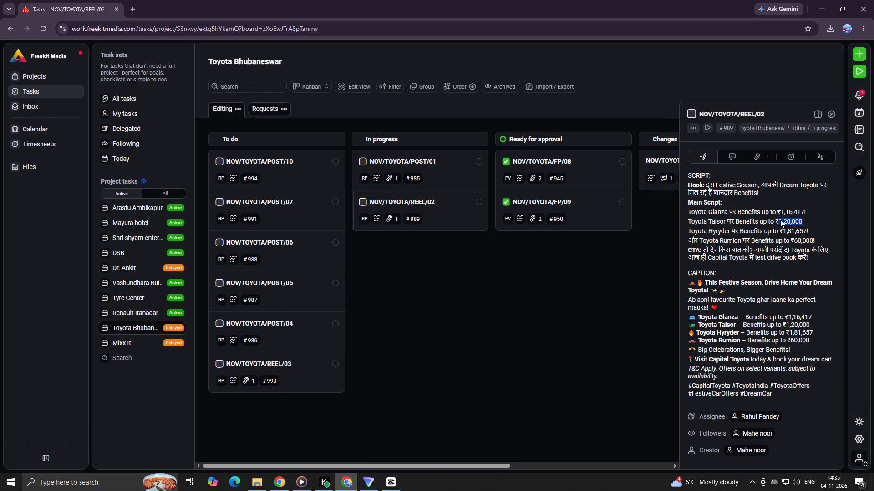
pyautogui.moveTo(780, 220); pyautogui.dragTo(773, 220)
pyautogui.hotkey('ctrl', 'c')
pyautogui.click(388, 483)
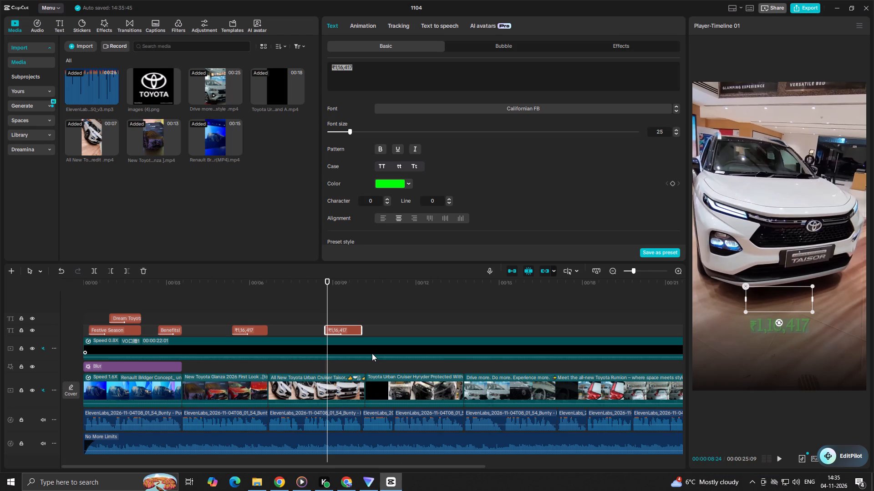
pyautogui.hotkey('ctrl', 'v')
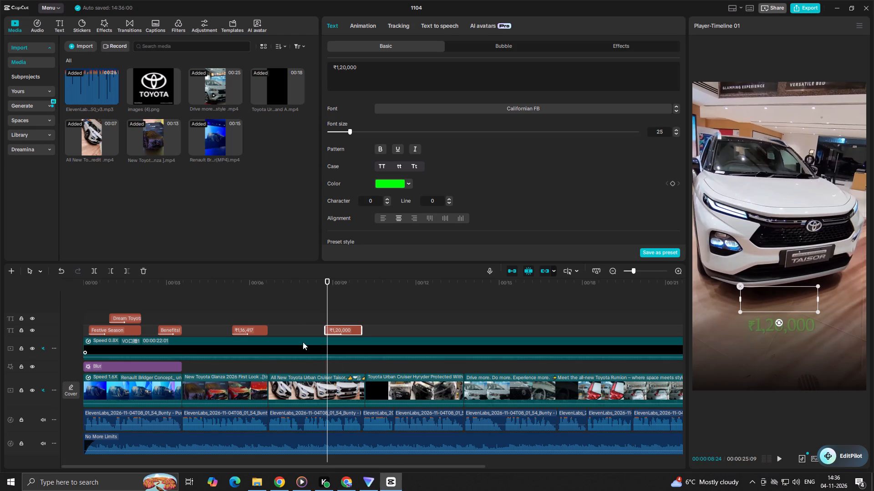
# Play on into the Hyryder voice-over and move the ₹1,20,000 text to start at about 12.4 seconds near the Hyryder clip's end.
pyautogui.click(314, 326)
pyautogui.press('space')
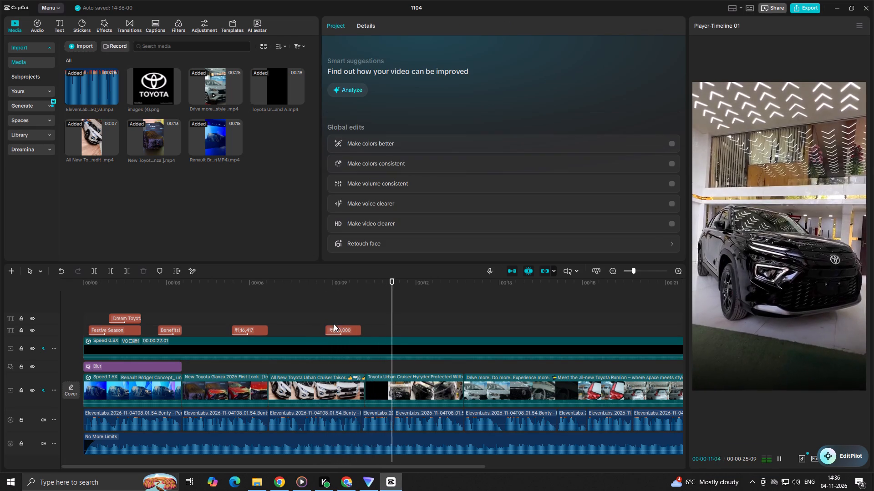
pyautogui.press('space')
pyautogui.click(351, 330)
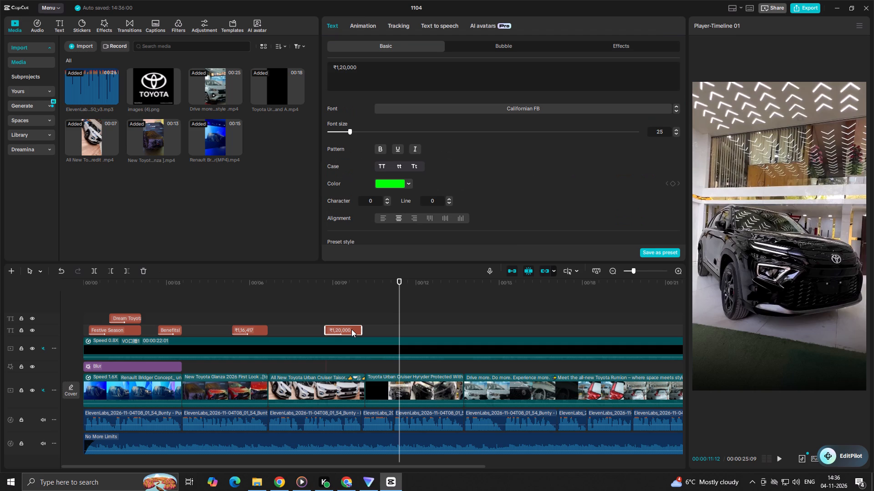
pyautogui.keyDown('alt'); pyautogui.moveTo(351, 329); pyautogui.dragTo(440, 325); pyautogui.keyUp('alt')
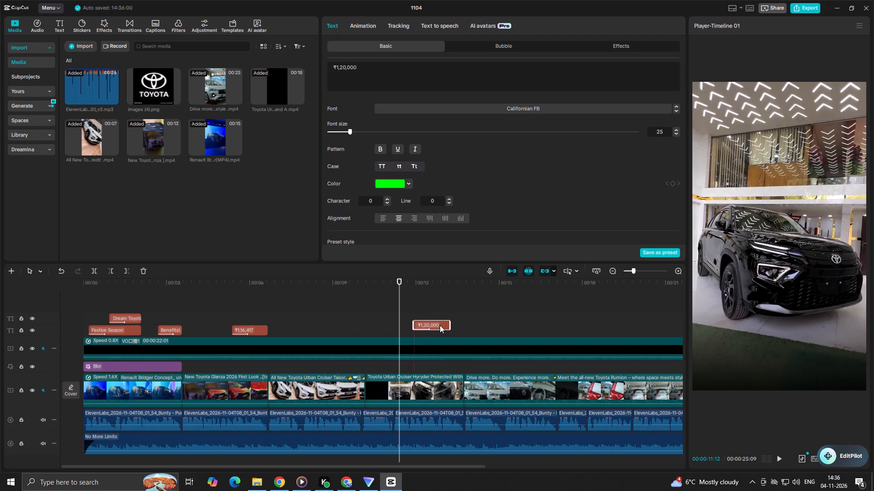
pyautogui.keyDown('alt'); pyautogui.moveTo(440, 325); pyautogui.dragTo(448, 332); pyautogui.keyUp('alt')
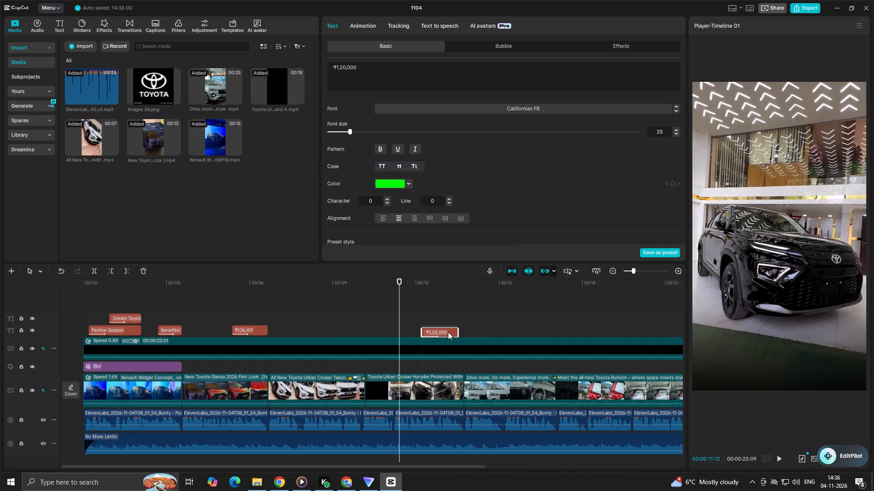
pyautogui.keyDown('alt'); pyautogui.moveTo(448, 332); pyautogui.dragTo(457, 332); pyautogui.keyUp('alt')
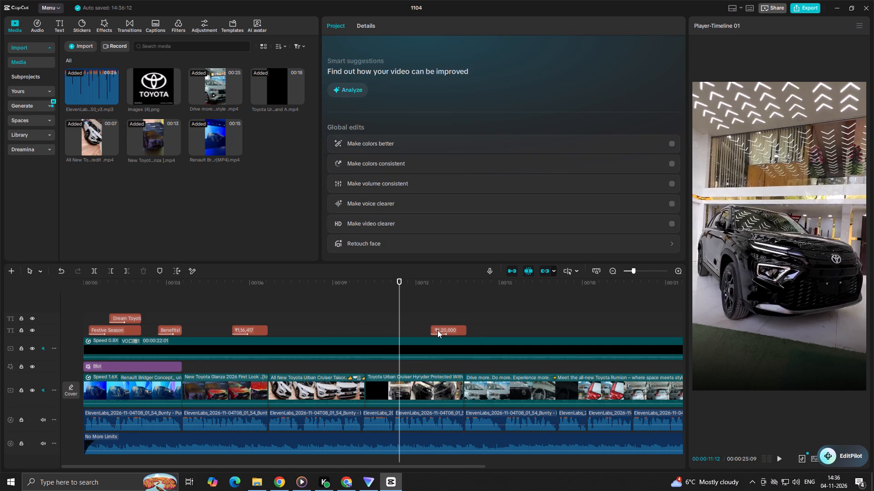
pyautogui.click(448, 330)
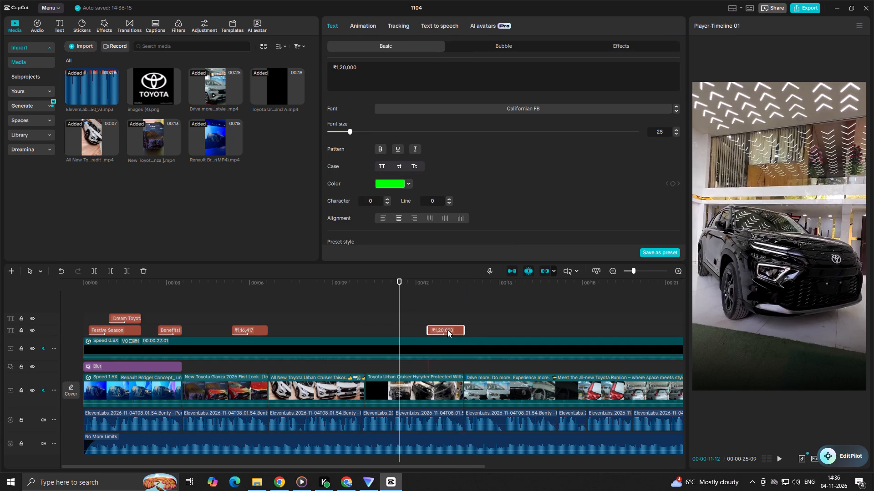
# Extend the start of the ₹1,20,000 text back to about 12 seconds and play it against the Hyryder voice-over.
pyautogui.press('space')
pyautogui.press('space')
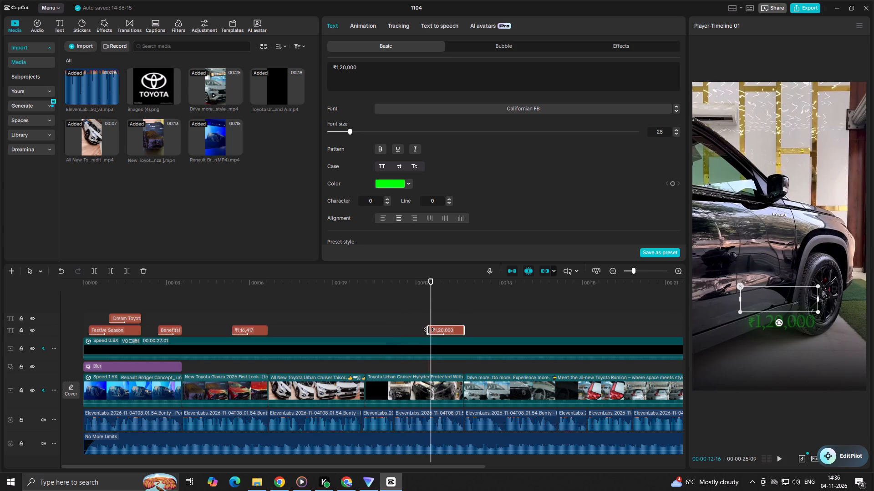
pyautogui.moveTo(426, 327); pyautogui.dragTo(414, 328)
pyautogui.click(411, 318)
pyautogui.press('space')
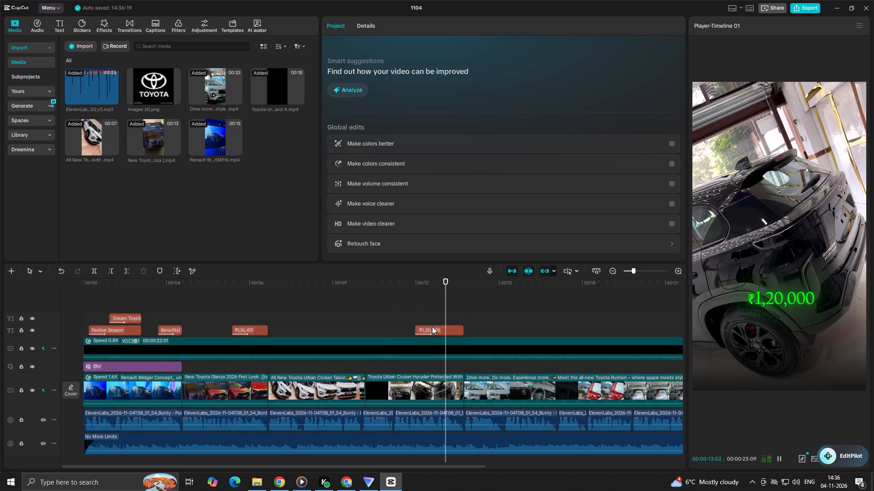
pyautogui.press('space')
# Replace the text over the Hyryder clip with ₹1,81,657, using the amount copied from the task script in Chrome.
pyautogui.click(447, 329)
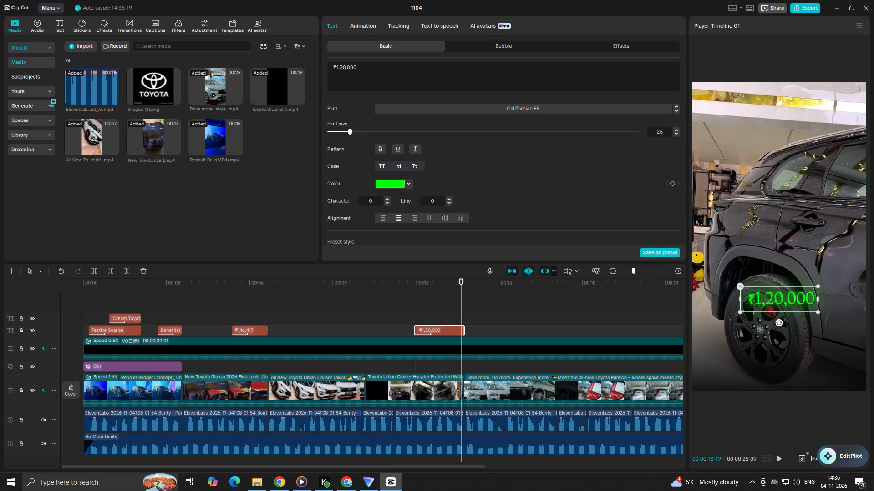
pyautogui.moveTo(381, 71); pyautogui.dragTo(253, 67)
pyautogui.click(351, 483)
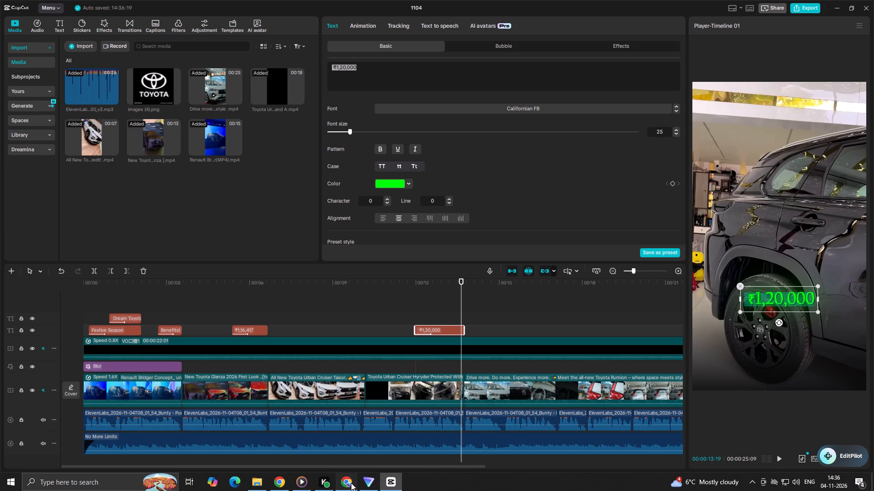
pyautogui.moveTo(806, 231); pyautogui.dragTo(781, 233)
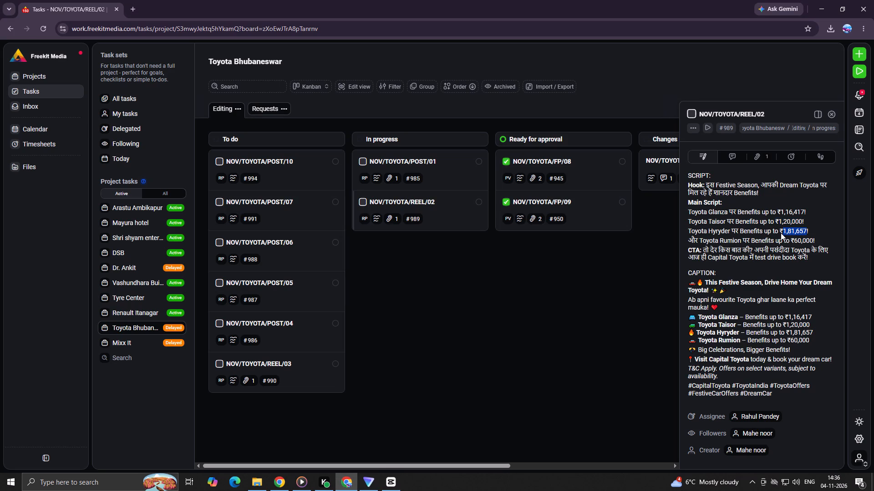
pyautogui.hotkey('ctrl', 'c')
pyautogui.click(390, 486)
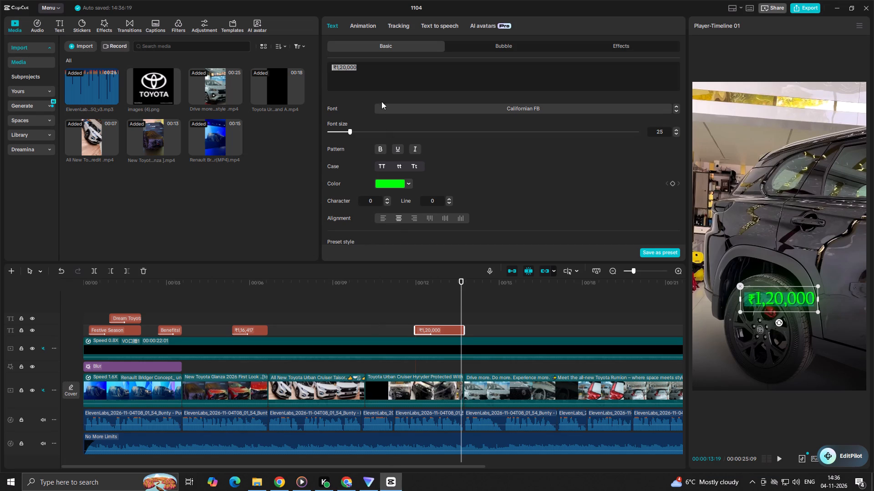
pyautogui.hotkey('ctrl', 'v')
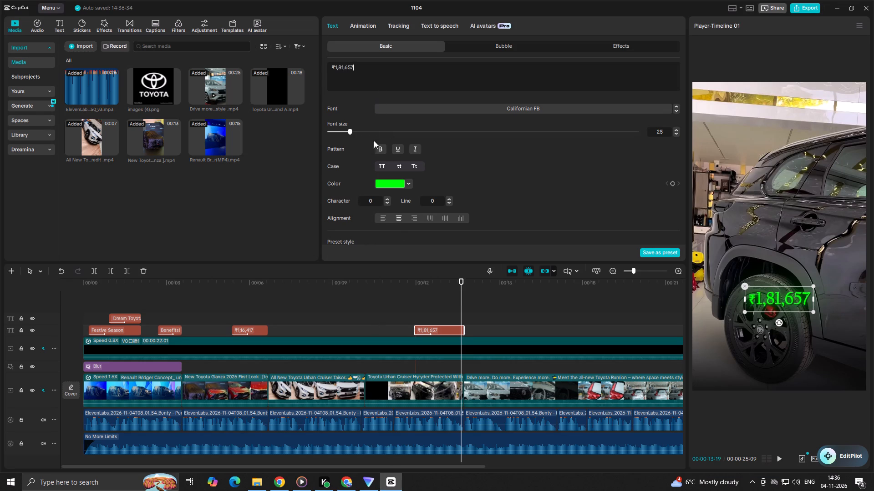
# Play the Rumion voice-over and duplicate the ₹1,81,657 text to start at about 16.1 seconds on the same track.
pyautogui.click(403, 312)
pyautogui.press('space')
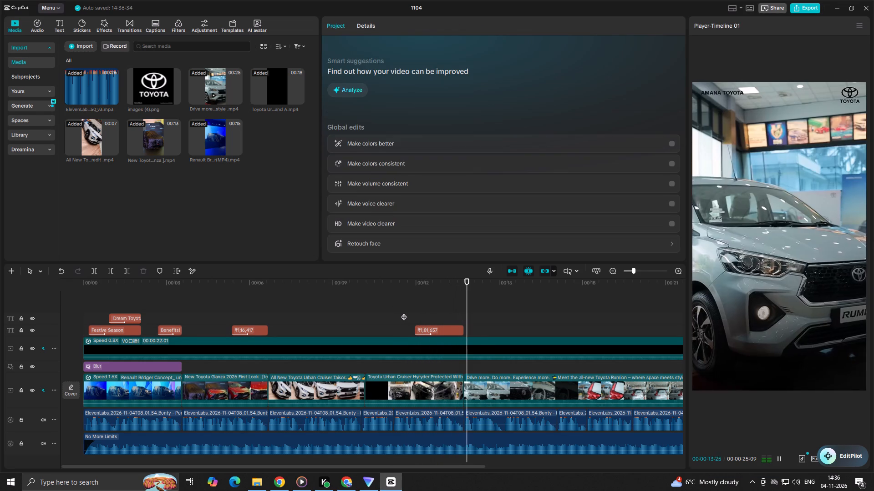
pyautogui.press('space')
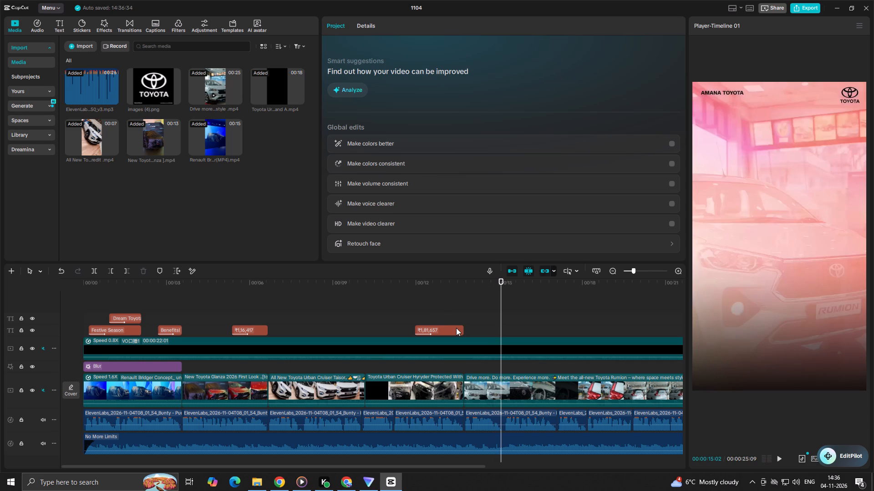
pyautogui.press('space')
pyautogui.press('space')
pyautogui.press('space')
pyautogui.press('space')
pyautogui.press('space')
pyautogui.press('space')
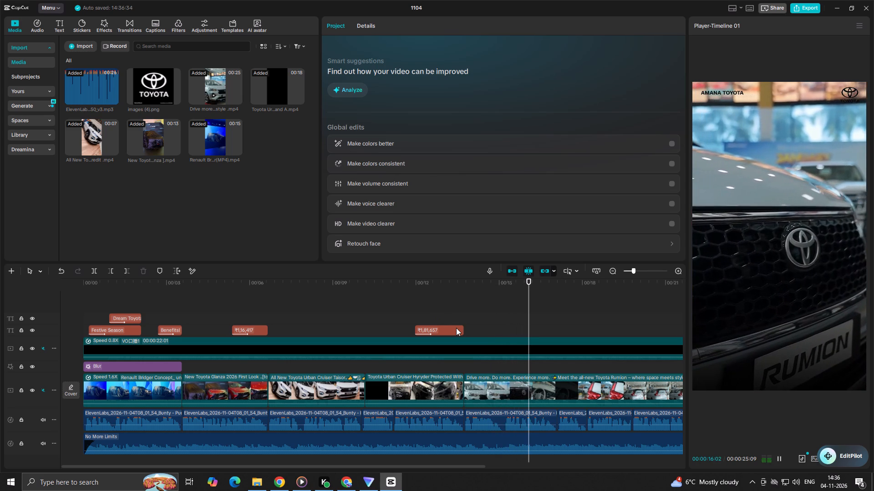
pyautogui.press('space')
pyautogui.press('space')
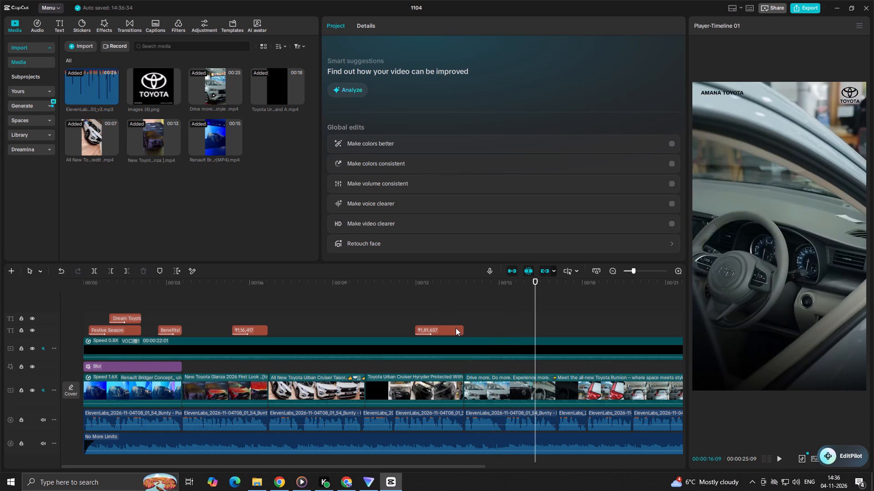
pyautogui.moveTo(456, 328); pyautogui.dragTo(567, 328)
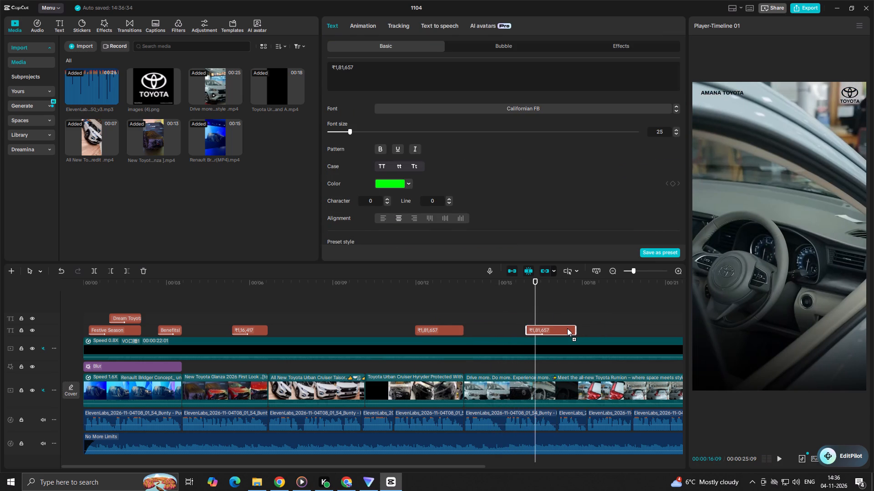
pyautogui.moveTo(567, 328); pyautogui.dragTo(571, 328)
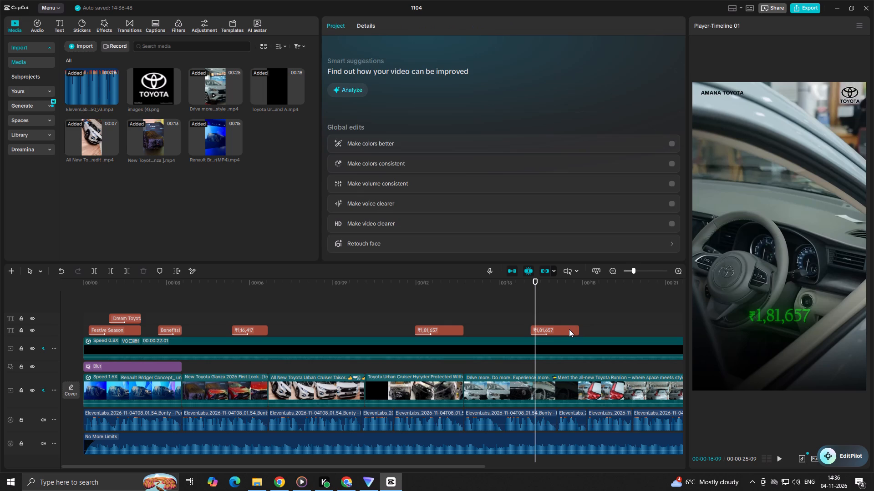
# Play the Rumion voice-over and trim the end of the duplicated ₹1,81,657 text to about 17.2 seconds.
pyautogui.click(569, 329)
pyautogui.press('space')
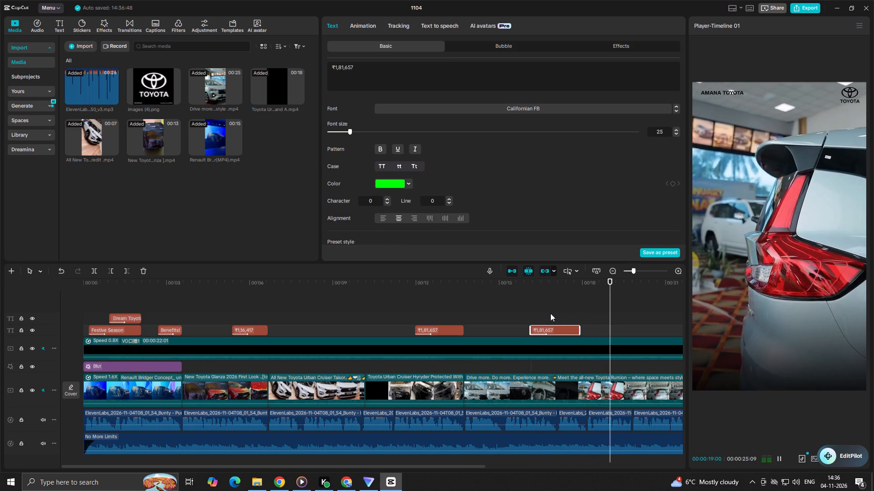
pyautogui.click(550, 313)
pyautogui.press('space')
pyautogui.press('space')
pyautogui.click(545, 316)
pyautogui.press('space')
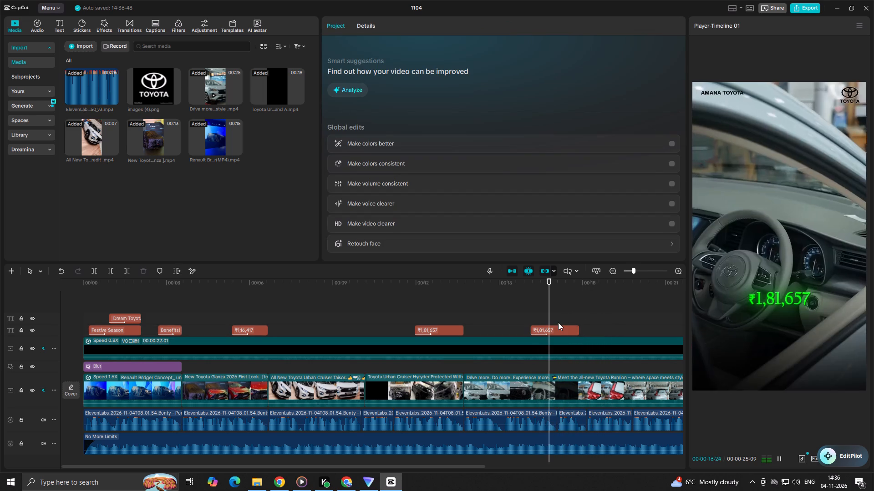
pyautogui.press('space')
pyautogui.moveTo(565, 317); pyautogui.dragTo(561, 318)
pyautogui.click(564, 325)
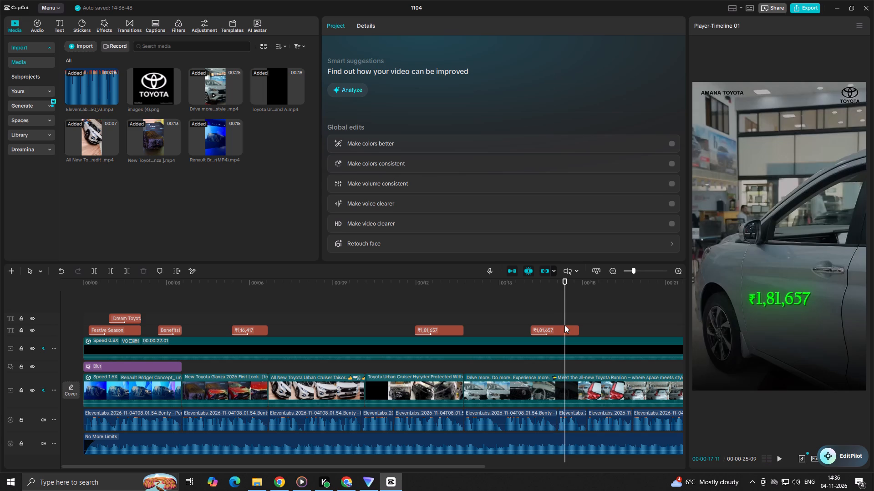
pyautogui.moveTo(566, 321); pyautogui.dragTo(561, 321)
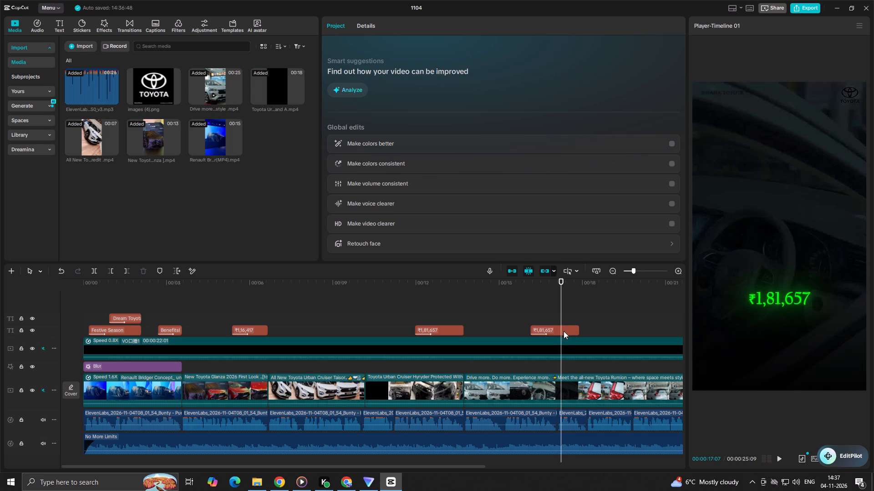
pyautogui.click(564, 331)
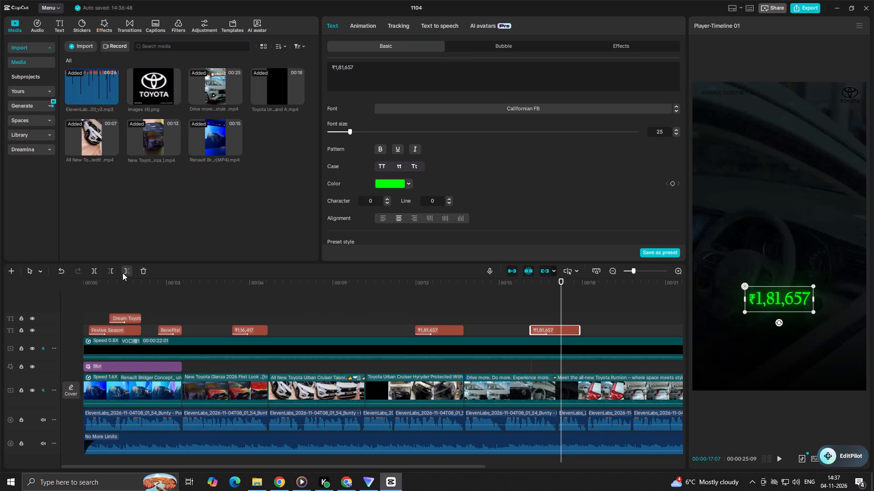
pyautogui.click(122, 273)
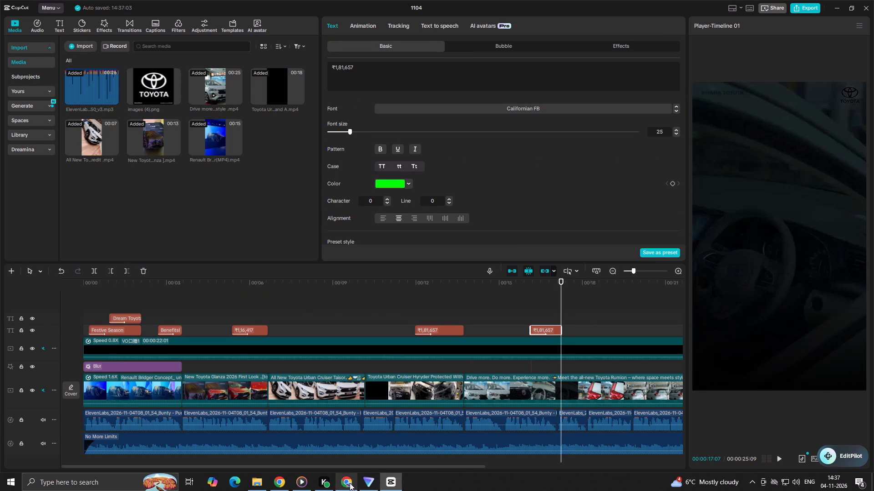
# Replace the text over the Rumion clip with ₹60,000, using the amount copied from the task script in Chrome.
pyautogui.click(350, 483)
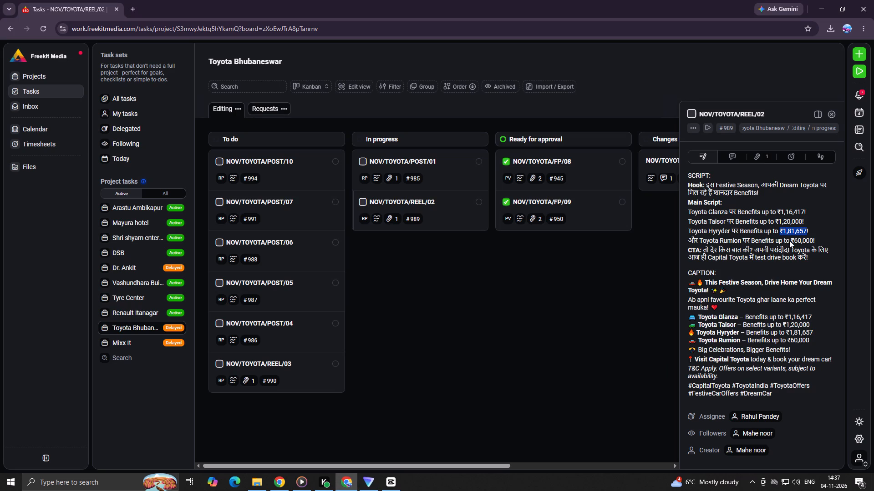
pyautogui.moveTo(789, 240); pyautogui.dragTo(813, 241)
pyautogui.hotkey('ctrl', 'c')
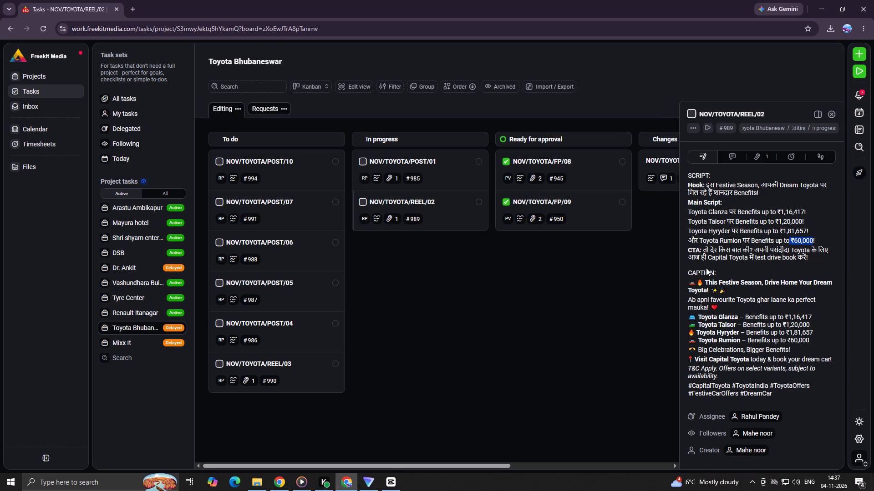
pyautogui.click(382, 489)
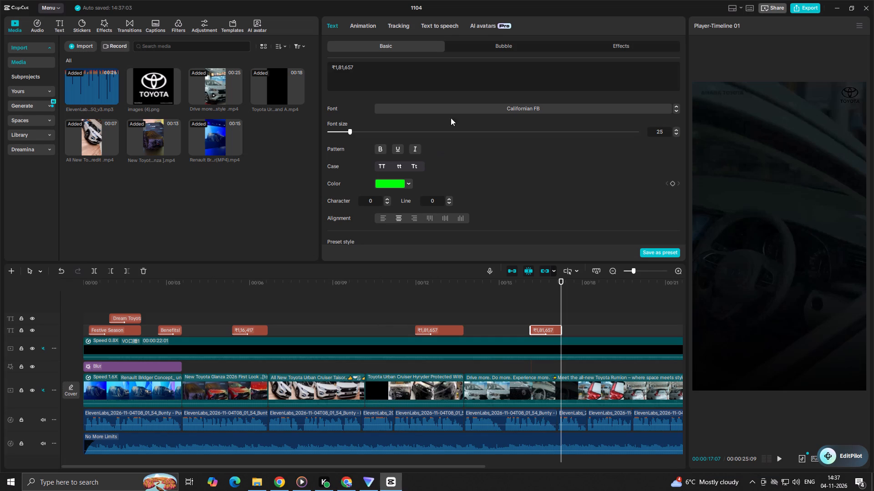
pyautogui.moveTo(368, 74); pyautogui.dragTo(266, 58)
pyautogui.hotkey('ctrl', 'c')
pyautogui.click(347, 482)
pyautogui.hotkey('ctrl', 'c')
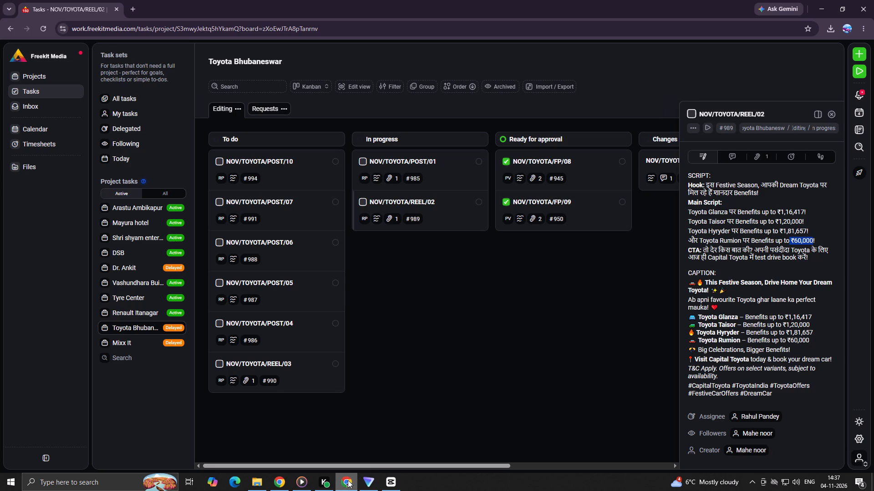
pyautogui.click(390, 478)
pyautogui.hotkey('ctrl', 'v')
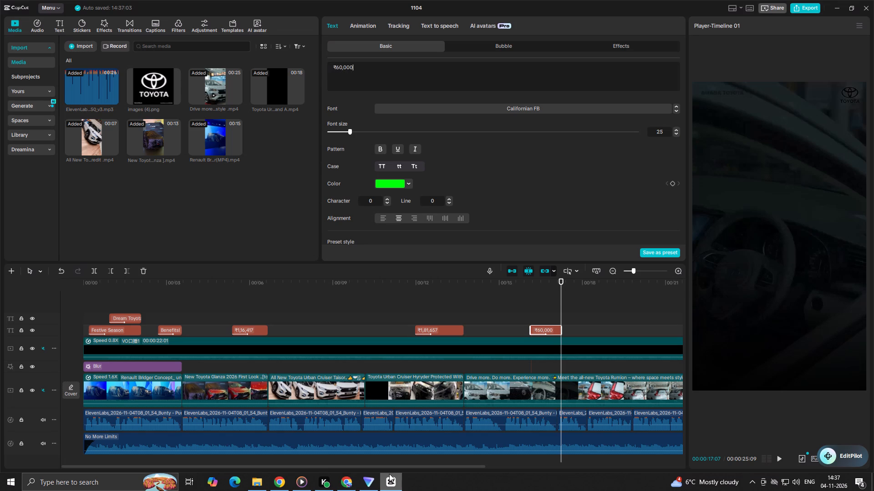
pyautogui.click(514, 308)
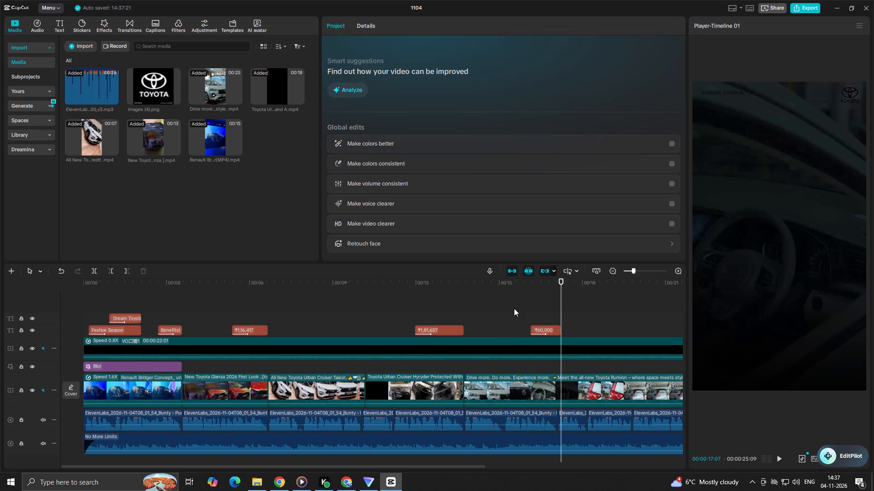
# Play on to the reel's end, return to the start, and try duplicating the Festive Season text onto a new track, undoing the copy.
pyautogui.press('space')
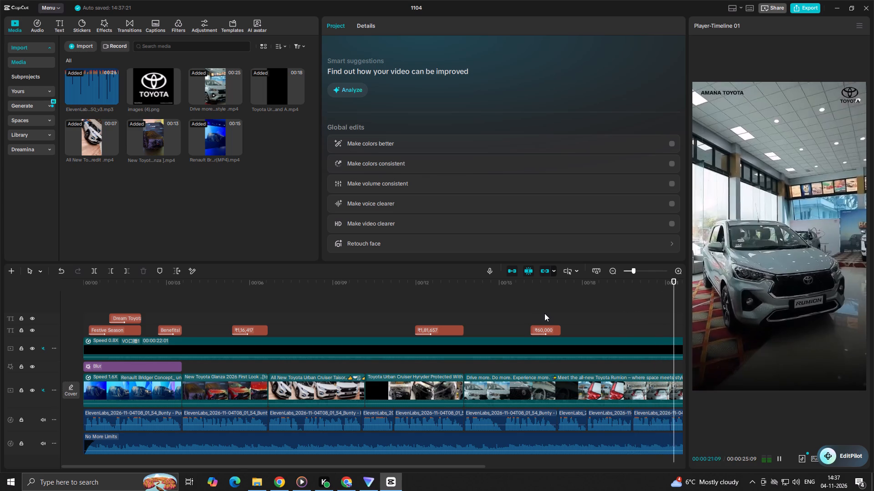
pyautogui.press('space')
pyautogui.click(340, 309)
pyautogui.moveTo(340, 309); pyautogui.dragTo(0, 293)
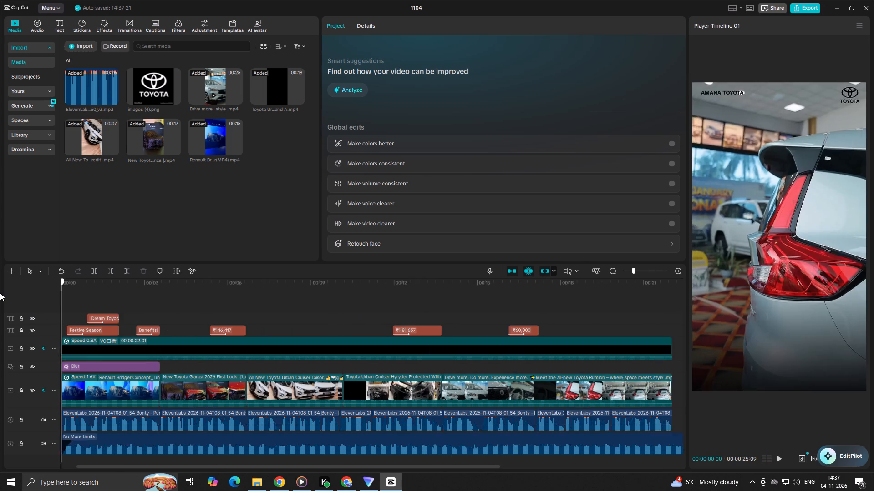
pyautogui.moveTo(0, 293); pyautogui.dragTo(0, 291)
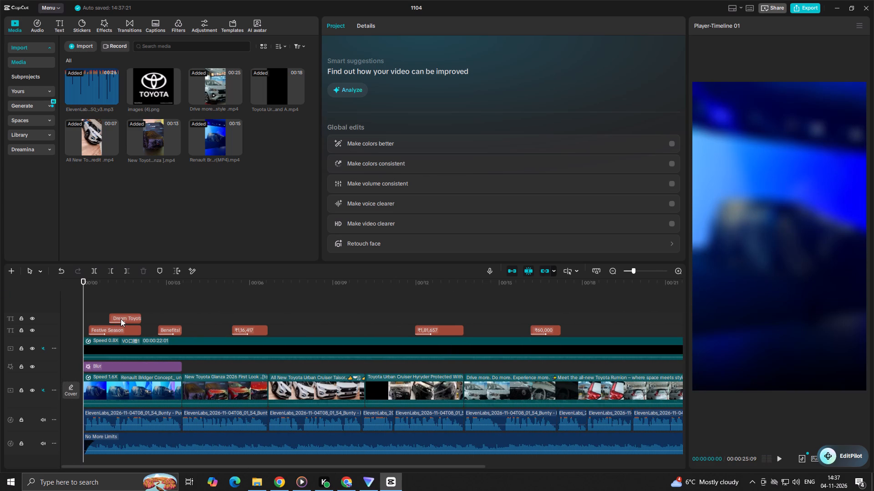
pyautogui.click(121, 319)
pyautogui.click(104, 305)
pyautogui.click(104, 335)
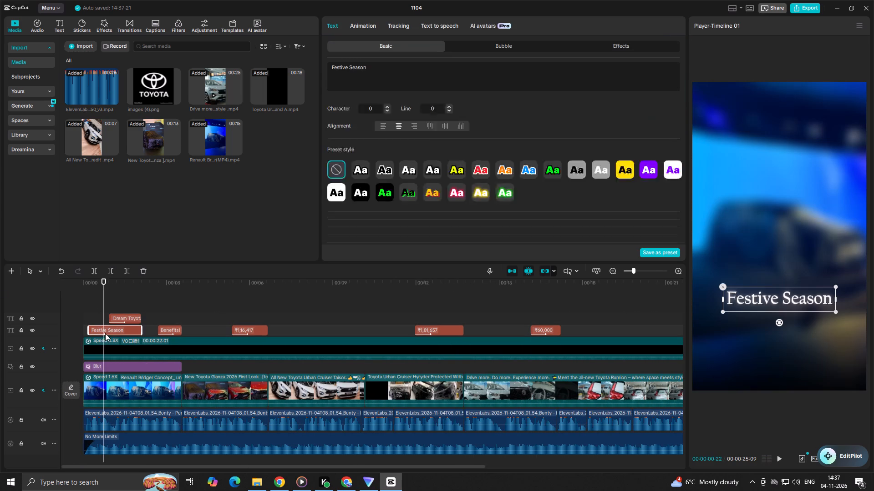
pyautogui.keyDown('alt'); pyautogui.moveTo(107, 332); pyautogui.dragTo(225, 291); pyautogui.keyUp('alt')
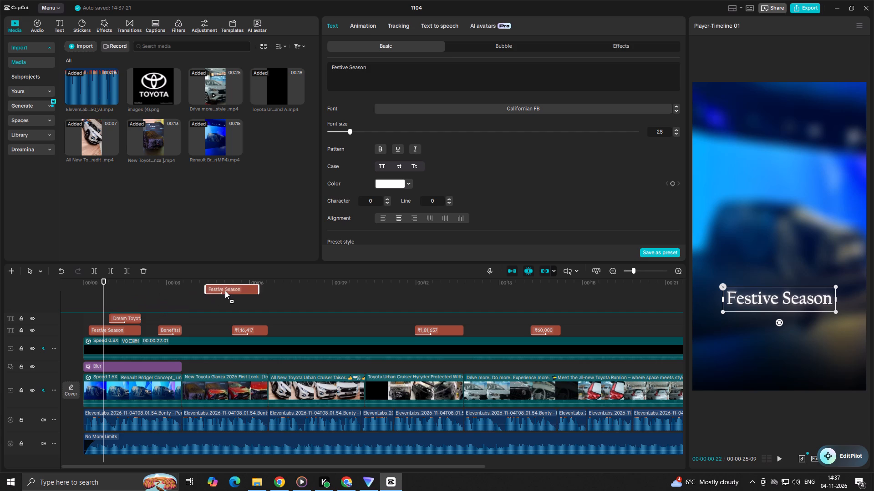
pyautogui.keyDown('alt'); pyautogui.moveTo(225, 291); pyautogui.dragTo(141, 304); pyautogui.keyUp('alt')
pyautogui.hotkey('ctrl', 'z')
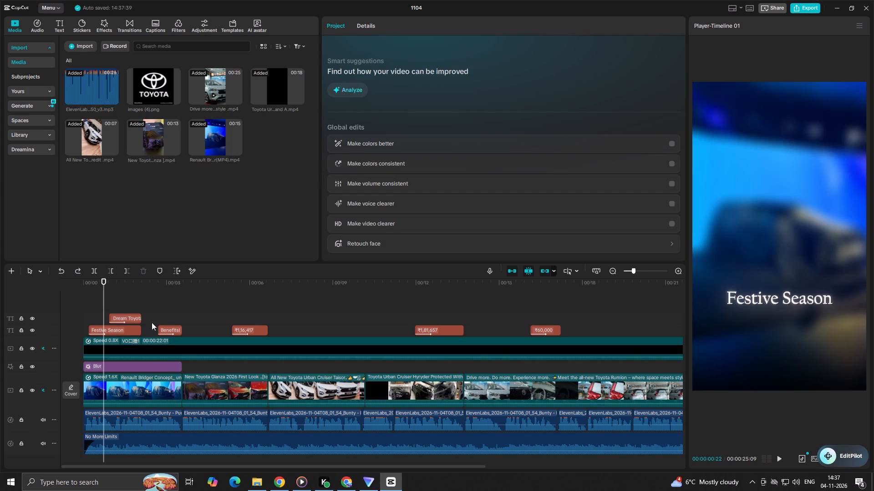
# Duplicate the yellow Benefits! text onto its own track near the reel's end, starting at about 21 seconds and ending with the video.
pyautogui.click(170, 331)
pyautogui.keyDown('alt'); pyautogui.moveTo(170, 331); pyautogui.dragTo(297, 290); pyautogui.keyUp('alt')
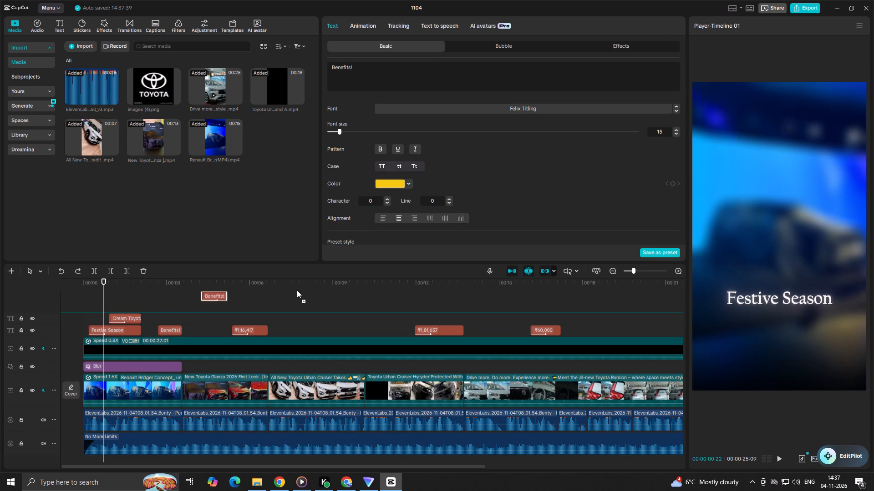
pyautogui.keyDown('alt'); pyautogui.moveTo(297, 290); pyautogui.dragTo(448, 323); pyautogui.keyUp('alt')
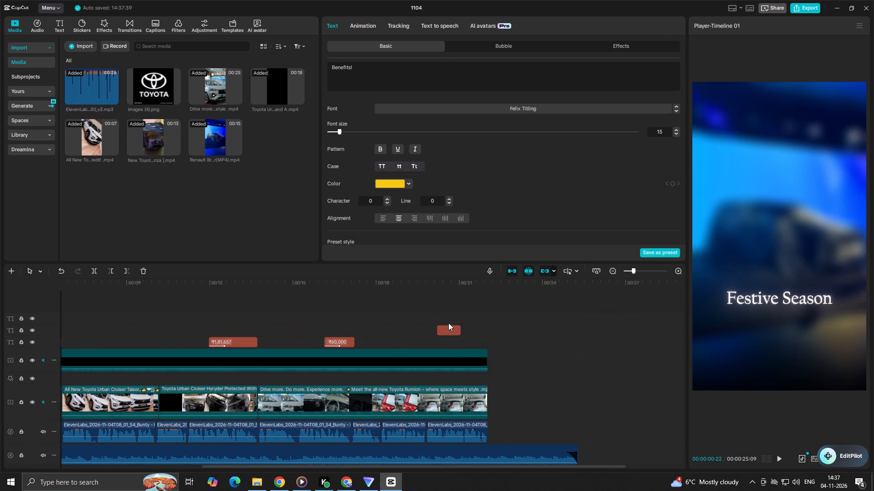
pyautogui.click(416, 325)
pyautogui.press('space')
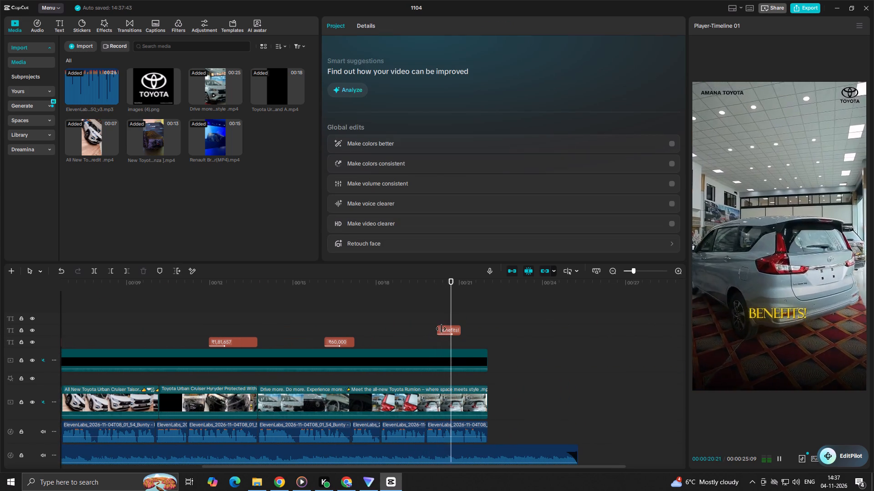
pyautogui.press('space')
pyautogui.click(451, 329)
pyautogui.moveTo(449, 332); pyautogui.dragTo(456, 330)
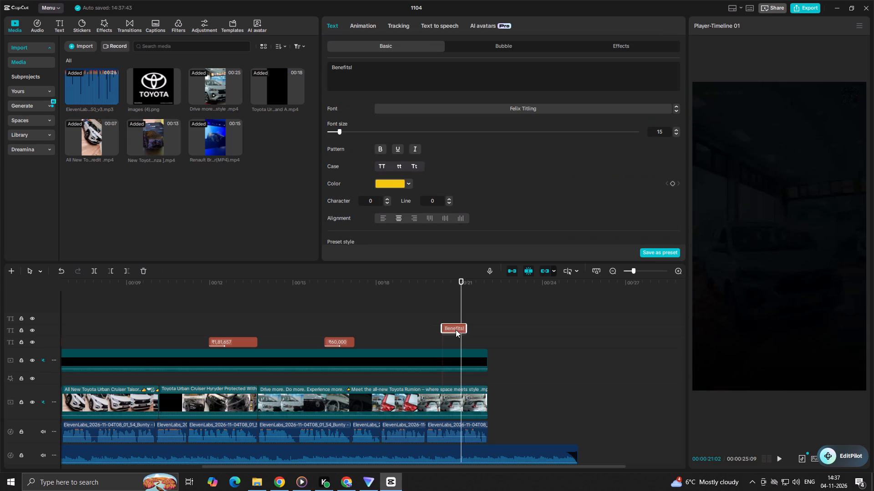
pyautogui.moveTo(456, 330); pyautogui.dragTo(474, 333)
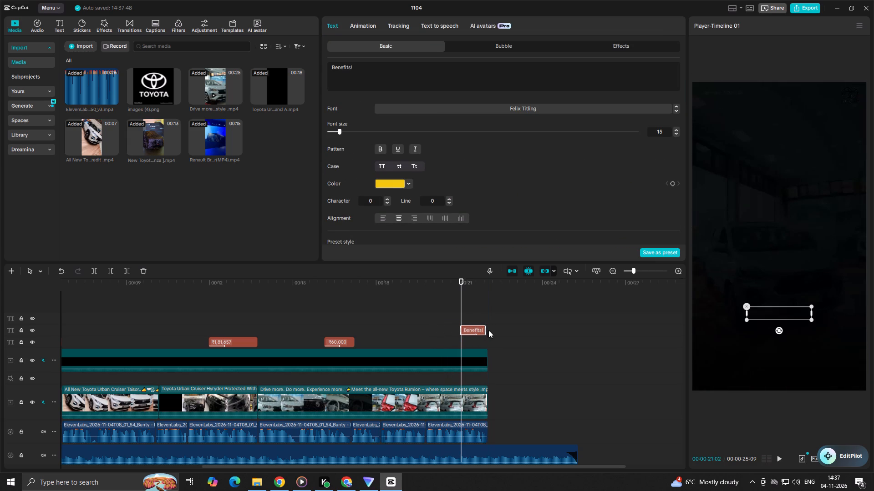
pyautogui.click(486, 330)
pyautogui.click(481, 333)
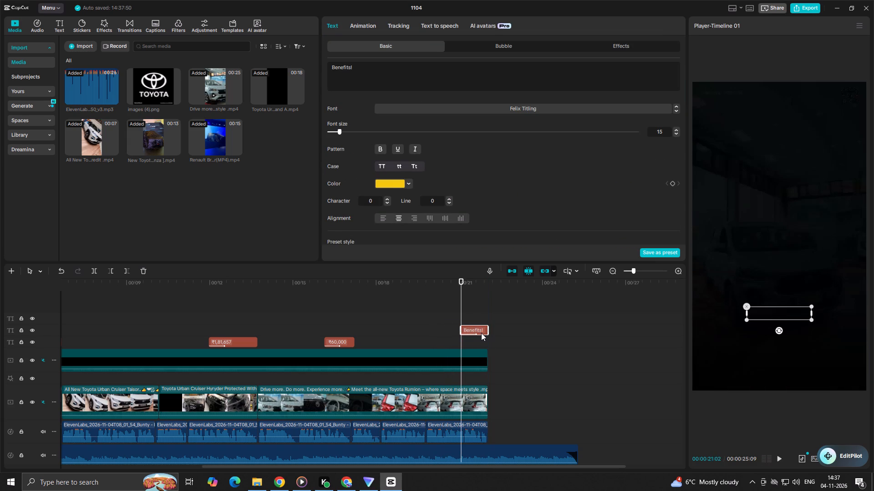
# Replace the duplicated Benefits! text with the phrase test drive book copied from the script's CTA in Chrome, and set it to title case.
pyautogui.click(473, 327)
pyautogui.moveTo(378, 78); pyautogui.dragTo(258, 66)
pyautogui.click(345, 482)
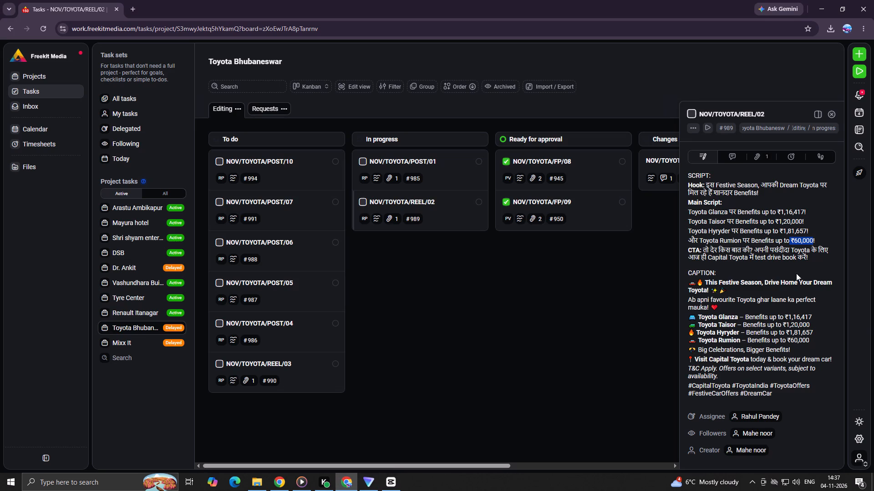
pyautogui.moveTo(754, 259); pyautogui.dragTo(796, 260)
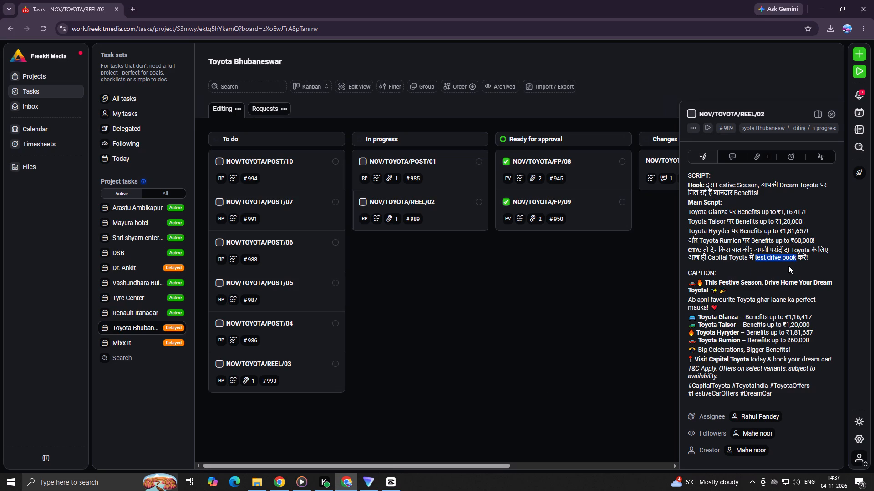
pyautogui.hotkey('ctrl', 'c')
pyautogui.click(386, 481)
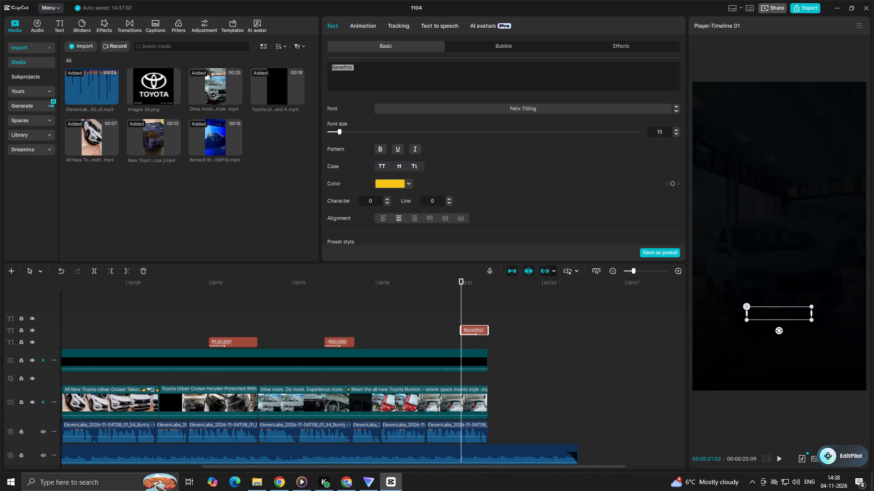
pyautogui.hotkey('ctrl', 'v')
pyautogui.click(414, 167)
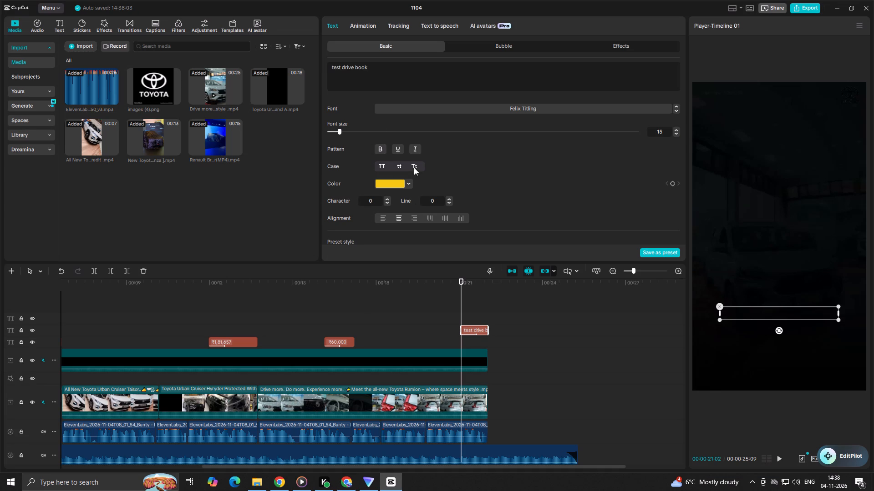
# Reword the yellow test-drive text near the reel's end as Book Your Test Drive.
pyautogui.click(376, 67)
pyautogui.press('BackSpace')
pyautogui.press('BackSpace')
pyautogui.press('BackSpace')
pyautogui.press('BackSpace')
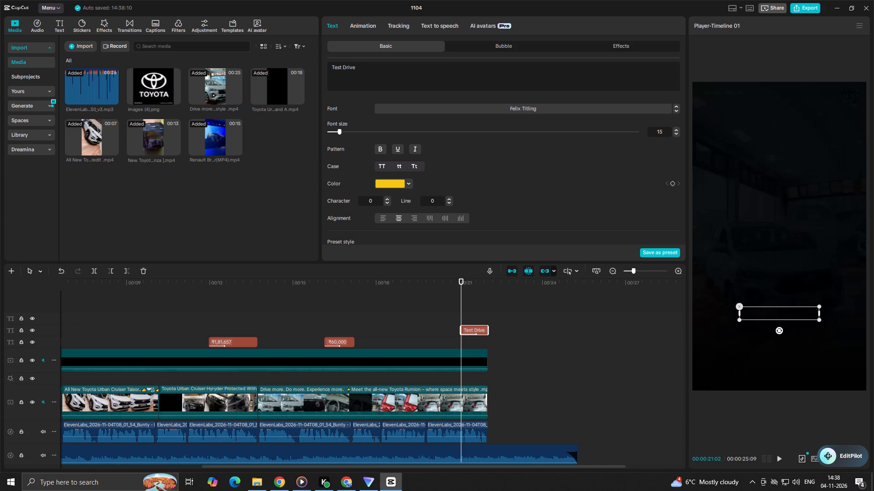
pyautogui.click(330, 66)
pyautogui.moveTo(330, 66); pyautogui.dragTo(325, 66)
pyautogui.click(362, 78)
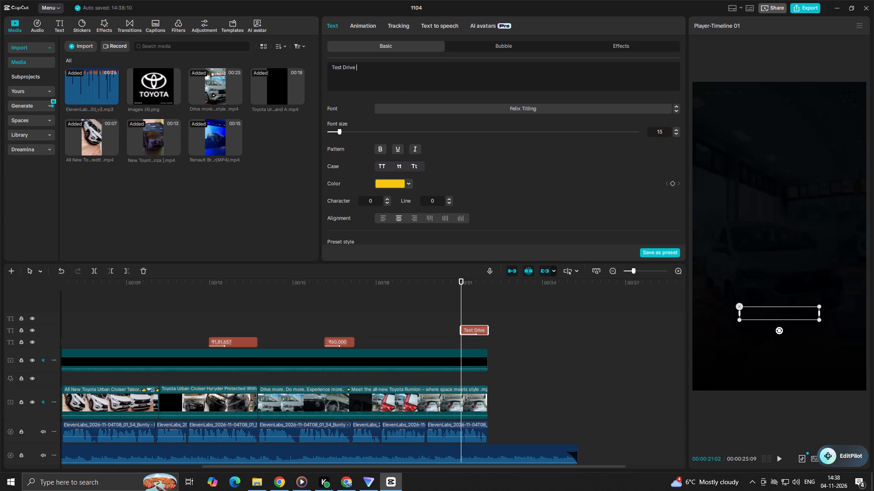
pyautogui.click(330, 65)
pyautogui.write('Book')
pyautogui.press('space')
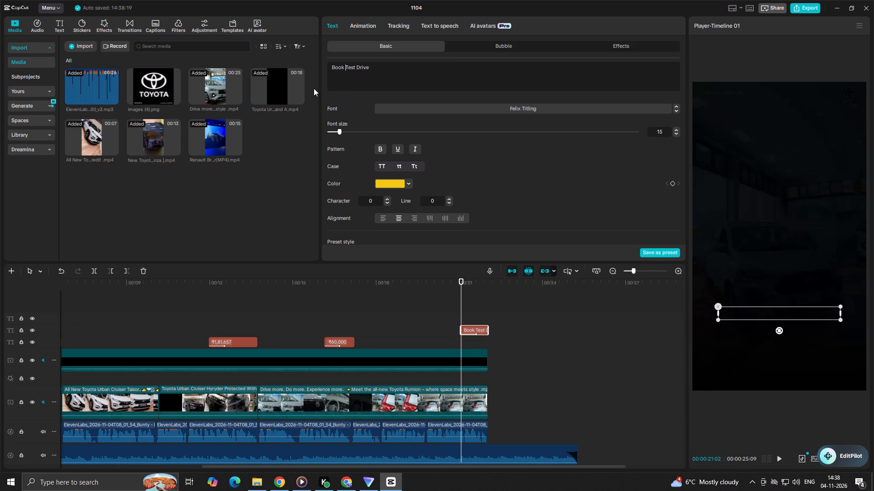
pyautogui.hotkey('shift', 'y')
pyautogui.write('our')
pyautogui.press('space')
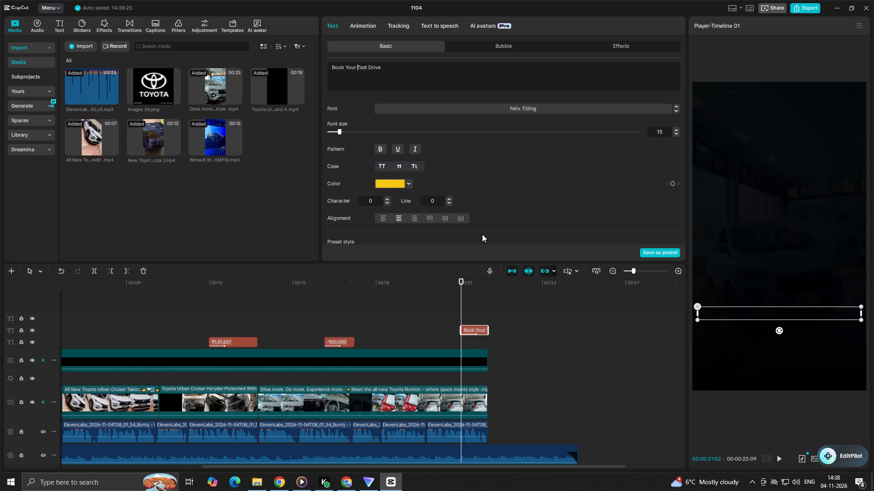
# Trim the Book Your Test Drive text to start slightly earlier, just before 21 seconds, and end with the video, checking it in playback.
pyautogui.click(429, 335)
pyautogui.press('space')
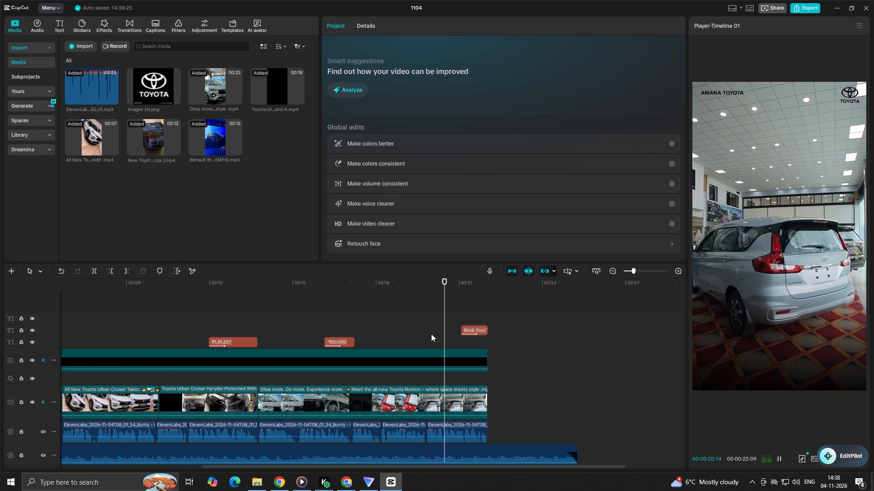
pyautogui.press('space')
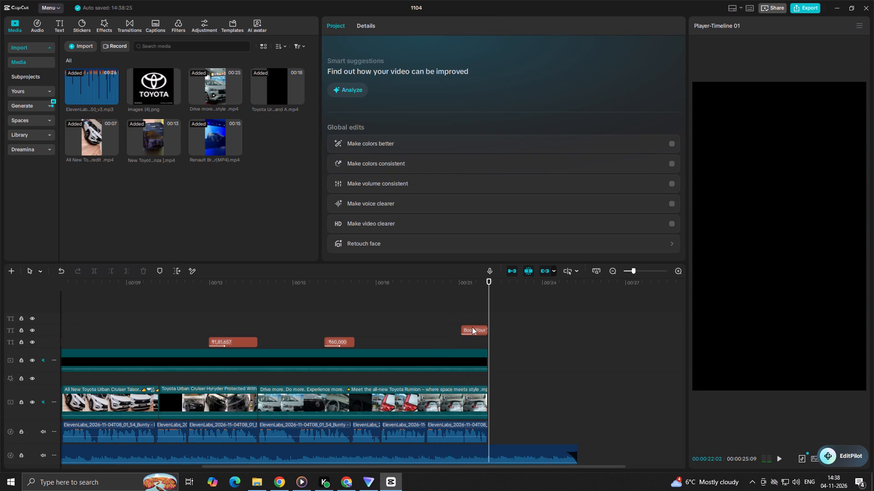
pyautogui.click(473, 328)
pyautogui.click(489, 330)
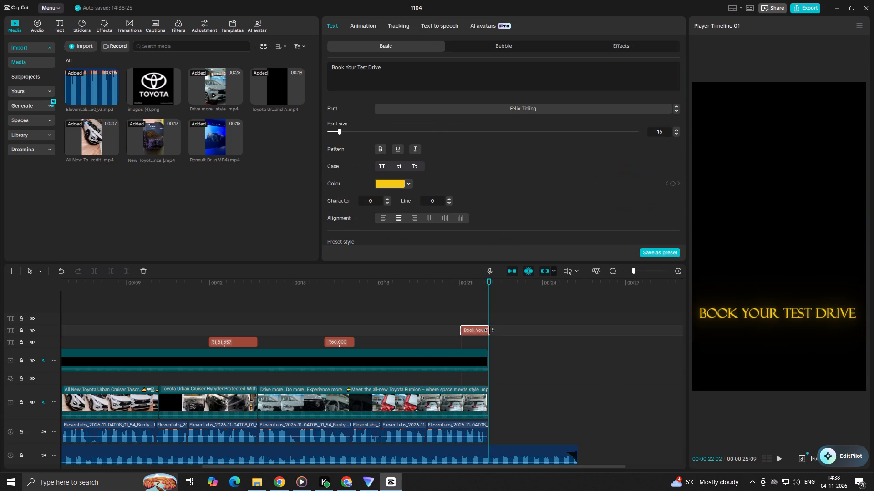
pyautogui.click(454, 338)
pyautogui.press('space')
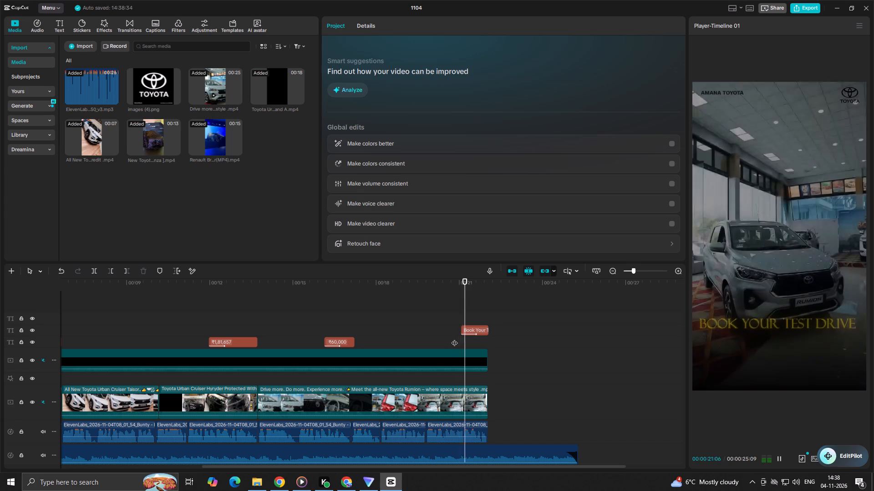
pyautogui.press('space')
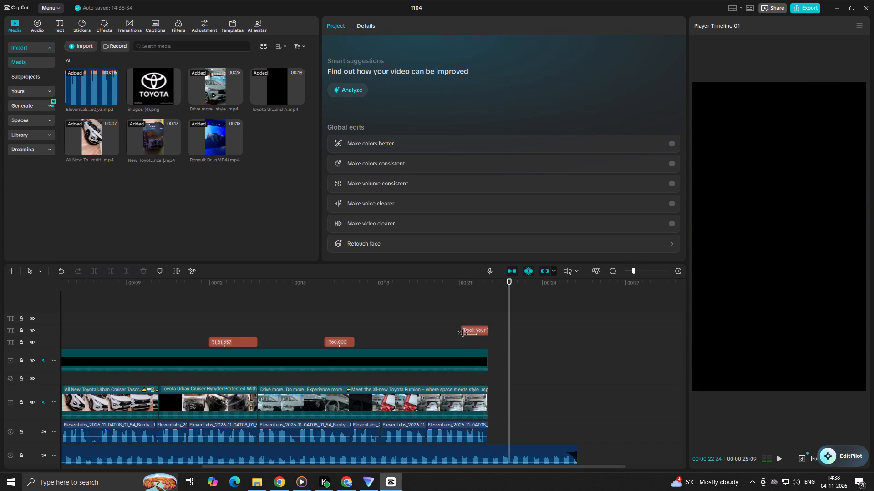
pyautogui.click(467, 331)
pyautogui.click(461, 332)
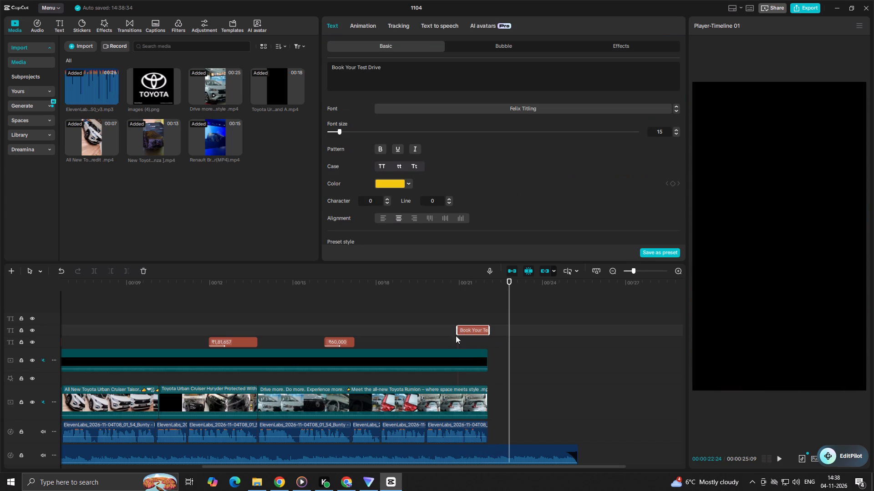
pyautogui.click(451, 339)
pyautogui.press('space')
pyautogui.press('space')
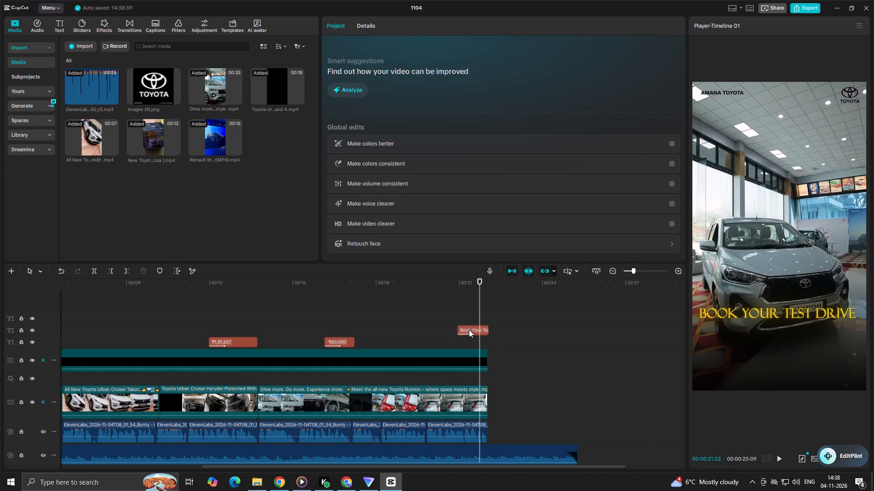
# Break the call-to-action text into two lines, Book Your and Test Drive, and widen its line spacing to about 6.
pyautogui.click(472, 327)
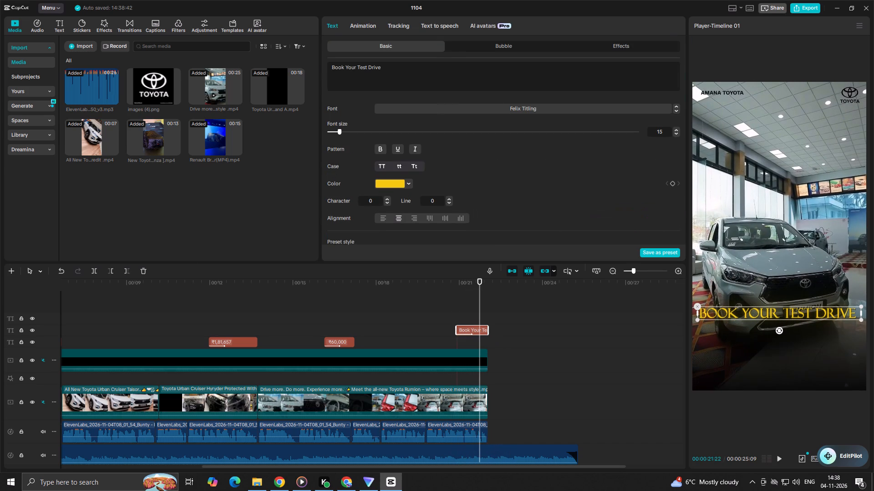
pyautogui.click(358, 68)
pyautogui.press('Return')
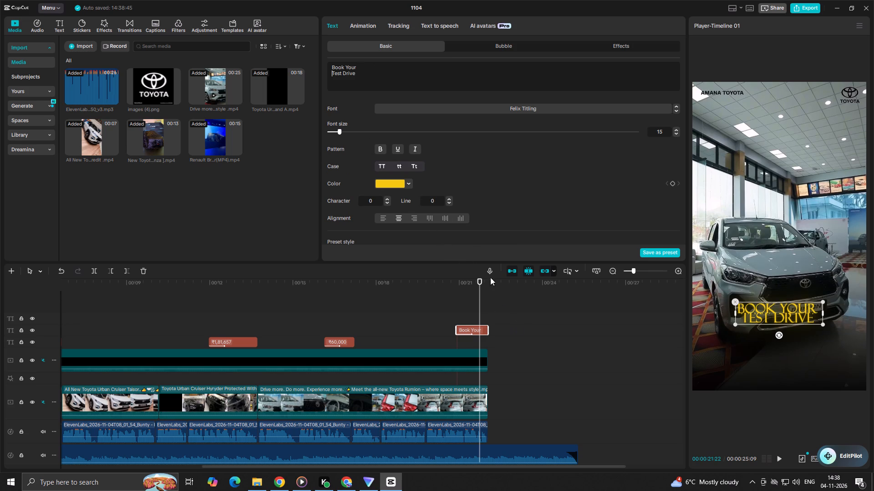
pyautogui.doubleClick(448, 204)
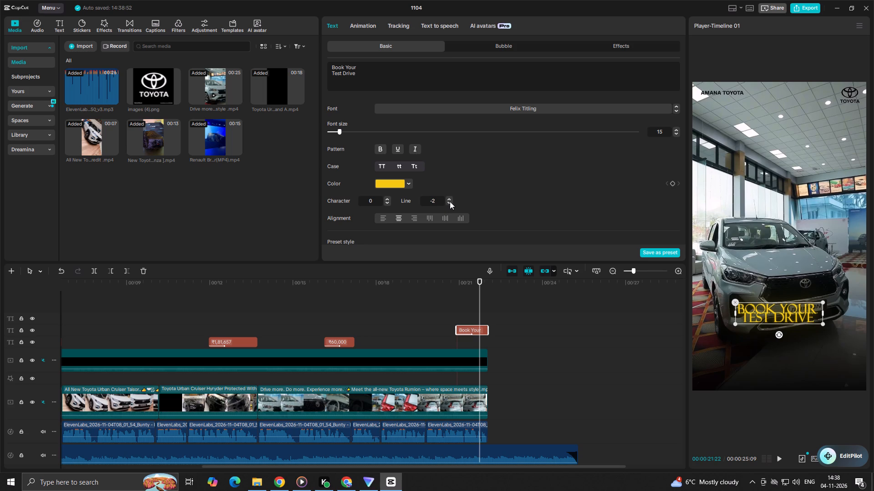
pyautogui.tripleClick(448, 197)
pyautogui.tripleClick(448, 197)
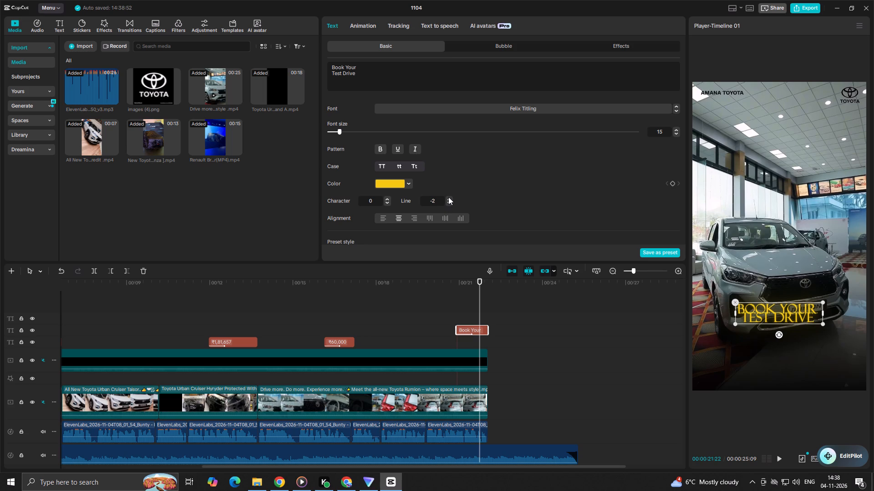
pyautogui.doubleClick(448, 198)
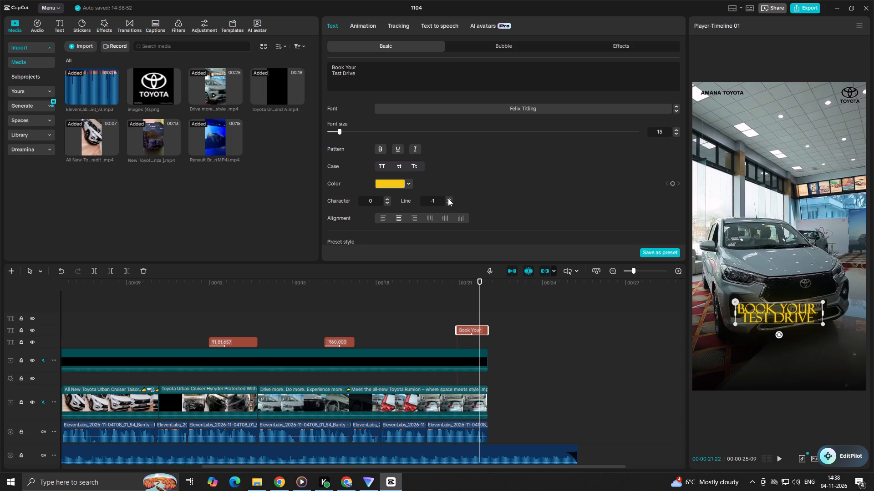
pyautogui.tripleClick(448, 198)
pyautogui.tripleClick(449, 197)
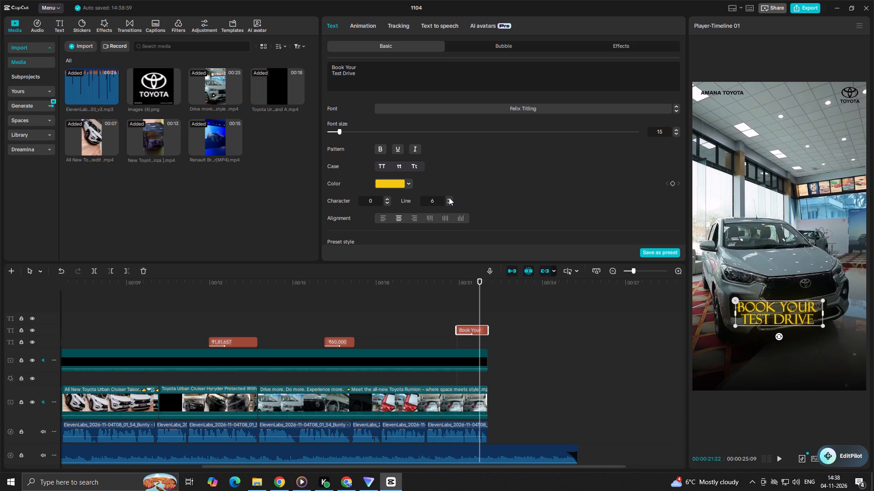
pyautogui.click(449, 197)
# Play the reel's ending with the two-line call to action, play the reel from the start, and return to the beginning.
pyautogui.click(439, 326)
pyautogui.press('space')
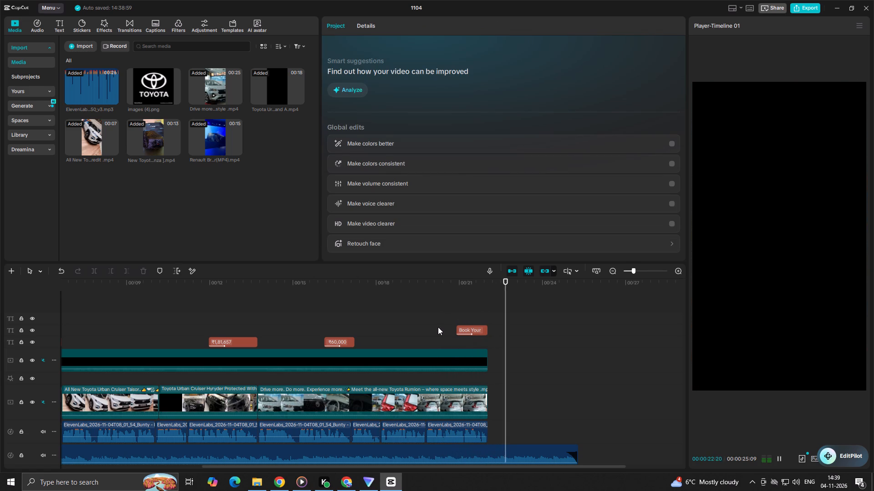
pyautogui.click(438, 327)
pyautogui.moveTo(438, 327); pyautogui.dragTo(0, 402)
pyautogui.press('space')
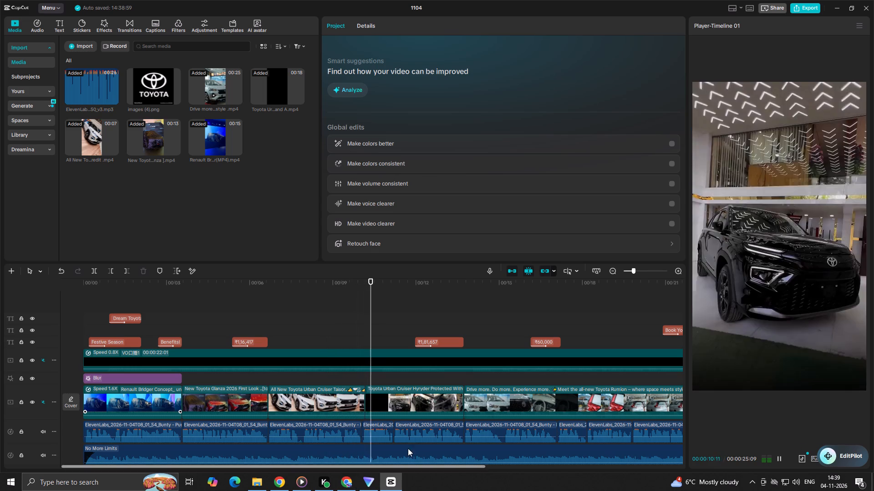
pyautogui.press('space')
pyautogui.click(224, 311)
pyautogui.moveTo(224, 311); pyautogui.dragTo(0, 326)
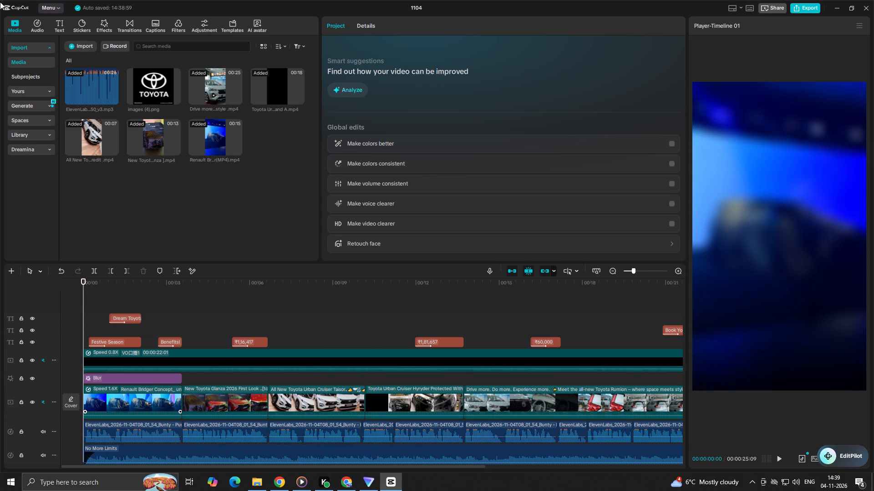
# Search the sound effects library for money and audition several of the cash sounds.
pyautogui.click(39, 29)
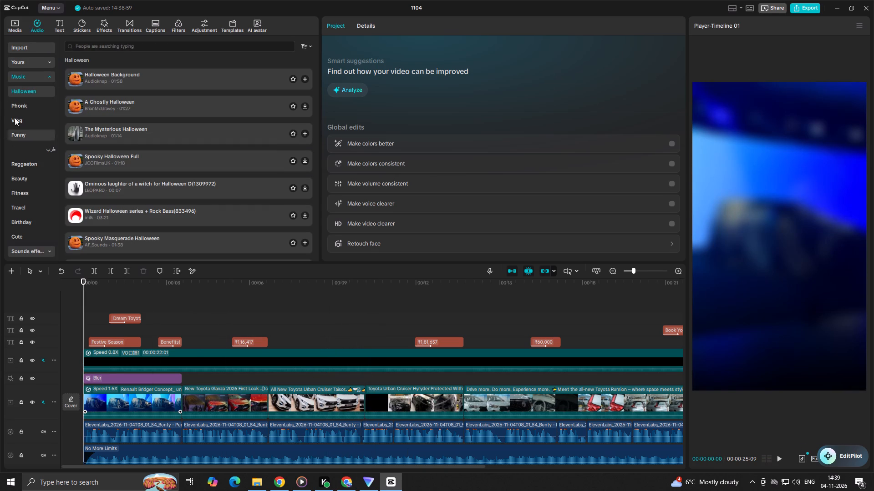
pyautogui.click(28, 85)
pyautogui.click(28, 81)
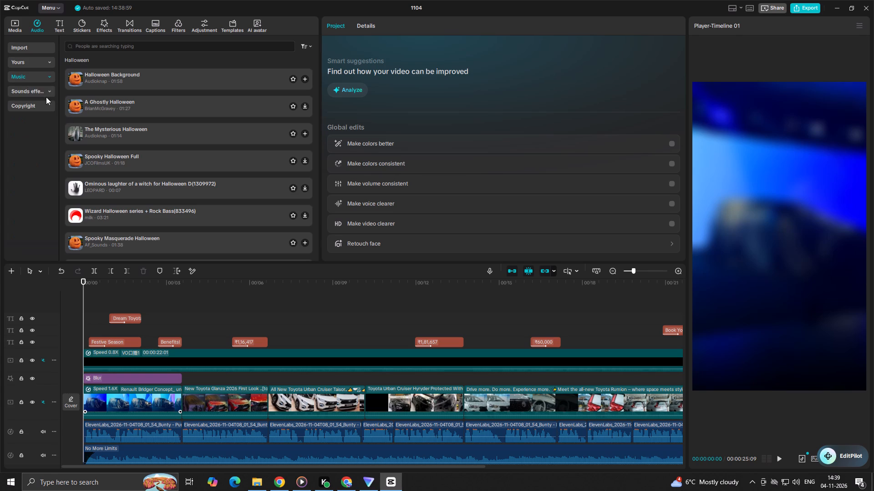
pyautogui.click(40, 90)
pyautogui.click(110, 48)
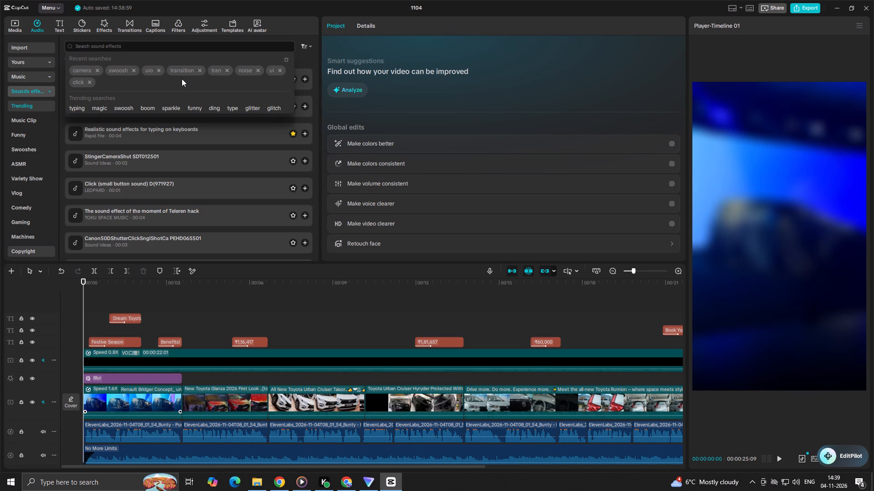
pyautogui.write('money')
pyautogui.press('space')
pyautogui.press('Return')
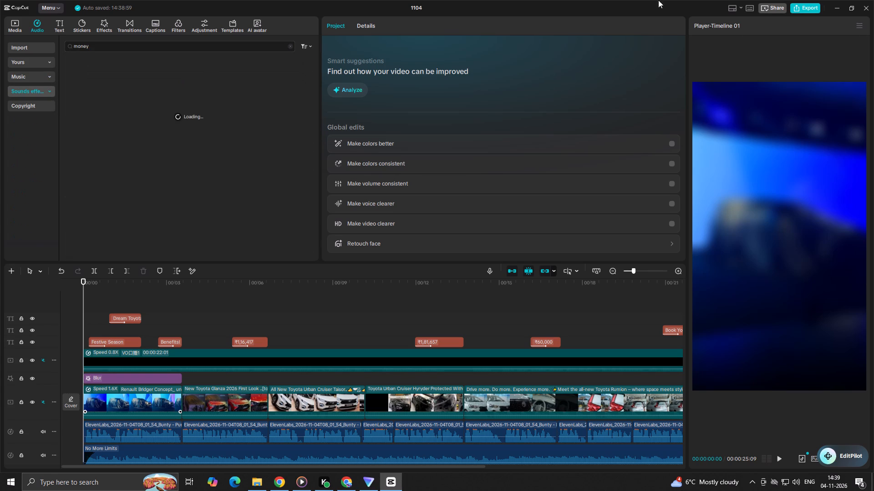
pyautogui.click(157, 66)
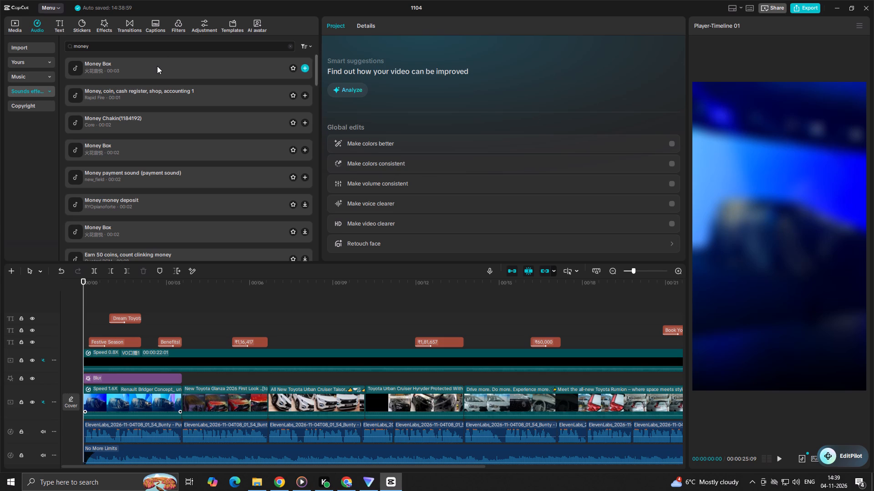
pyautogui.click(157, 90)
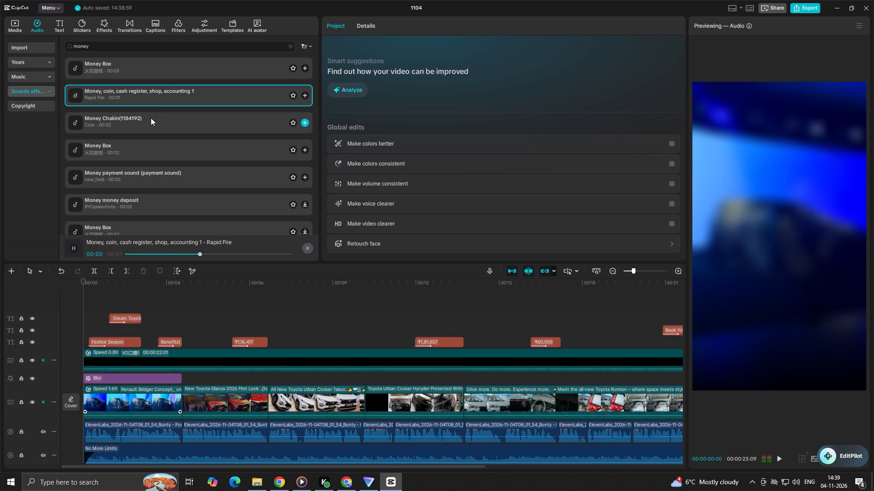
pyautogui.click(151, 118)
pyautogui.click(148, 147)
# Add the Money Chakin sound effect at the start of the ₹1,16,417 text and play that section back.
pyautogui.click(145, 124)
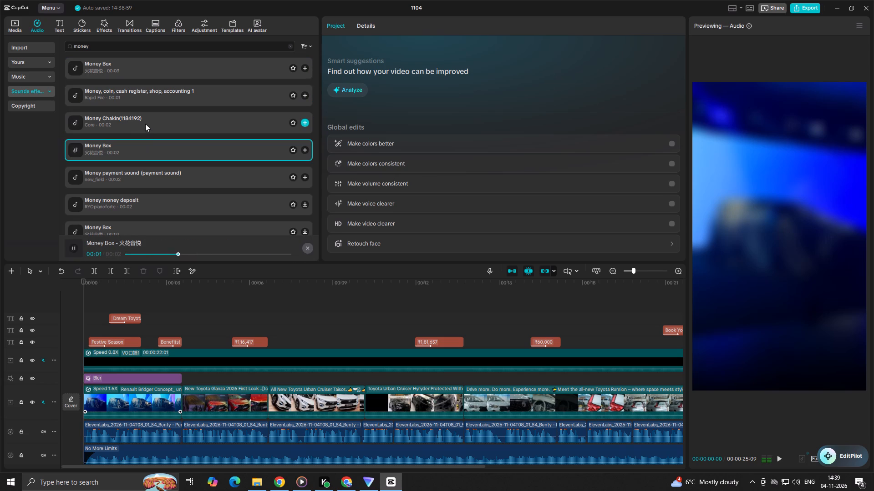
pyautogui.moveTo(145, 121); pyautogui.dragTo(220, 325)
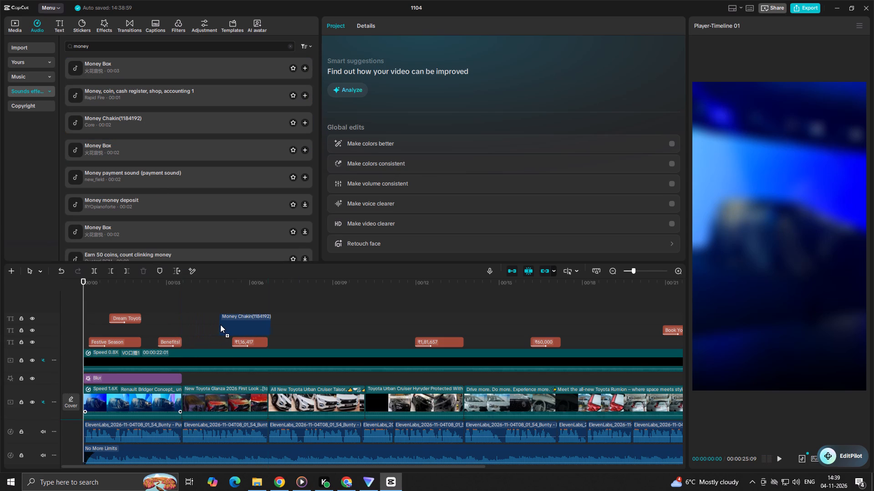
pyautogui.moveTo(220, 325); pyautogui.dragTo(233, 325)
pyautogui.click(218, 329)
pyautogui.press('space')
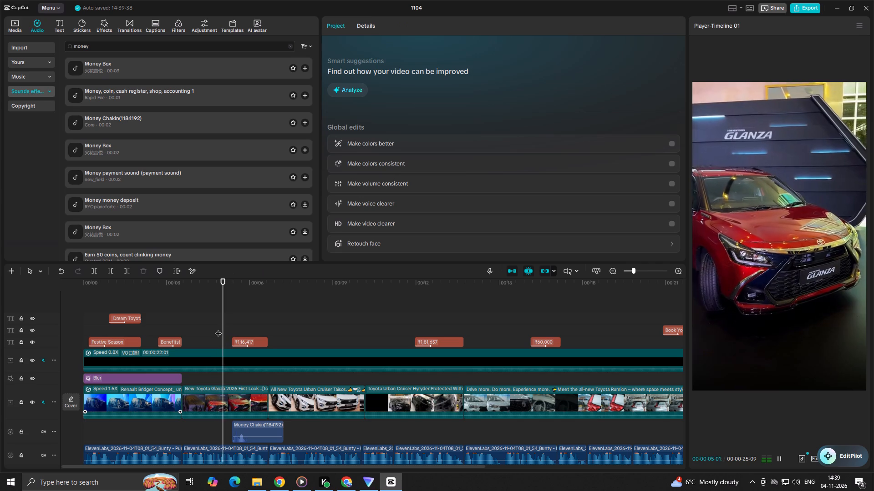
pyautogui.press('space')
pyautogui.click(228, 330)
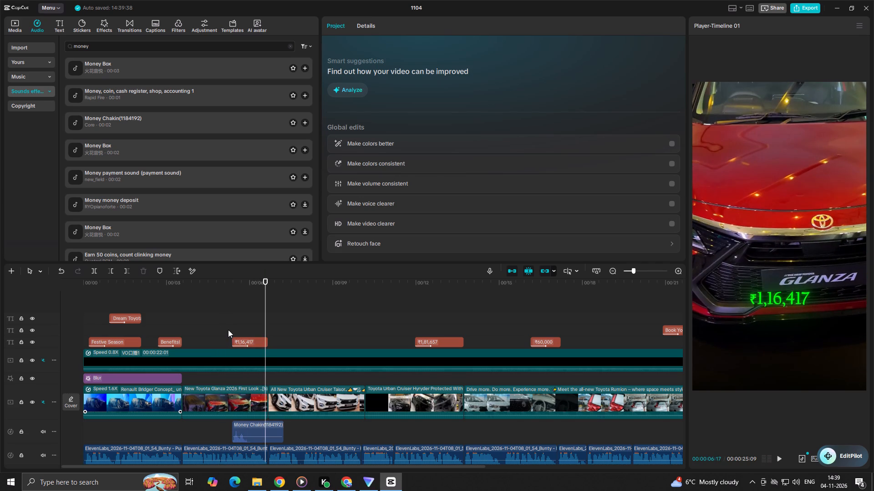
pyautogui.press('space')
pyautogui.press('space')
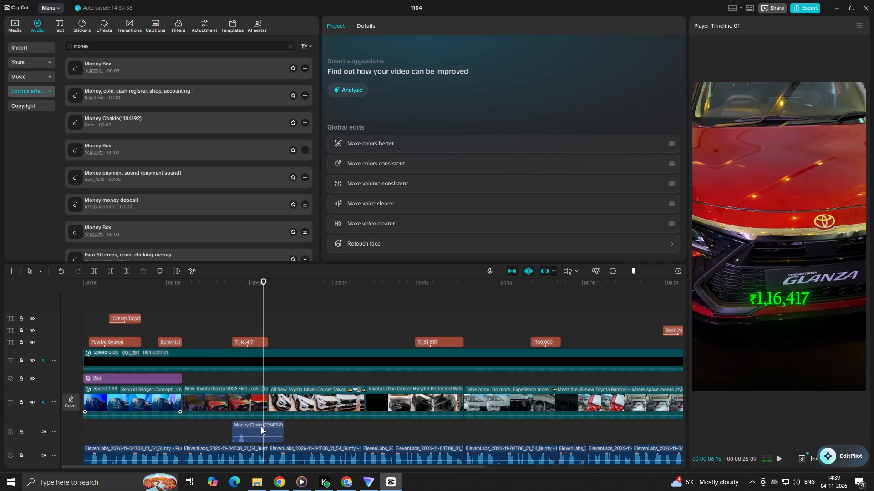
# Lower the volume of the Money Chakin sound effect under the ₹1,16,417 text to about -4.1 dB and play that section back.
pyautogui.click(261, 430)
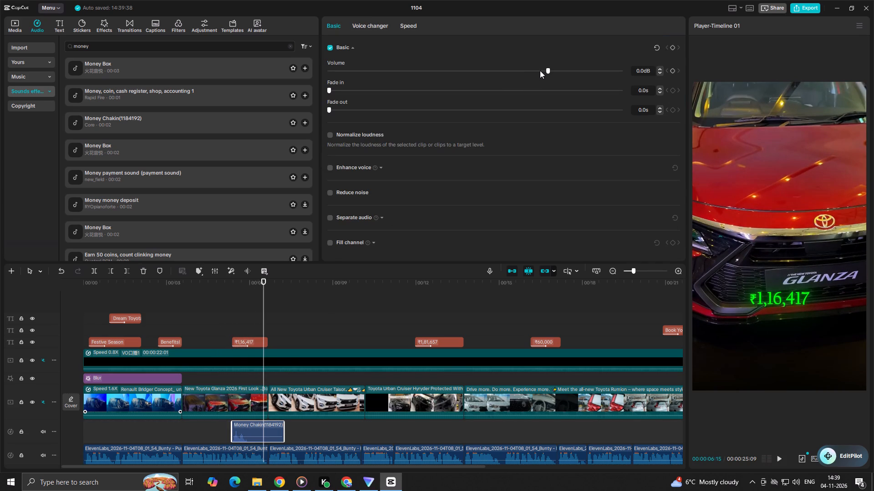
pyautogui.click(540, 70)
pyautogui.click(541, 66)
pyautogui.click(541, 71)
pyautogui.click(540, 71)
pyautogui.moveTo(546, 69); pyautogui.dragTo(538, 69)
pyautogui.moveTo(547, 68); pyautogui.dragTo(542, 69)
pyautogui.moveTo(552, 74); pyautogui.dragTo(546, 74)
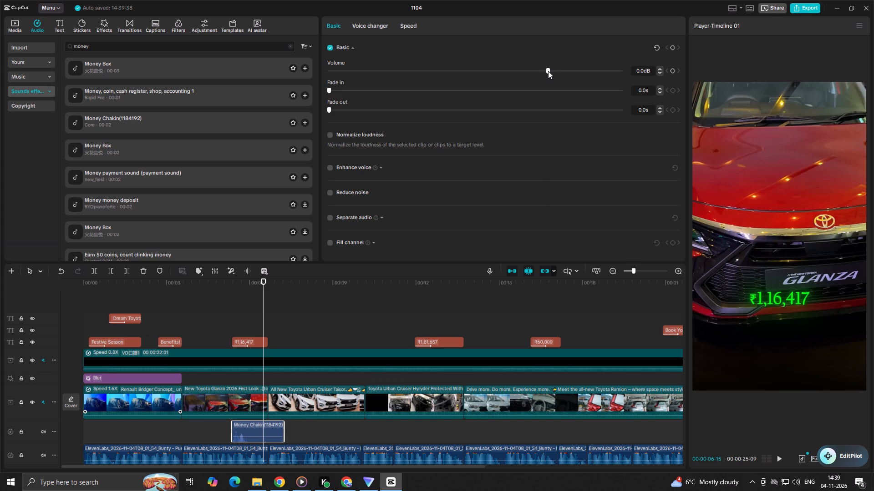
pyautogui.moveTo(548, 71); pyautogui.dragTo(554, 70)
pyautogui.tripleClick(554, 70)
pyautogui.click(544, 86)
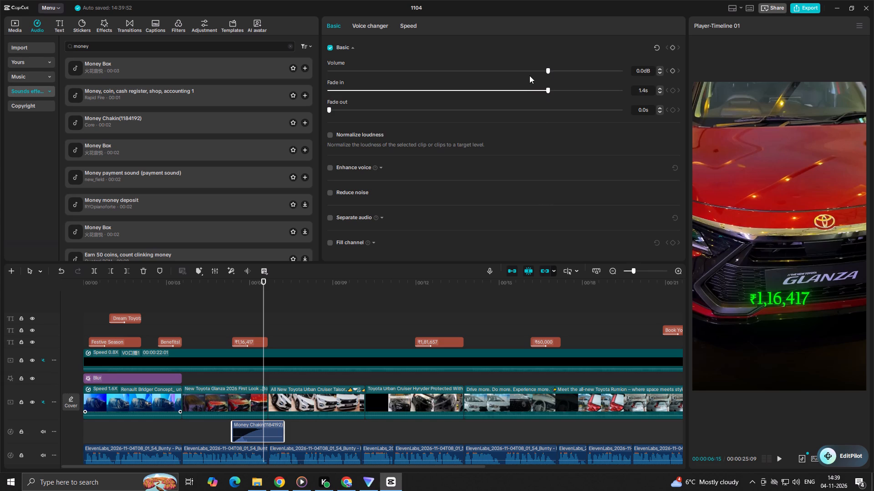
pyautogui.click(363, 90)
pyautogui.moveTo(363, 90); pyautogui.dragTo(85, 88)
pyautogui.moveTo(549, 72); pyautogui.dragTo(572, 71)
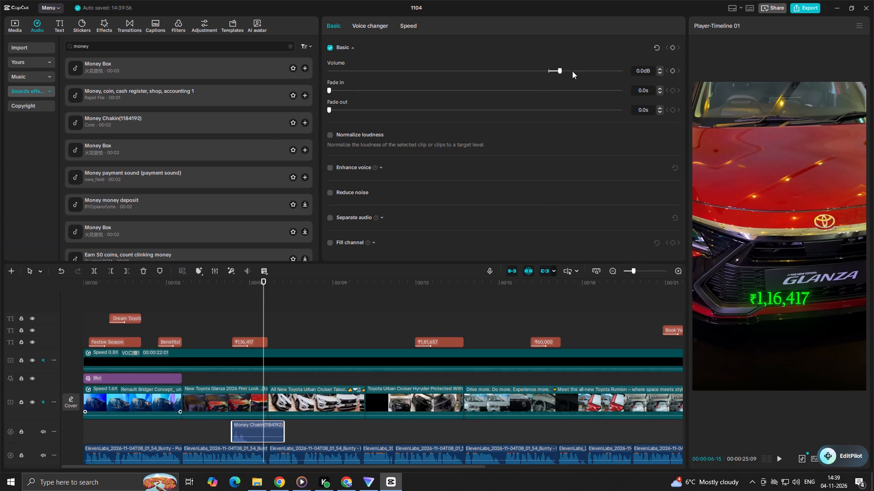
pyautogui.moveTo(572, 71); pyautogui.dragTo(539, 73)
pyautogui.moveTo(547, 72); pyautogui.dragTo(527, 68)
pyautogui.click(534, 70)
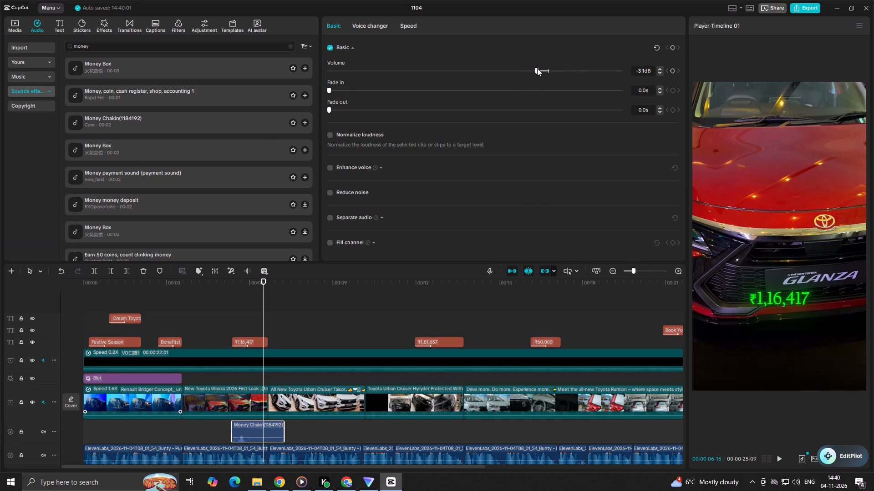
pyautogui.click(537, 68)
pyautogui.click(537, 68)
pyautogui.moveTo(549, 70); pyautogui.dragTo(531, 68)
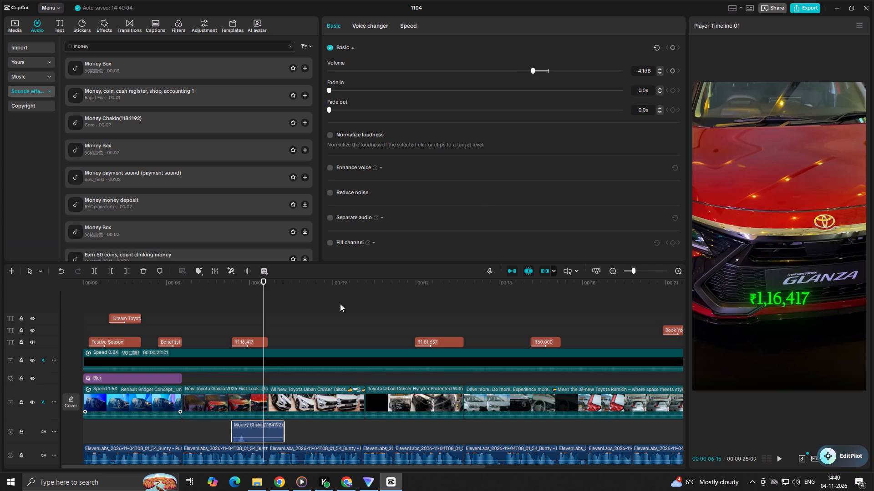
pyautogui.click(209, 315)
pyautogui.press('space')
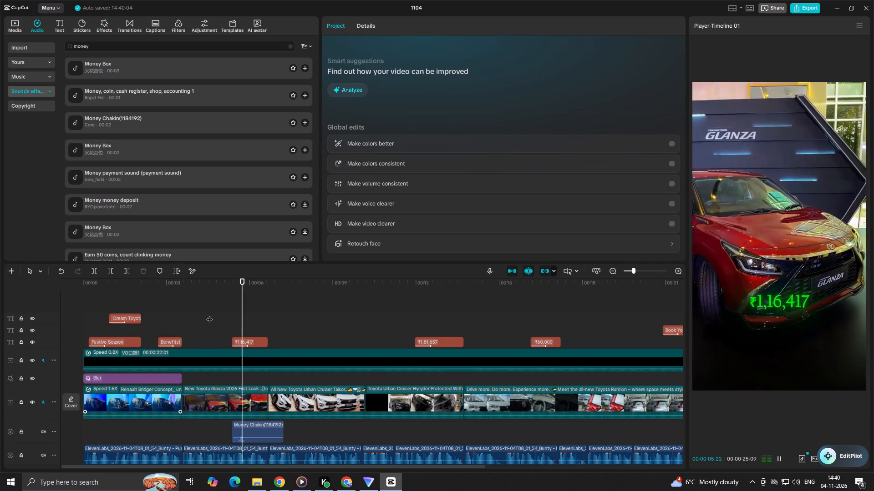
pyautogui.press('space')
pyautogui.click(210, 314)
pyautogui.press('space')
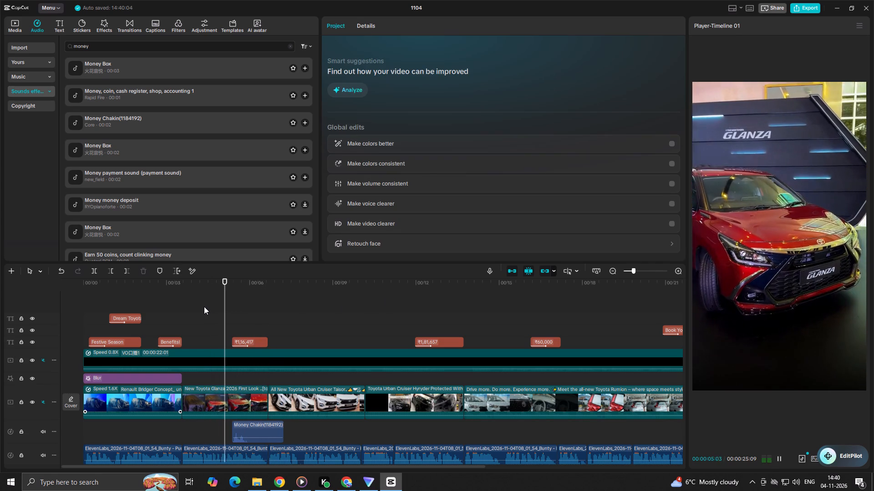
pyautogui.press('space')
# Duplicate the Money Chakin sound effect under the ₹1,81,657 text and under the ₹60,000 text.
pyautogui.click(245, 431)
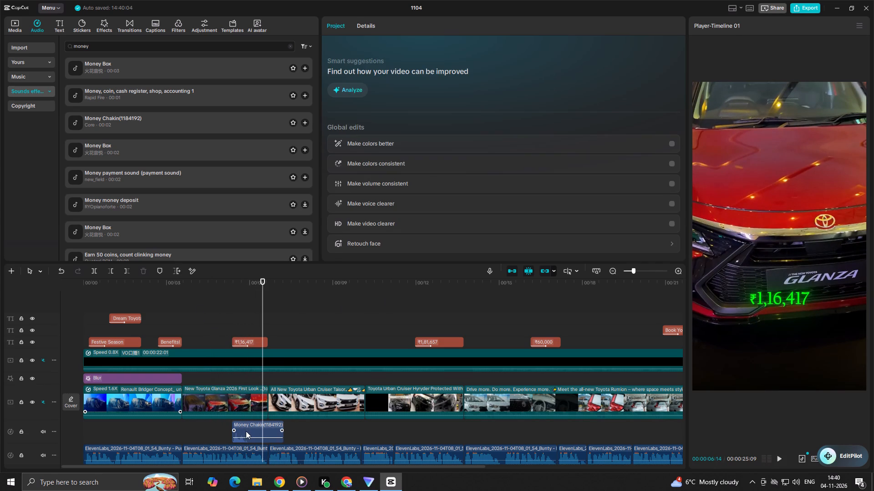
pyautogui.keyDown('alt'); pyautogui.moveTo(246, 431); pyautogui.dragTo(430, 431); pyautogui.keyUp('alt')
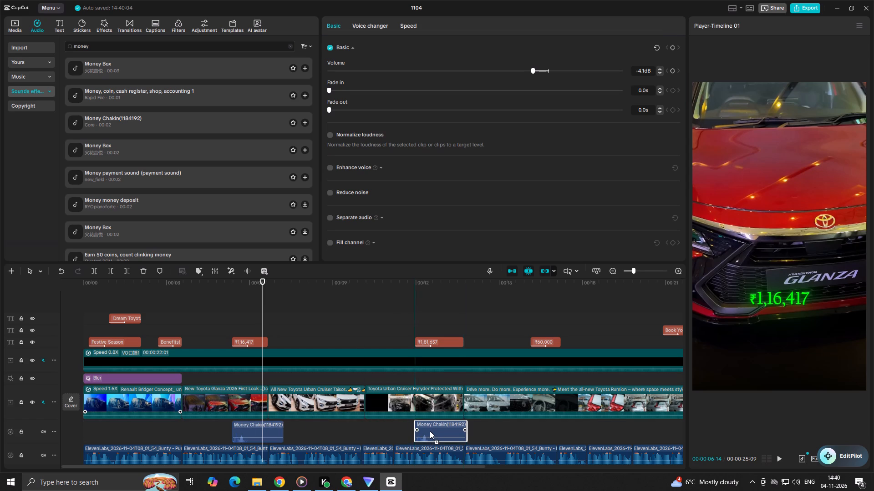
pyautogui.keyDown('alt'); pyautogui.moveTo(430, 431); pyautogui.dragTo(437, 429); pyautogui.keyUp('alt')
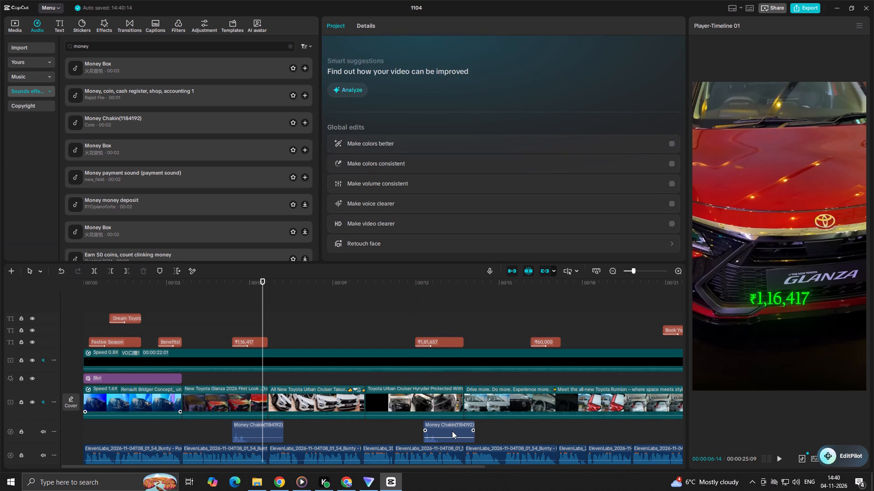
pyautogui.keyDown('alt'); pyautogui.moveTo(453, 432); pyautogui.dragTo(569, 435); pyautogui.keyUp('alt')
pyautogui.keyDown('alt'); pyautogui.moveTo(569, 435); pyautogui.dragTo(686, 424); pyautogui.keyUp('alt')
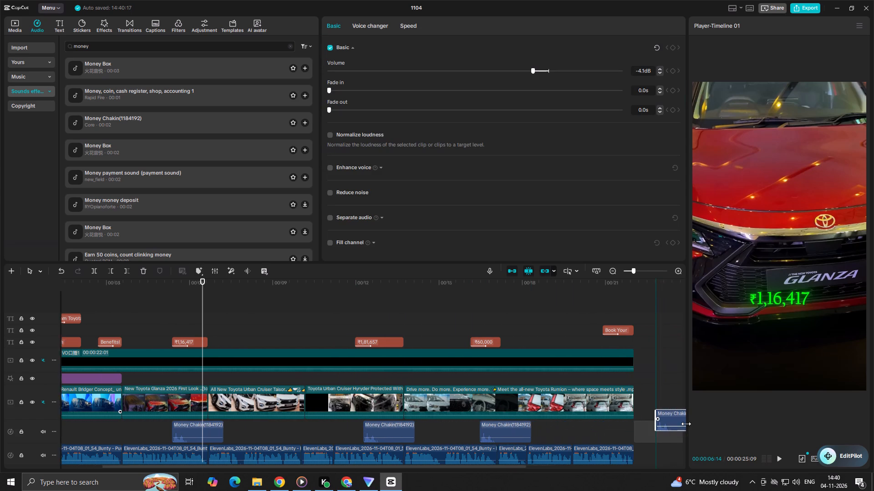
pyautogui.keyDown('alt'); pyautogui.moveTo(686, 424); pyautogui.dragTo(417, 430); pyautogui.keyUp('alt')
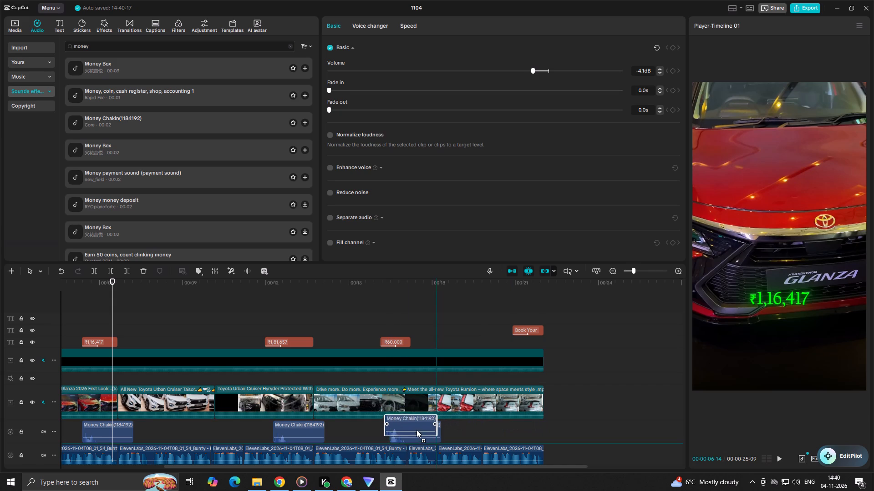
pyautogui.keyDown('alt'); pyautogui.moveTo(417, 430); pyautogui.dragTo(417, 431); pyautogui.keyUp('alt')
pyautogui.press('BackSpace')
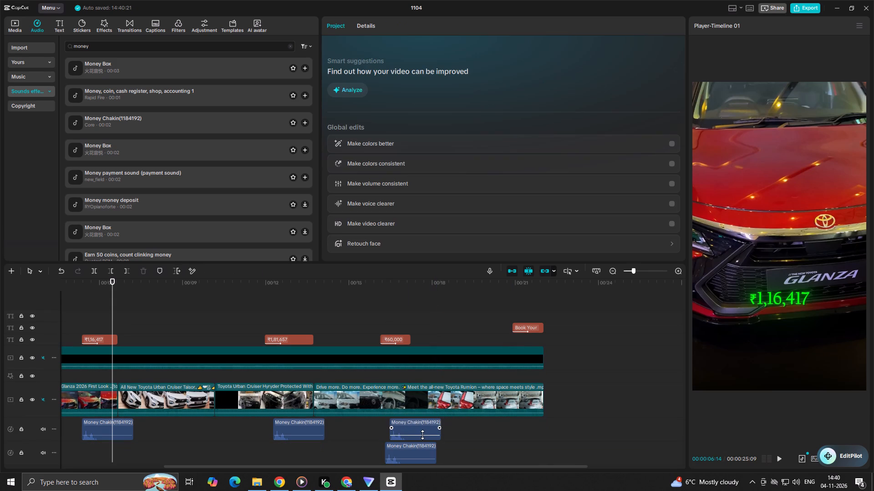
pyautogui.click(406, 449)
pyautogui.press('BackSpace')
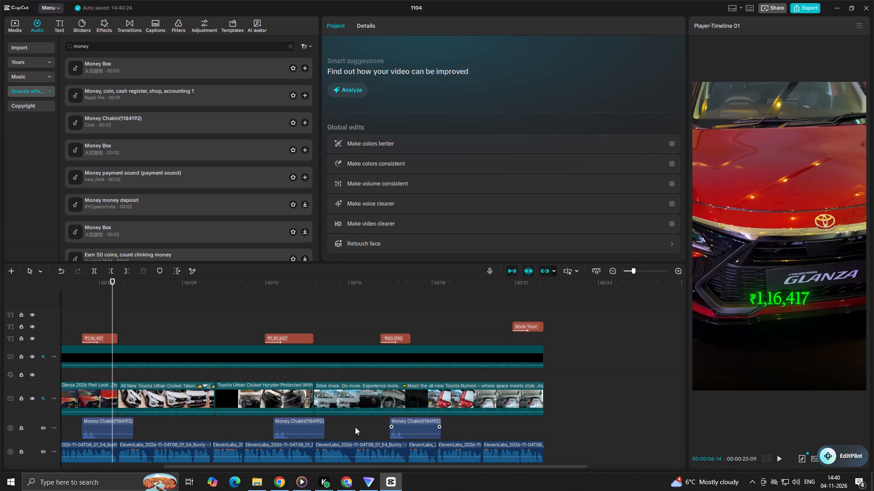
# Play the reel from the ₹1,16,417 text through the Taisor clip to the start of the Hyryder clip to review the offers.
pyautogui.click(355, 427)
pyautogui.moveTo(355, 427); pyautogui.dragTo(133, 421)
pyautogui.press('space')
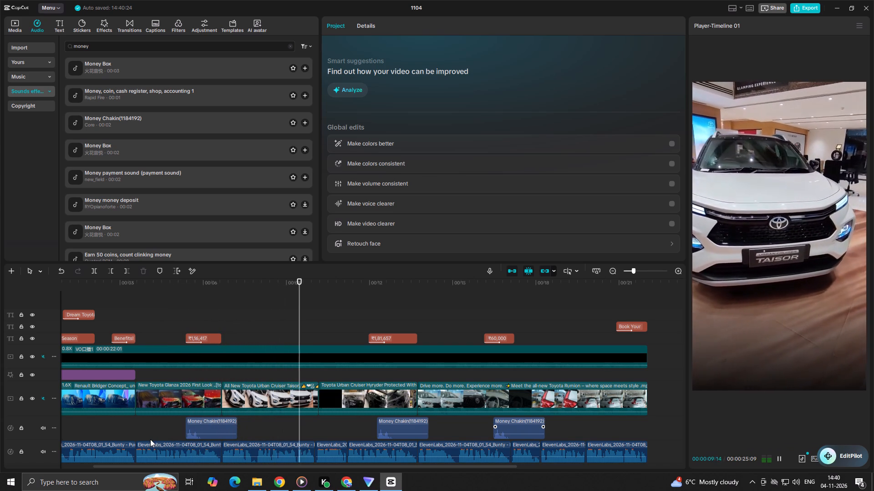
pyautogui.press('space')
pyautogui.keyDown('ctrl'); pyautogui.scroll(-3, 350, 411); pyautogui.keyUp('ctrl')
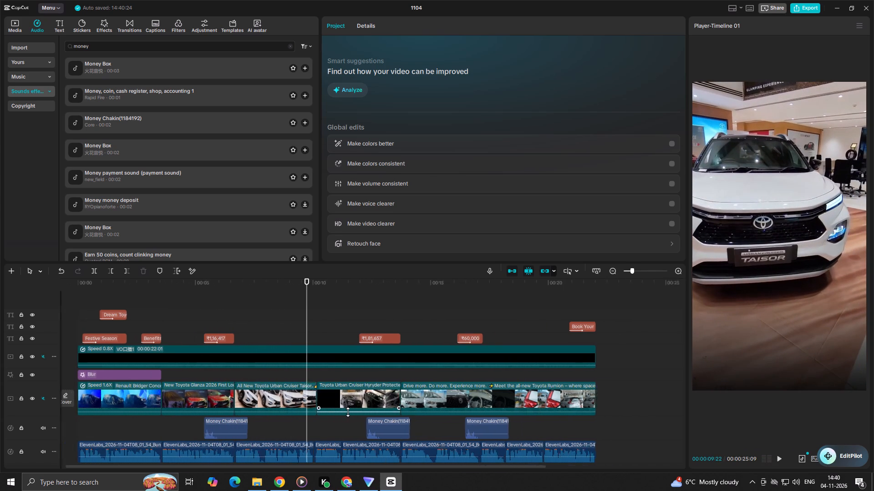
pyautogui.keyDown('ctrl'); pyautogui.scroll(-5, 348, 412); pyautogui.keyUp('ctrl')
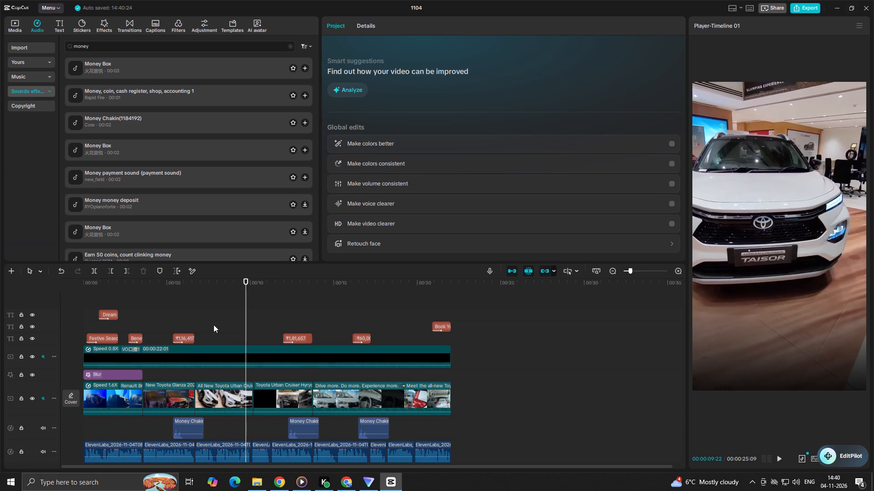
pyautogui.click(169, 320)
pyautogui.press('space')
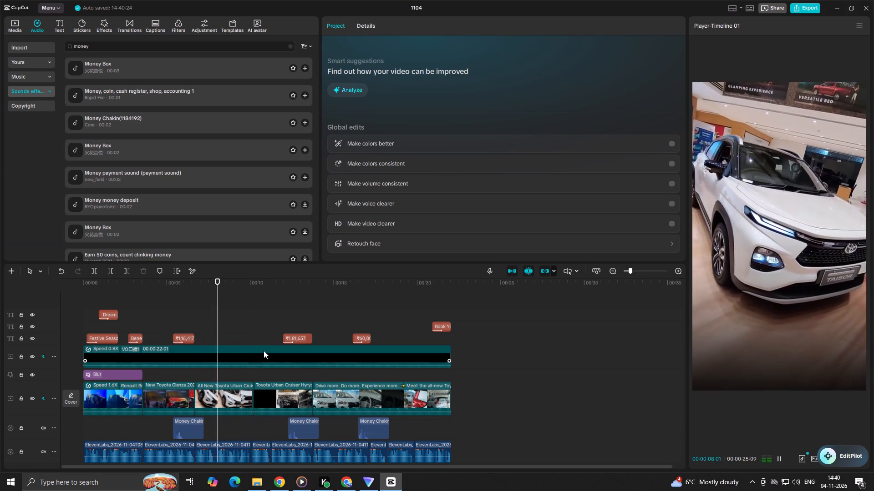
pyautogui.scroll(5, 268, 386)
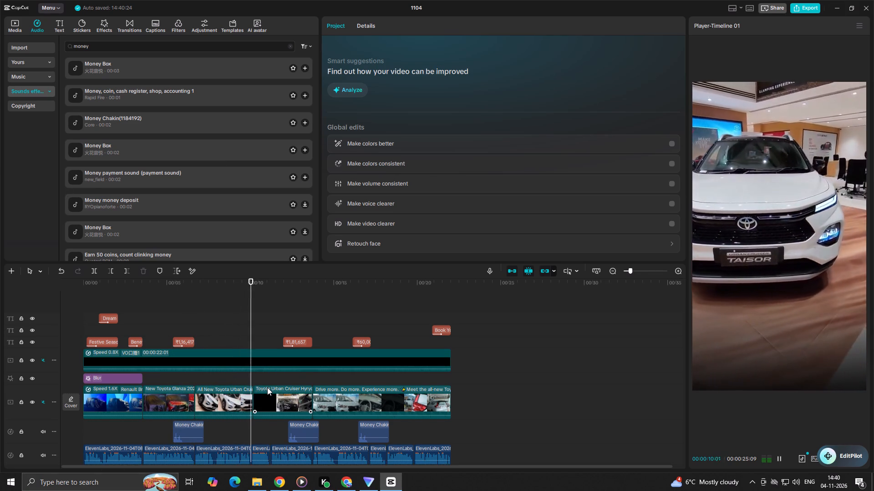
pyautogui.press('space')
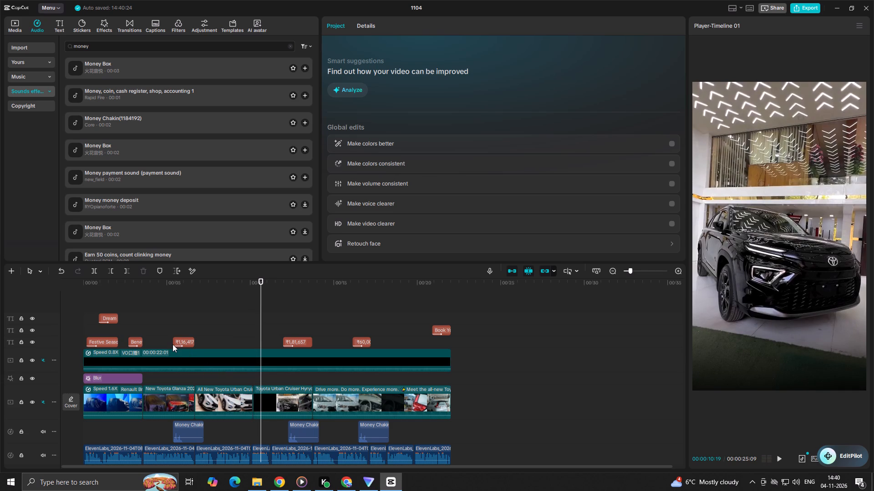
# Duplicate the ₹1,16,417 text onto the later part of the Taisor clip, starting at about 8.7 seconds.
pyautogui.click(185, 344)
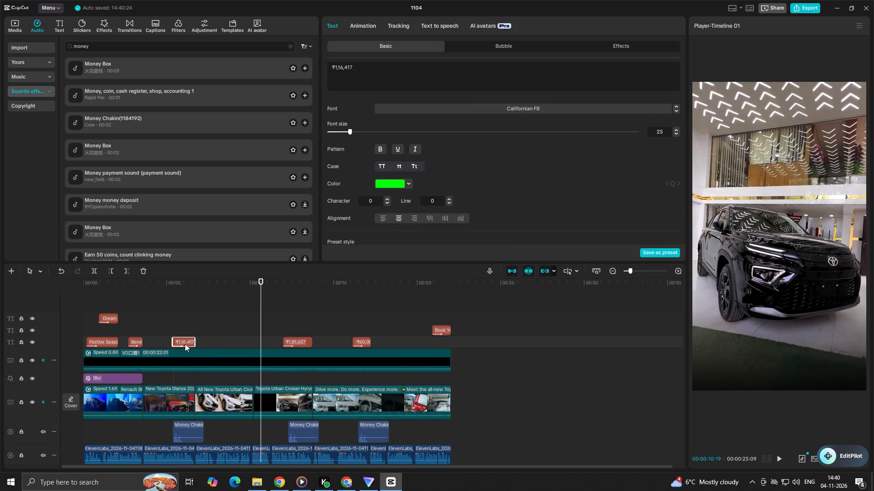
pyautogui.keyDown('alt'); pyautogui.moveTo(185, 344); pyautogui.dragTo(254, 343); pyautogui.keyUp('alt')
pyautogui.click(223, 339)
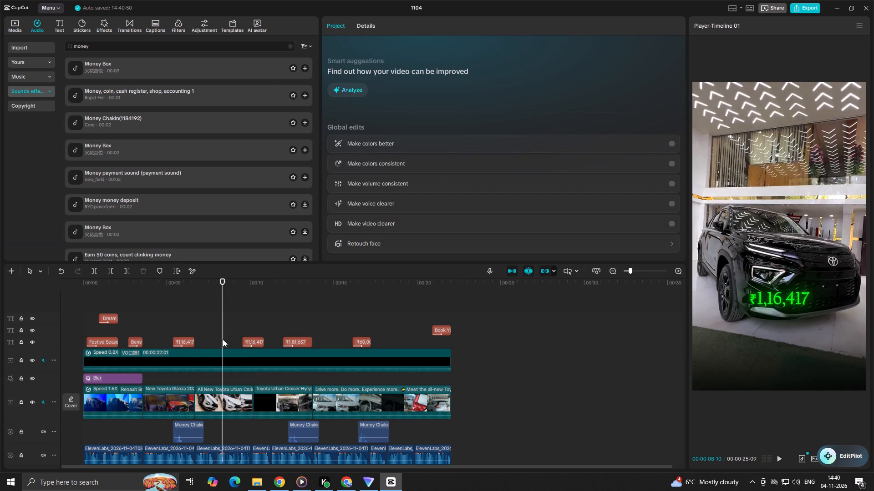
pyautogui.press('space')
pyautogui.press('space')
pyautogui.moveTo(248, 344); pyautogui.dragTo(246, 345)
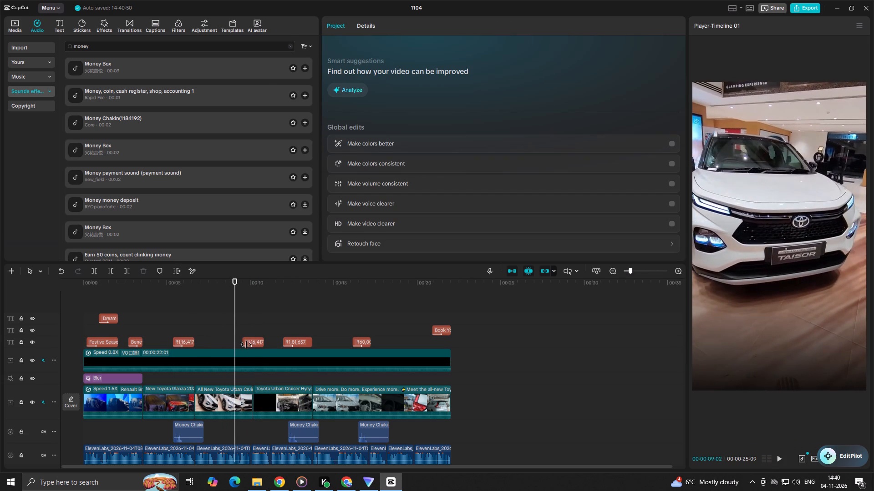
pyautogui.moveTo(246, 345); pyautogui.dragTo(234, 346)
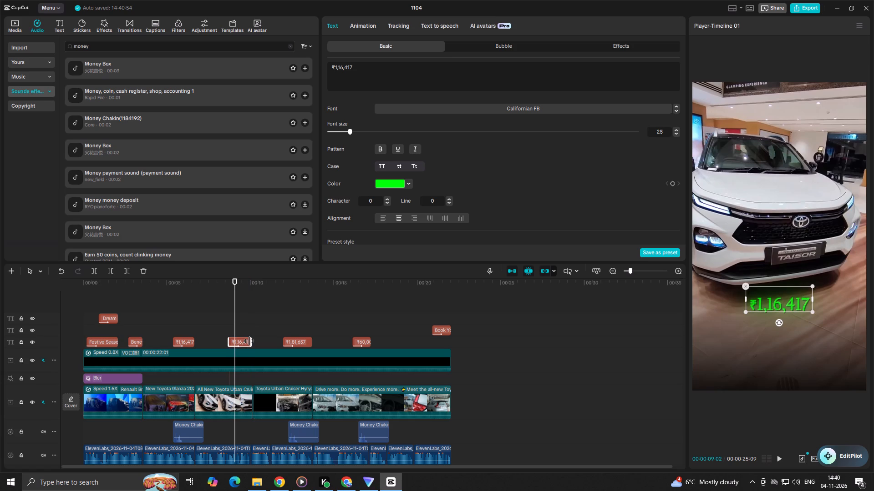
# Extend the duplicated ₹1,16,417 text to the end of the Taisor clip and play that section back.
pyautogui.press('space')
pyautogui.press('space')
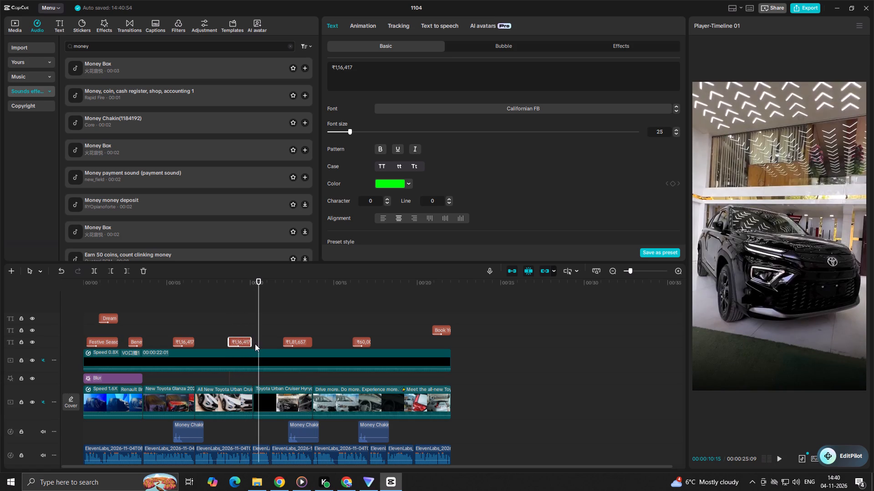
pyautogui.click(249, 341)
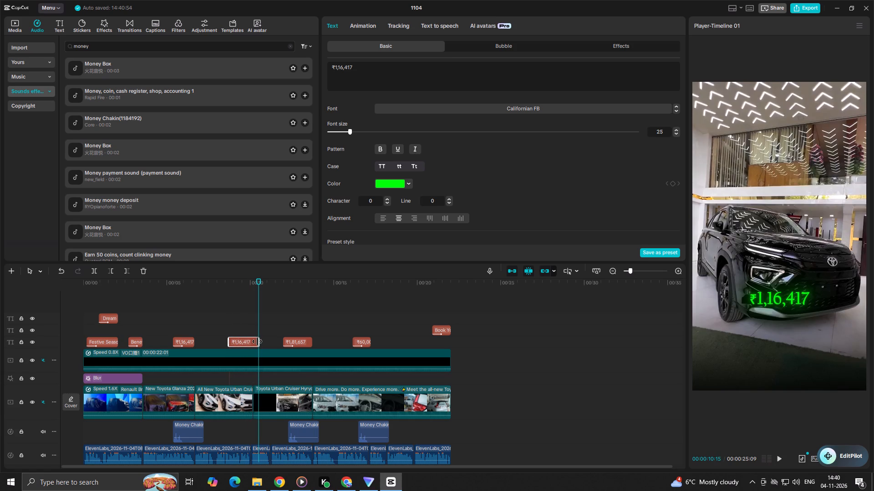
pyautogui.click(219, 326)
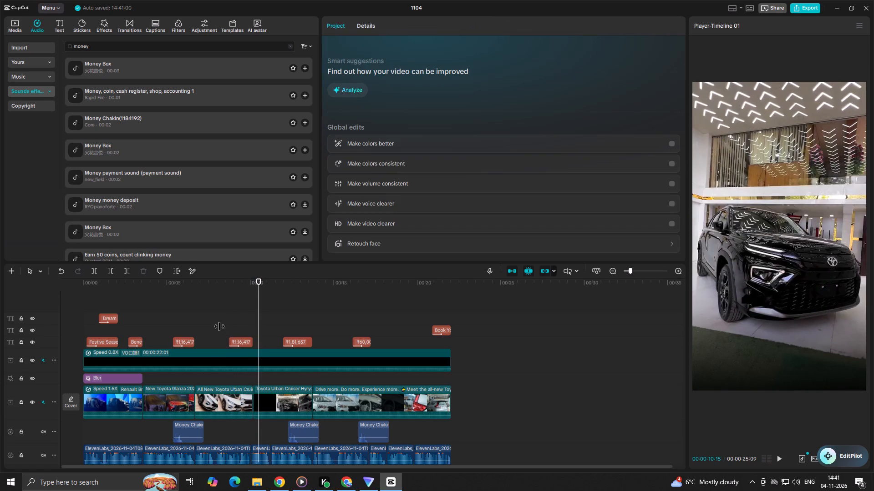
pyautogui.press('space')
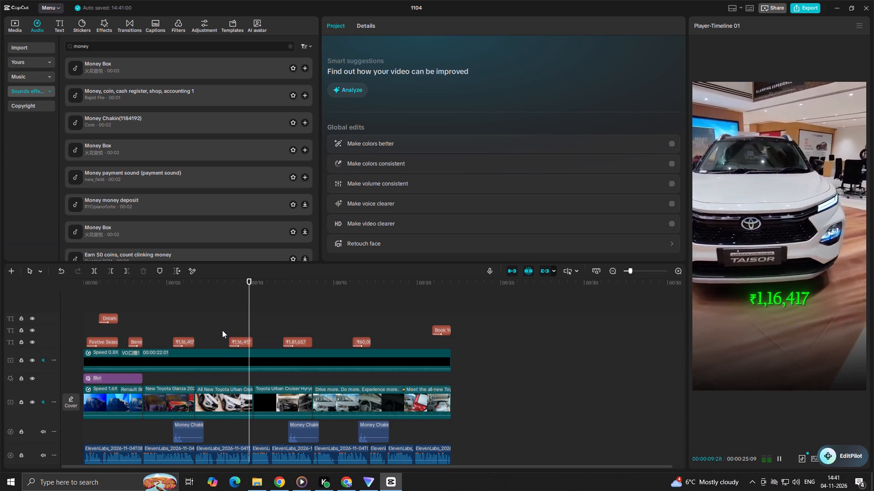
pyautogui.press('space')
pyautogui.click(225, 330)
pyautogui.press('space')
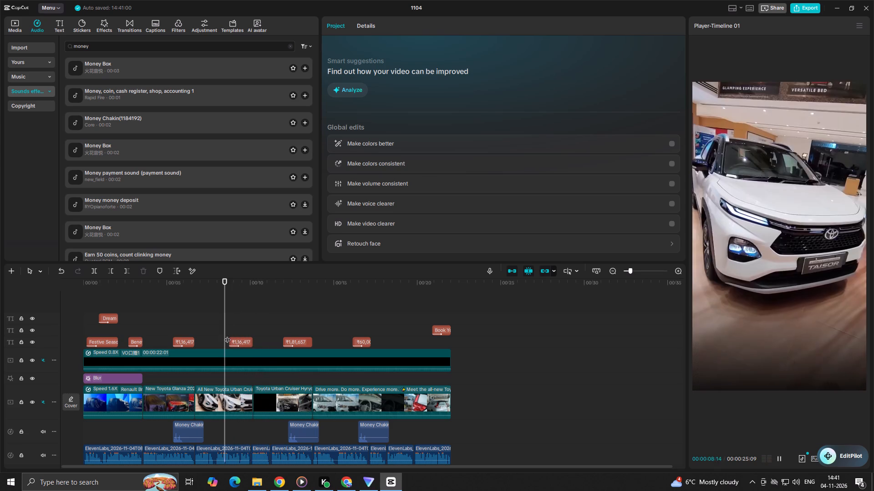
pyautogui.press('space')
# Replace the duplicated ₹1,16,417 text on the Taisor clip with ₹1,20,000, copied from the NOV/TOYOTA/REEL/02 task script in Chrome.
pyautogui.click(236, 339)
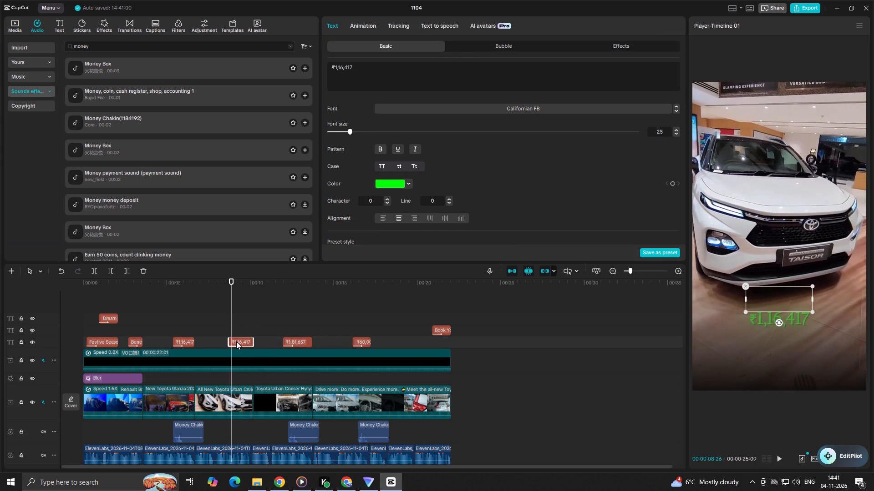
pyautogui.scroll(5, 274, 344)
pyautogui.scroll(-8, 283, 330)
pyautogui.scroll(6, 278, 344)
pyautogui.moveTo(362, 62); pyautogui.dragTo(315, 61)
pyautogui.moveTo(356, 70); pyautogui.dragTo(277, 66)
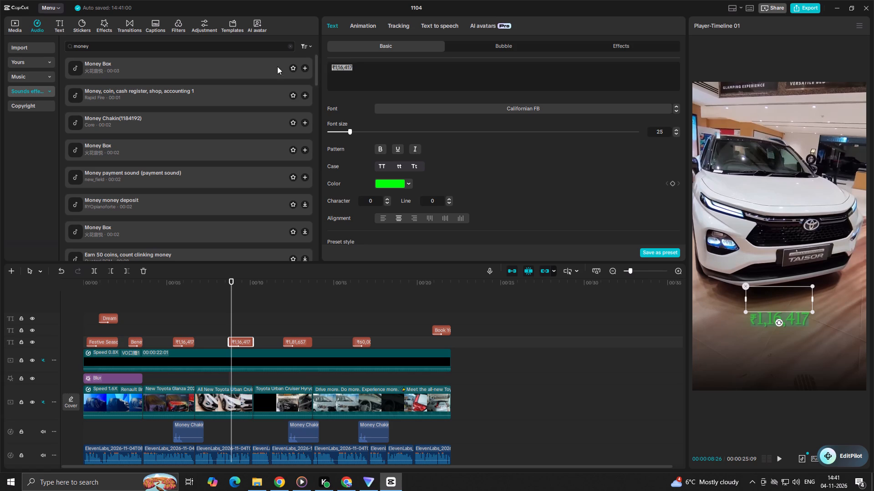
pyautogui.moveTo(277, 66); pyautogui.dragTo(276, 68)
pyautogui.click(346, 481)
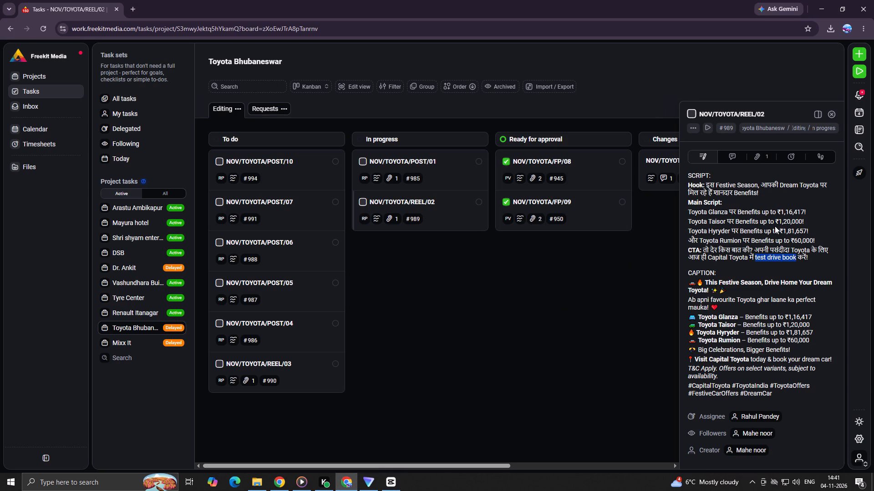
pyautogui.moveTo(775, 226); pyautogui.dragTo(793, 224)
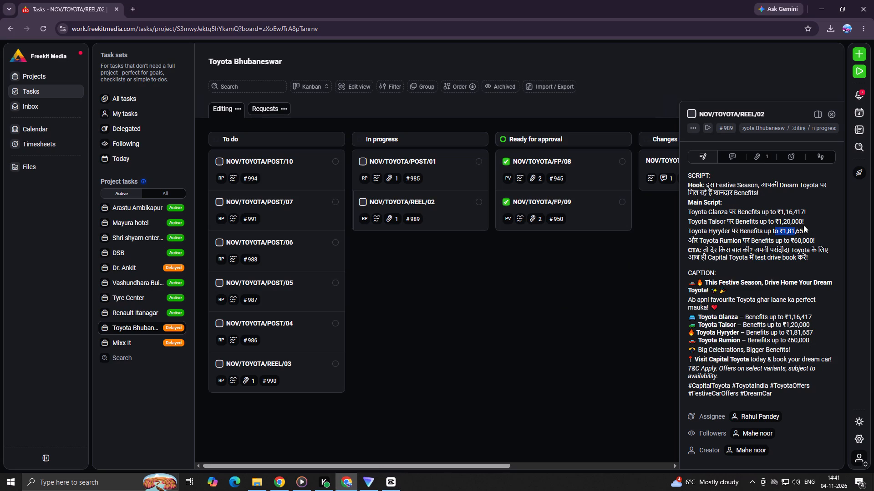
pyautogui.moveTo(802, 224); pyautogui.dragTo(793, 224)
pyautogui.moveTo(801, 222); pyautogui.dragTo(779, 222)
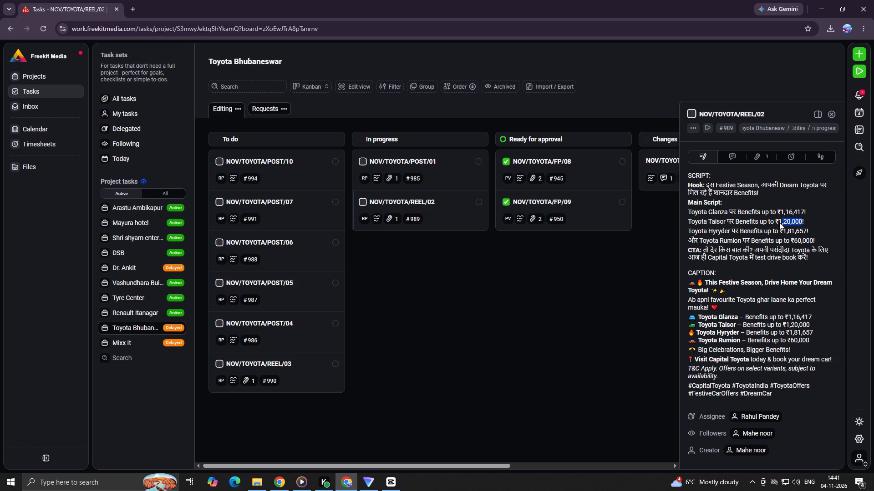
pyautogui.moveTo(779, 222); pyautogui.dragTo(777, 222)
pyautogui.hotkey('ctrl', 'c')
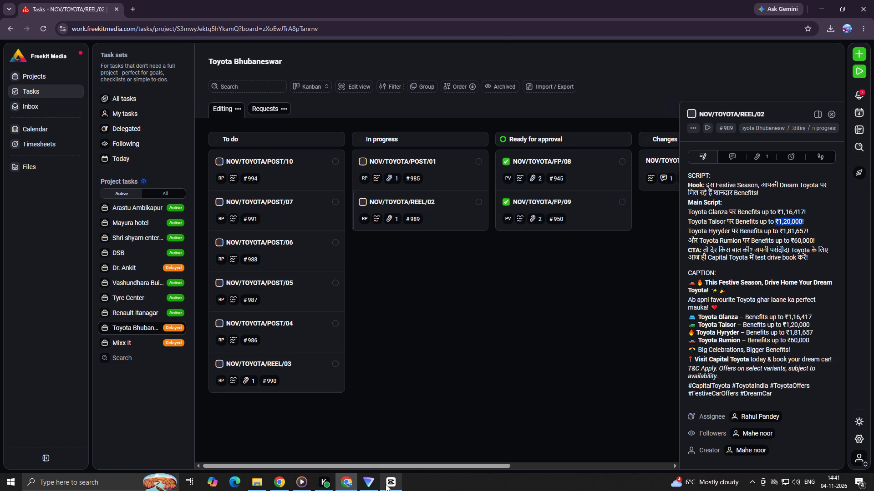
pyautogui.click(386, 484)
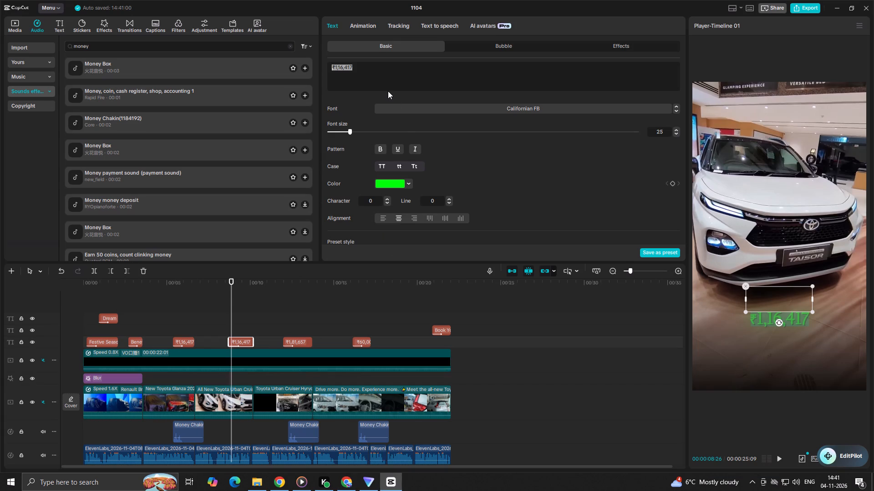
pyautogui.hotkey('ctrl', 'v')
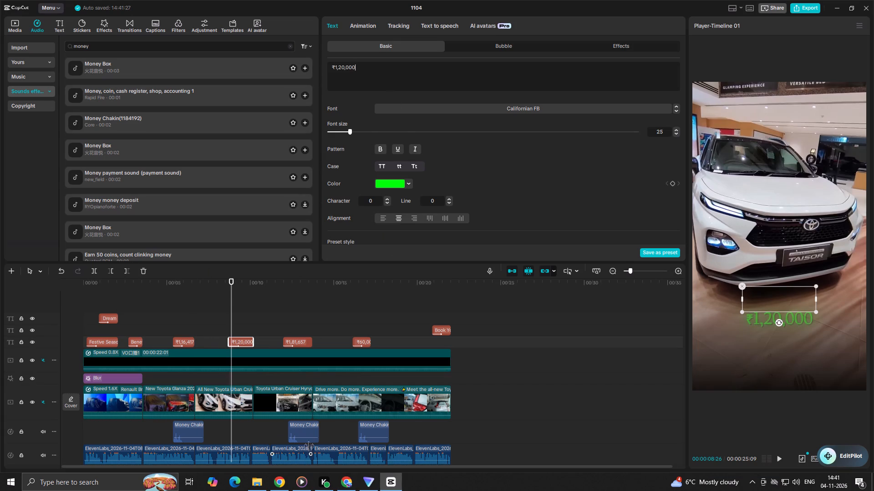
# Duplicate the Money Chakin sound effect under the ₹1,20,000 text and align its start with the start of that text.
pyautogui.keyDown('alt'); pyautogui.moveTo(298, 430); pyautogui.dragTo(264, 424); pyautogui.keyUp('alt')
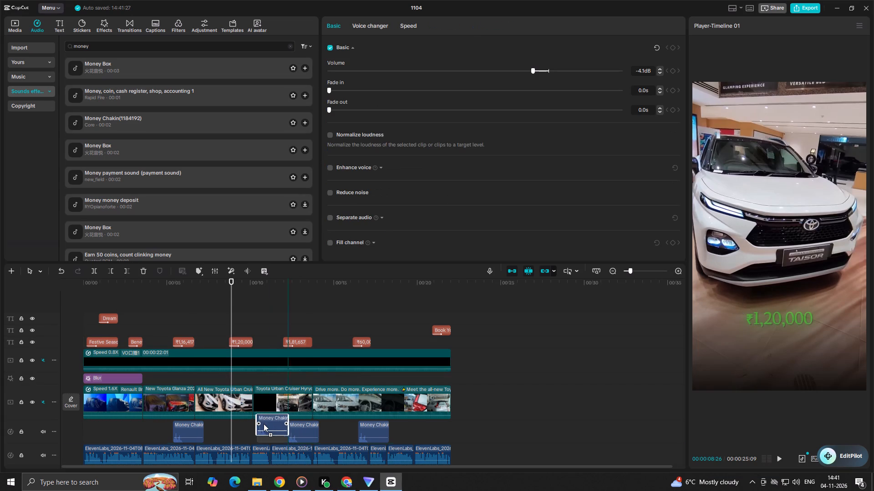
pyautogui.keyDown('alt'); pyautogui.moveTo(264, 424); pyautogui.dragTo(245, 424); pyautogui.keyUp('alt')
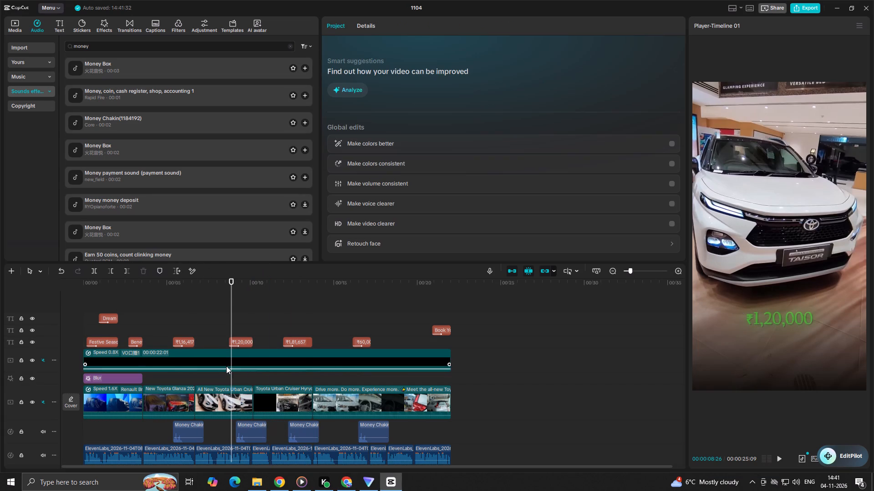
pyautogui.click(214, 343)
pyautogui.press('space')
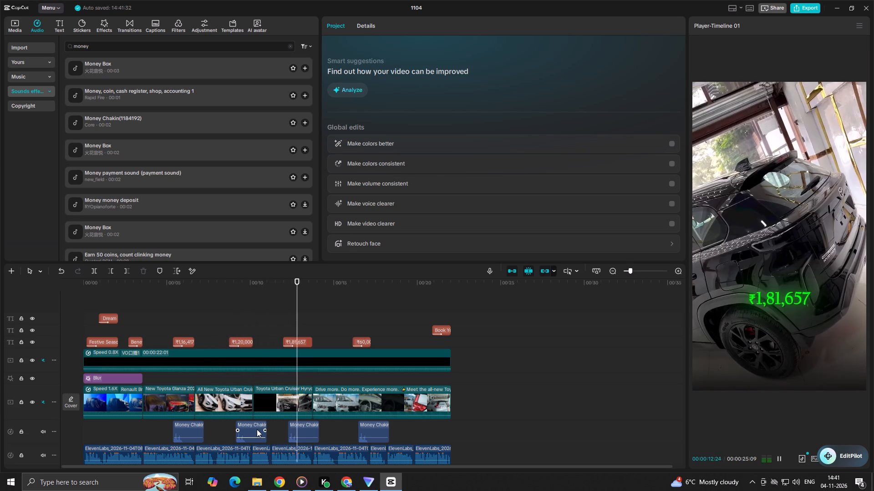
pyautogui.press('space')
pyautogui.moveTo(252, 436); pyautogui.dragTo(248, 436)
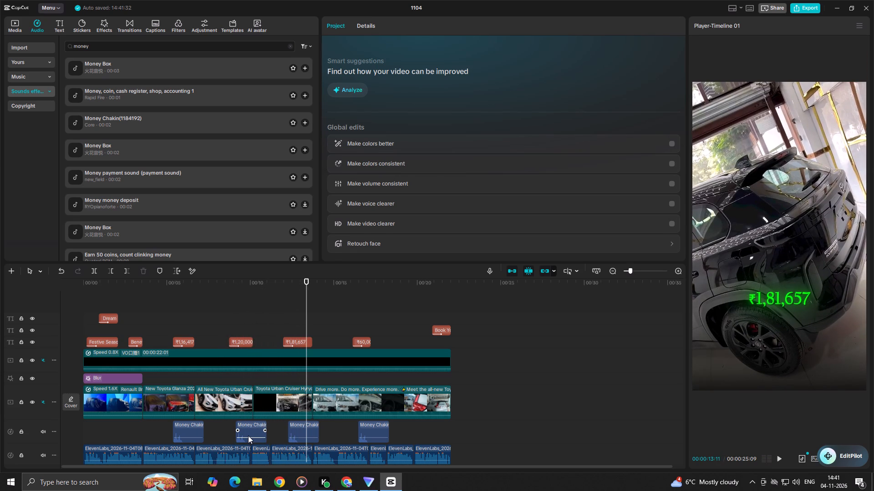
pyautogui.moveTo(248, 436); pyautogui.dragTo(245, 436)
# Play the reel from the Hyryder clip to the end and replay the opening section from the start to review it.
pyautogui.press('space')
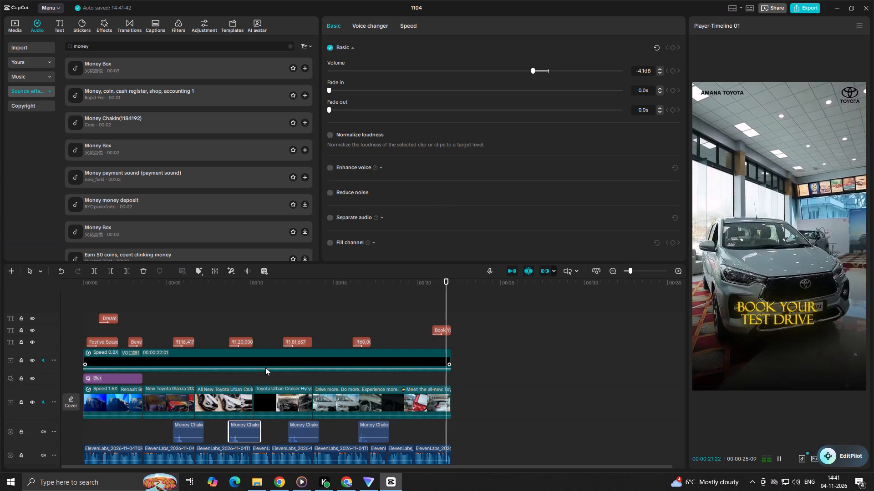
pyautogui.press('space')
pyautogui.click(207, 321)
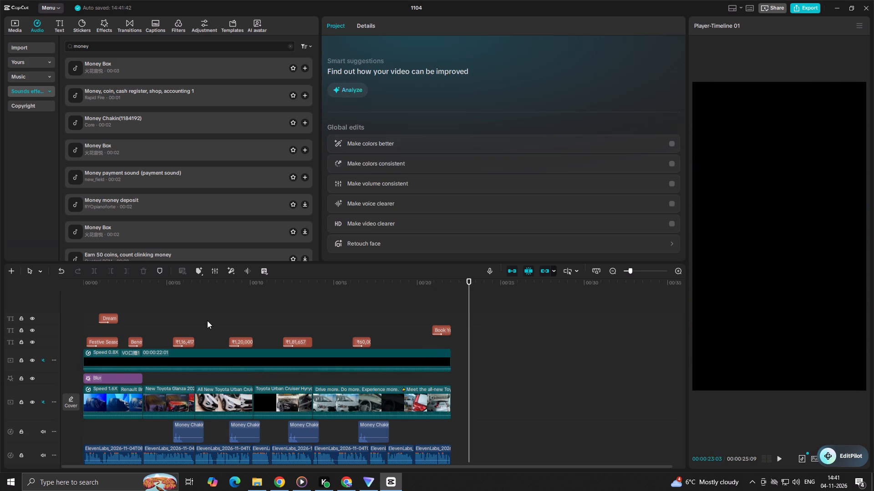
pyautogui.moveTo(207, 321); pyautogui.dragTo(0, 318)
pyautogui.press('space')
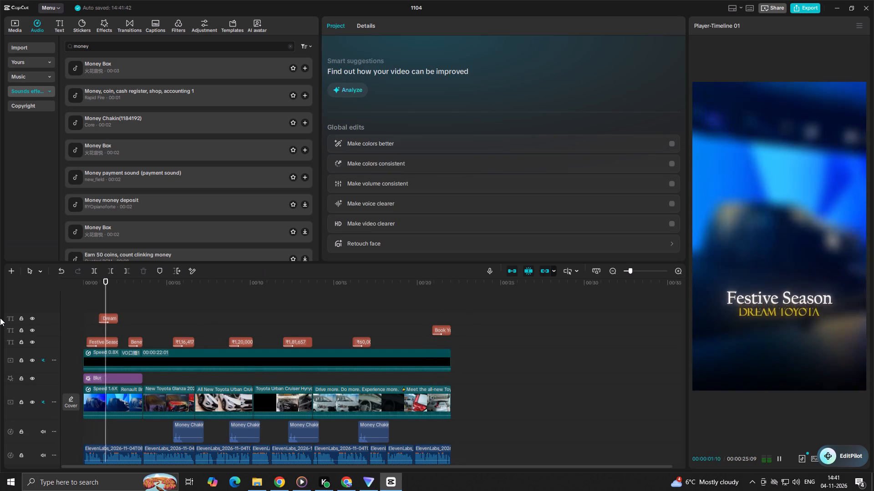
pyautogui.click(102, 305)
pyautogui.moveTo(102, 305); pyautogui.dragTo(42, 303)
pyautogui.press('space')
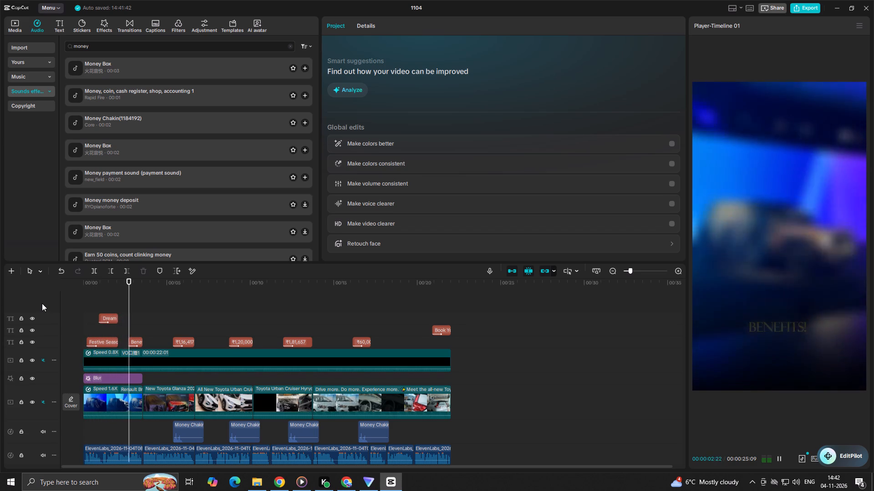
pyautogui.press('space')
pyautogui.click(140, 311)
pyautogui.moveTo(140, 311); pyautogui.dragTo(0, 312)
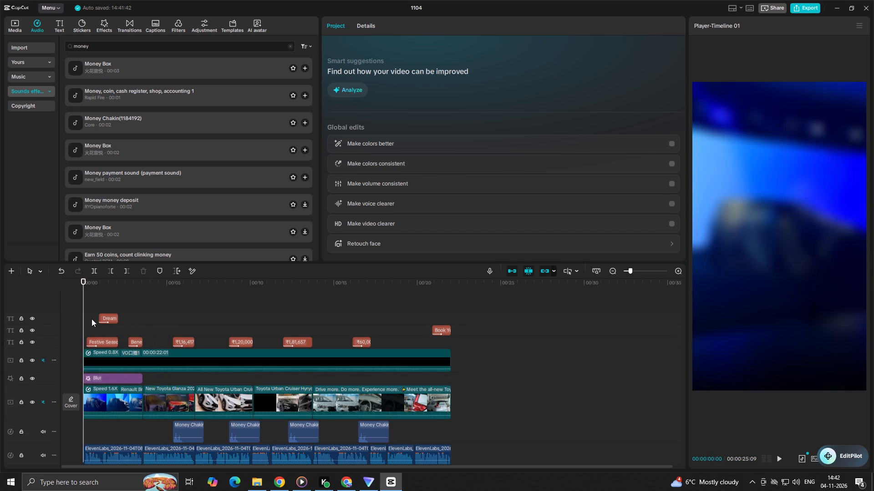
pyautogui.press('space')
pyautogui.press('space')
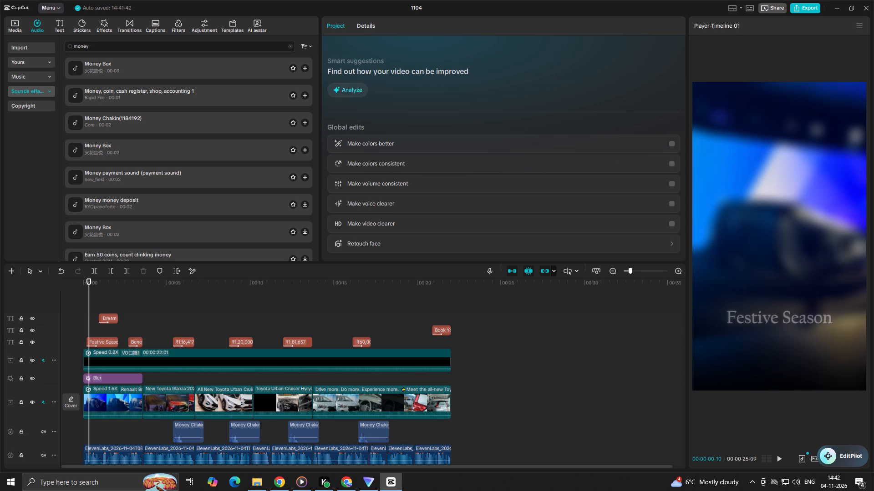
# Search the sound effects for "ui" and preview several of the UI prompt, tip and pop sounds.
pyautogui.moveTo(93, 47); pyautogui.dragTo(0, 44)
pyautogui.write('ui')
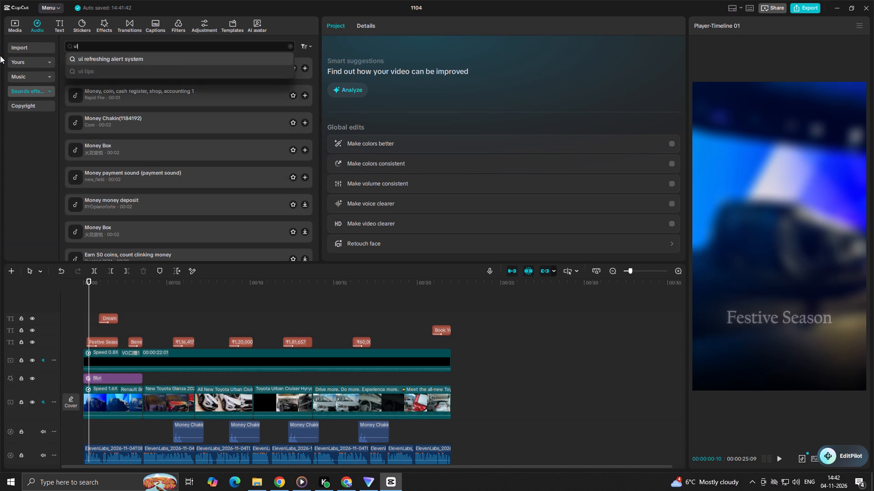
pyautogui.press('Return')
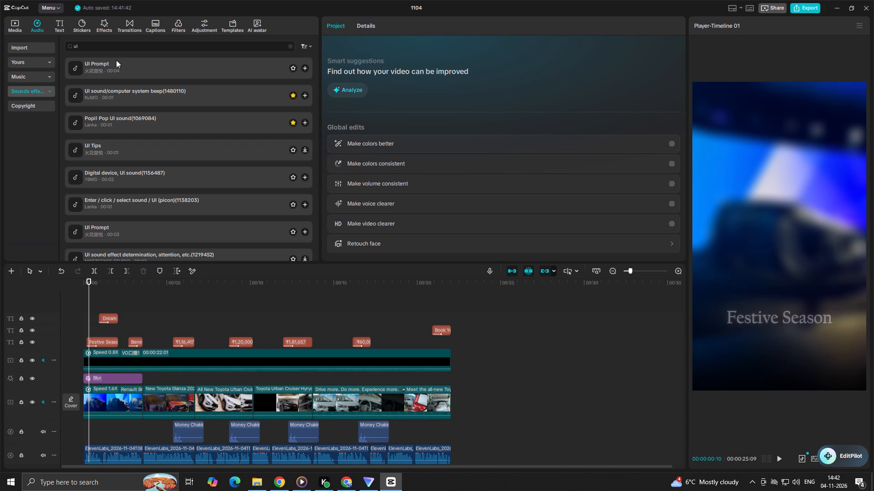
pyautogui.click(119, 70)
pyautogui.click(103, 104)
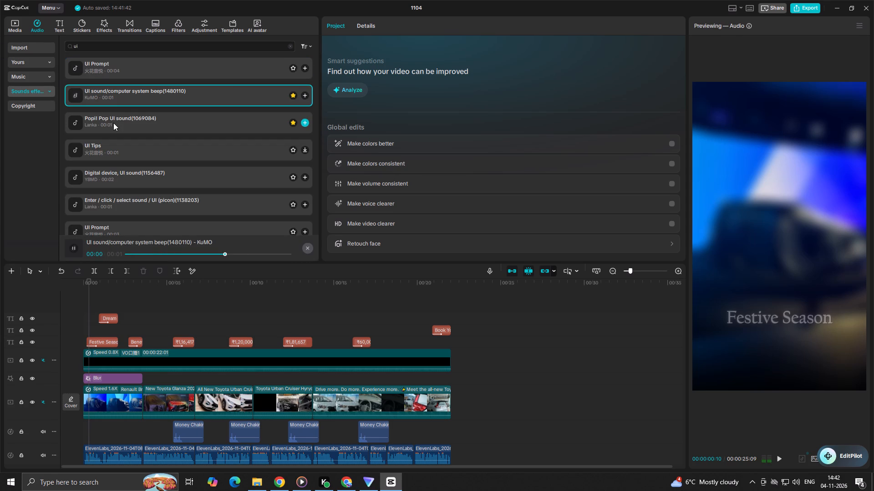
pyautogui.click(113, 123)
pyautogui.click(113, 146)
pyautogui.click(117, 180)
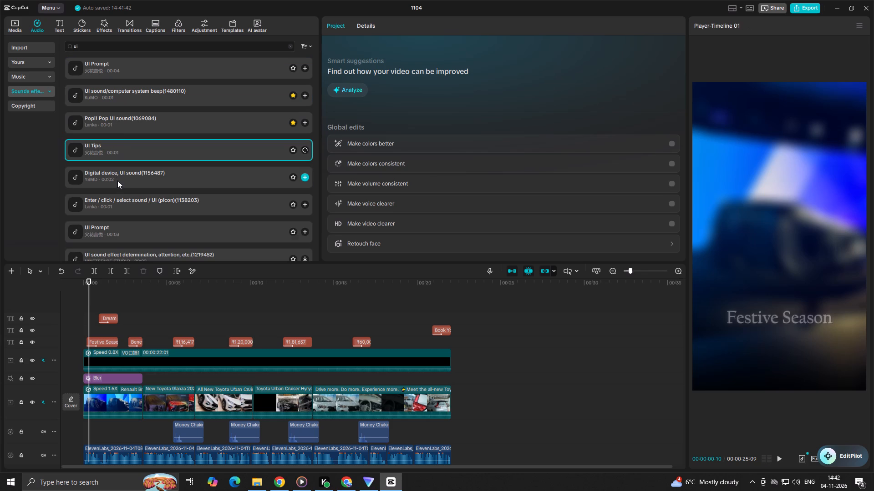
pyautogui.click(120, 203)
pyautogui.click(118, 221)
pyautogui.click(114, 229)
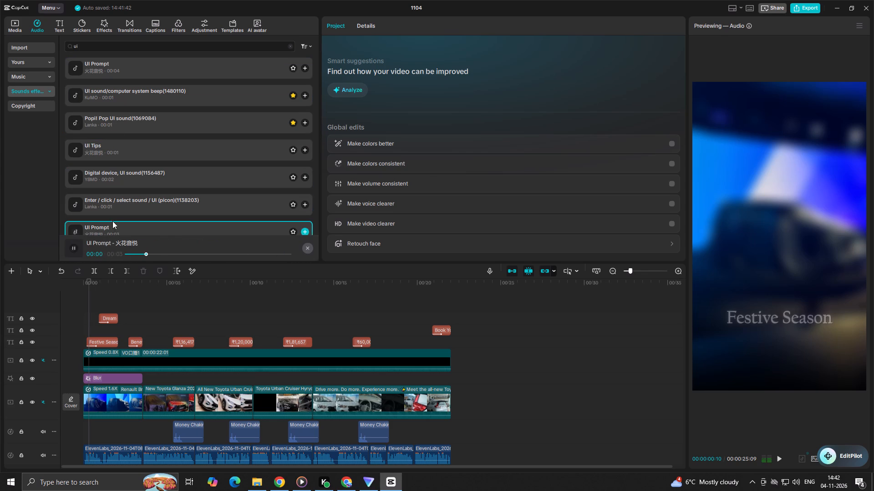
pyautogui.click(123, 153)
pyautogui.scroll(-3, 124, 161)
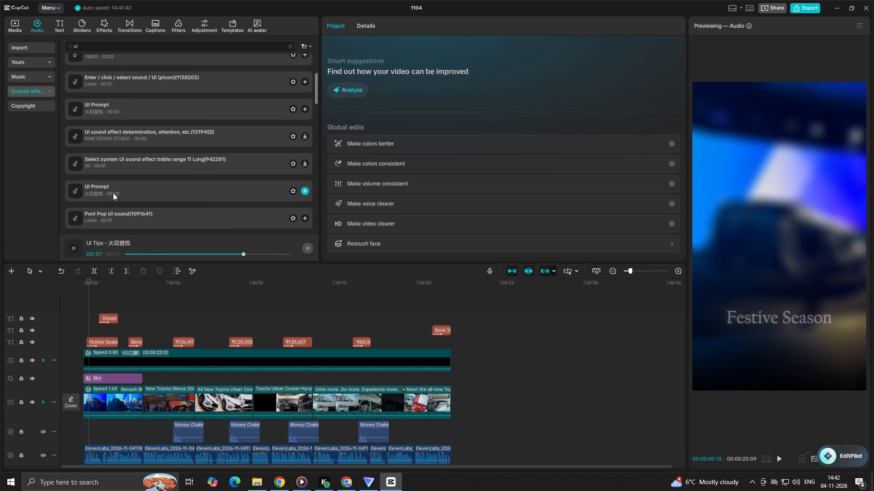
pyautogui.click(122, 156)
pyautogui.click(122, 137)
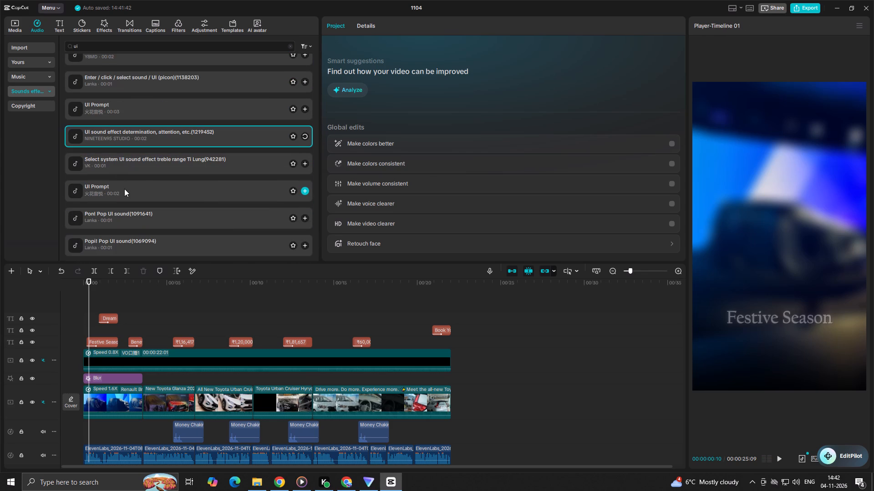
pyautogui.click(124, 190)
pyautogui.scroll(5, 123, 177)
pyautogui.click(132, 130)
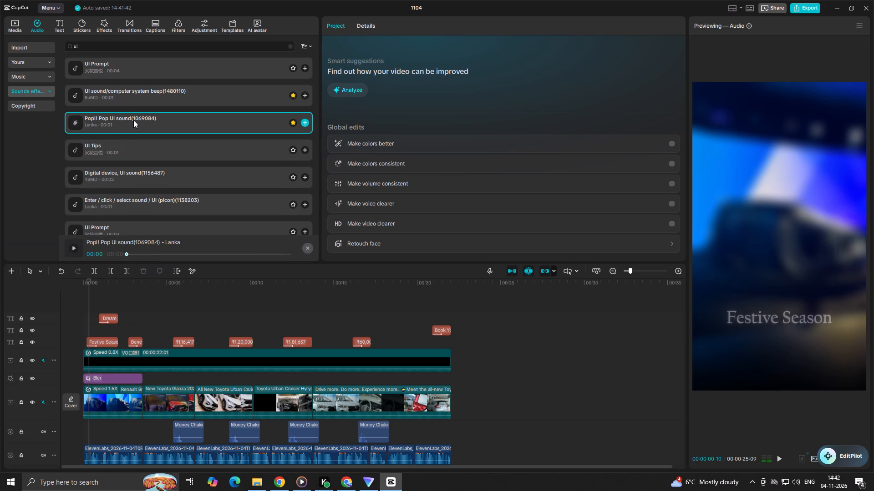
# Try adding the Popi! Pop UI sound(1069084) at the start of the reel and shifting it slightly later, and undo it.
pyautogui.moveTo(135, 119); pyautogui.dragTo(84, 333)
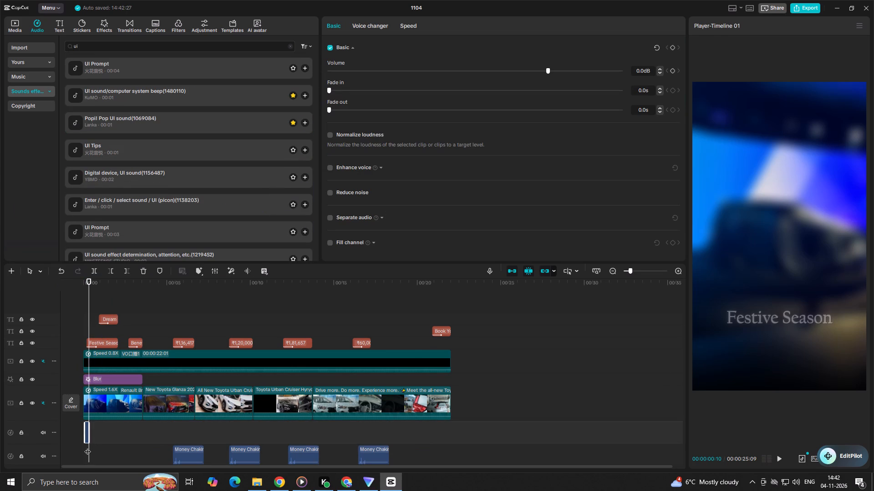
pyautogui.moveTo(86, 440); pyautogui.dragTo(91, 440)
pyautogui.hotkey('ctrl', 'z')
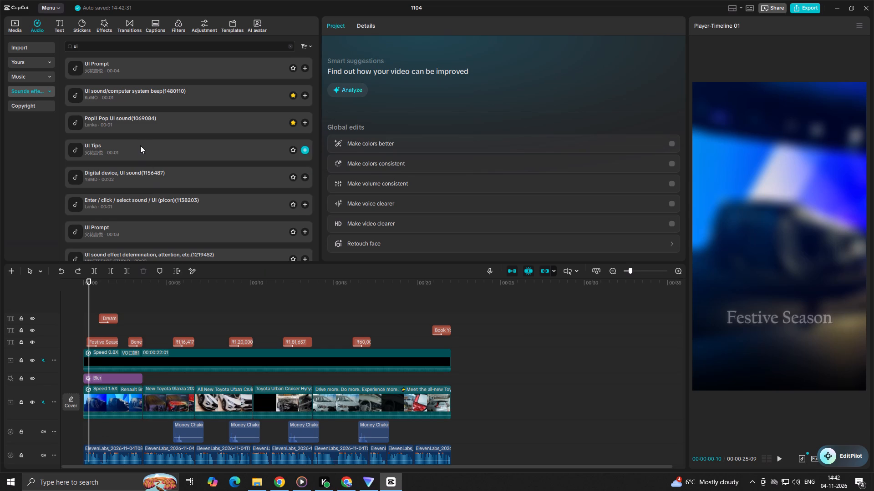
# Add the Popi! Pop UI sound(1069084) at the very start of the reel and play the Festive Season opening back.
pyautogui.click(140, 150)
pyautogui.click(157, 115)
pyautogui.moveTo(159, 121); pyautogui.dragTo(128, 370)
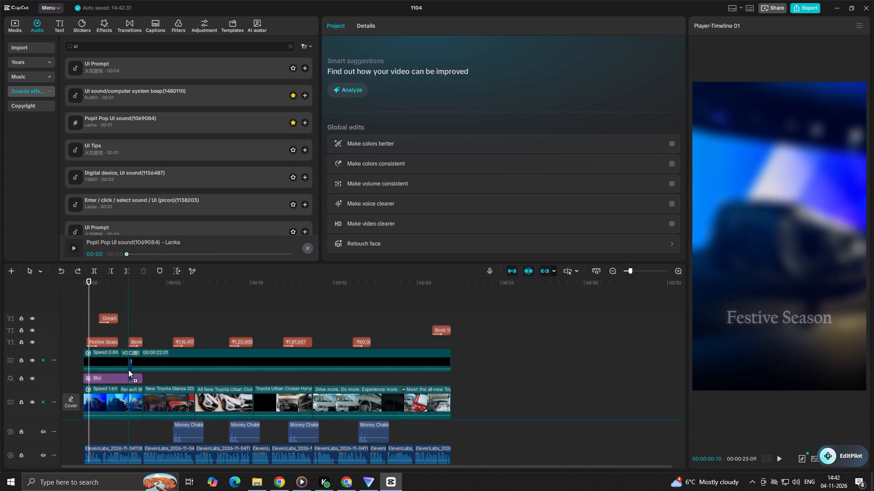
pyautogui.moveTo(128, 370); pyautogui.dragTo(165, 122)
pyautogui.click(182, 95)
pyautogui.click(170, 126)
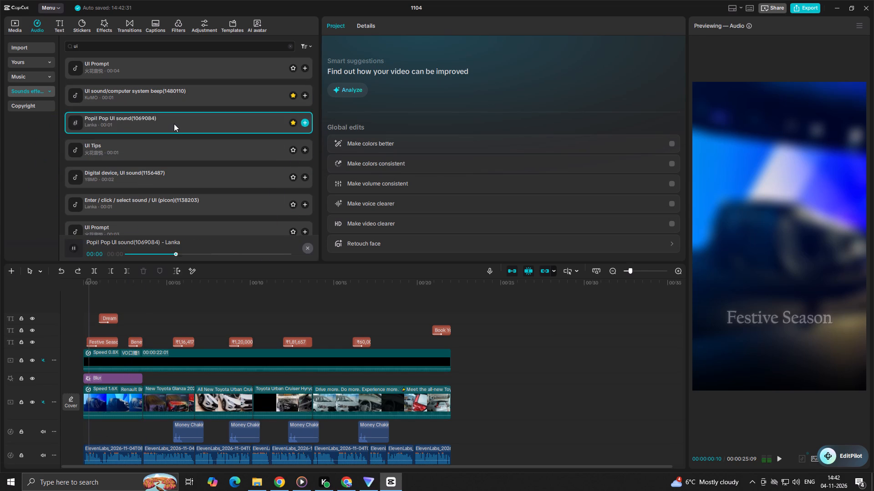
pyautogui.moveTo(174, 124); pyautogui.dragTo(86, 332)
pyautogui.click(81, 326)
pyautogui.moveTo(81, 326); pyautogui.dragTo(69, 330)
pyautogui.click(85, 323)
pyautogui.moveTo(85, 323); pyautogui.dragTo(61, 331)
pyautogui.press('space')
pyautogui.press('space')
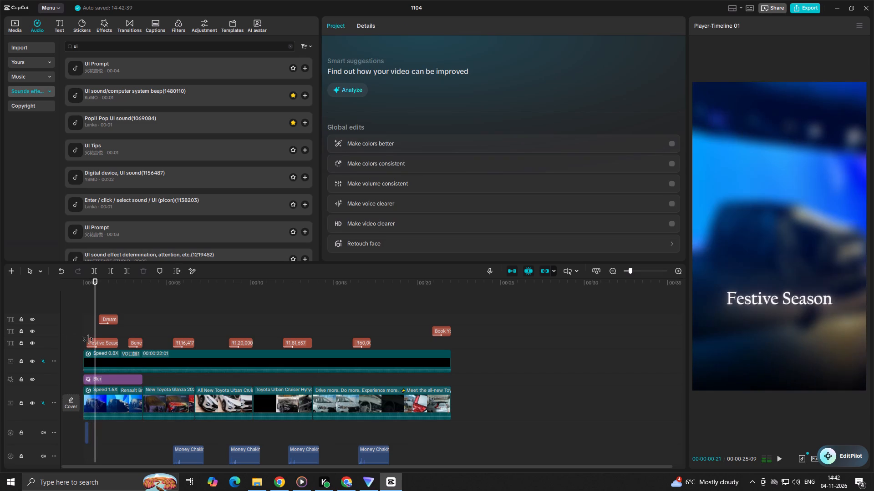
# Undo the pop sound at the very start, add Popi! Pop UI sound(1069084) under the Festive Season title instead, and play it back.
pyautogui.hotkey('ctrl', 'z')
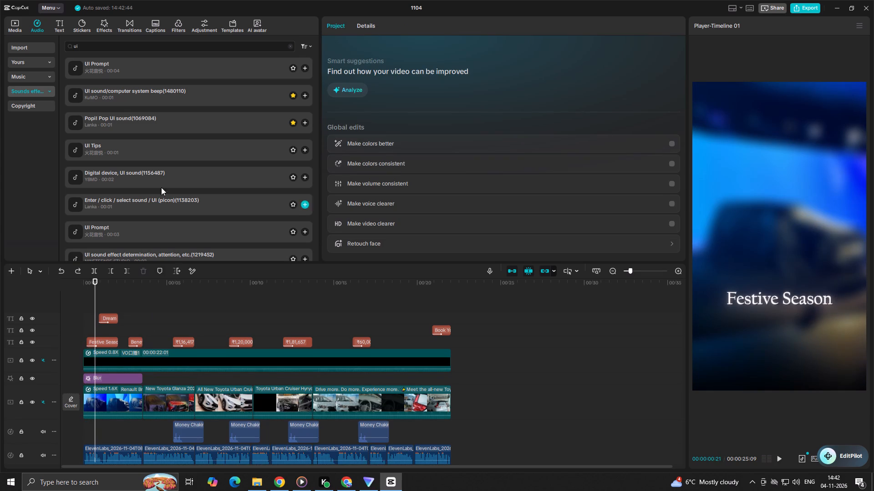
pyautogui.moveTo(97, 328); pyautogui.dragTo(46, 331)
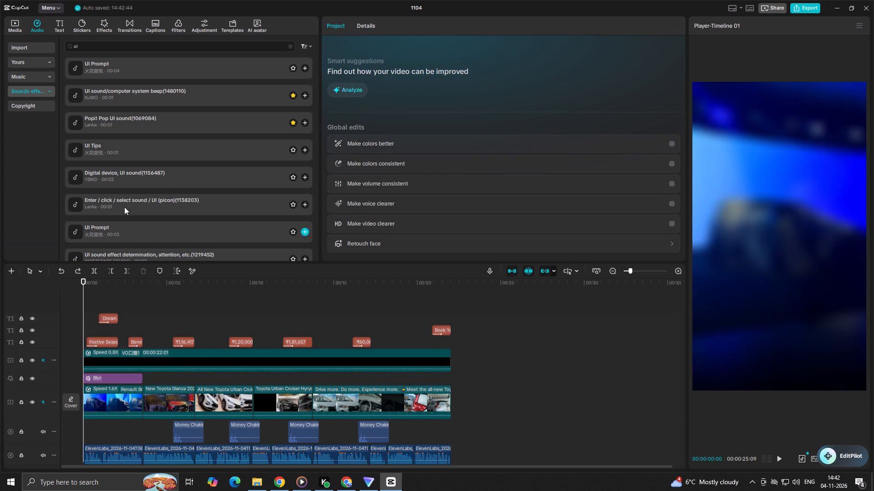
pyautogui.click(173, 124)
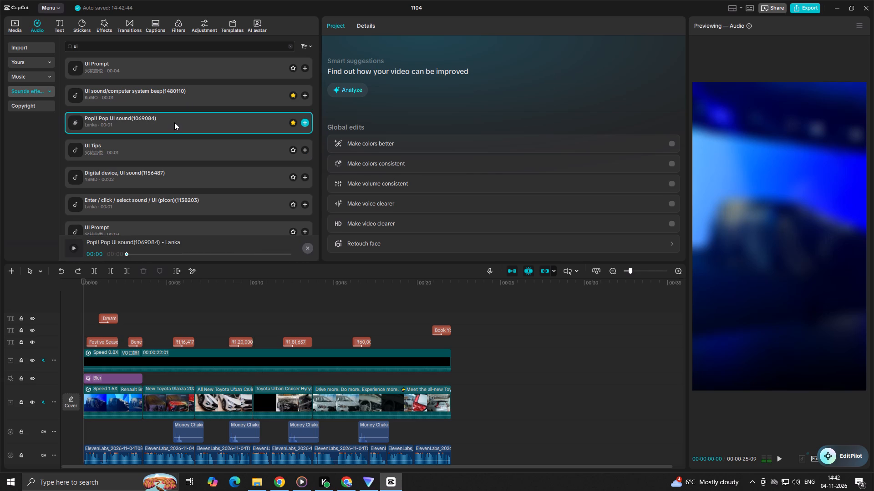
pyautogui.moveTo(175, 122); pyautogui.dragTo(89, 435)
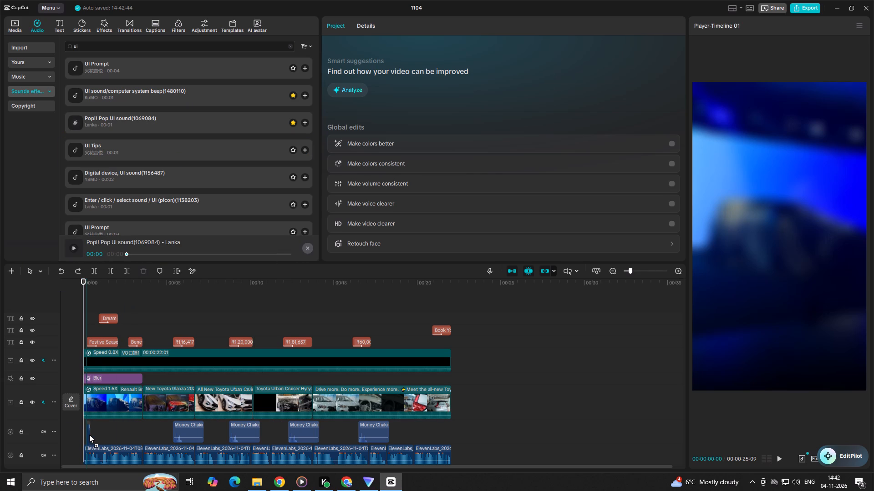
pyautogui.moveTo(89, 435); pyautogui.dragTo(90, 434)
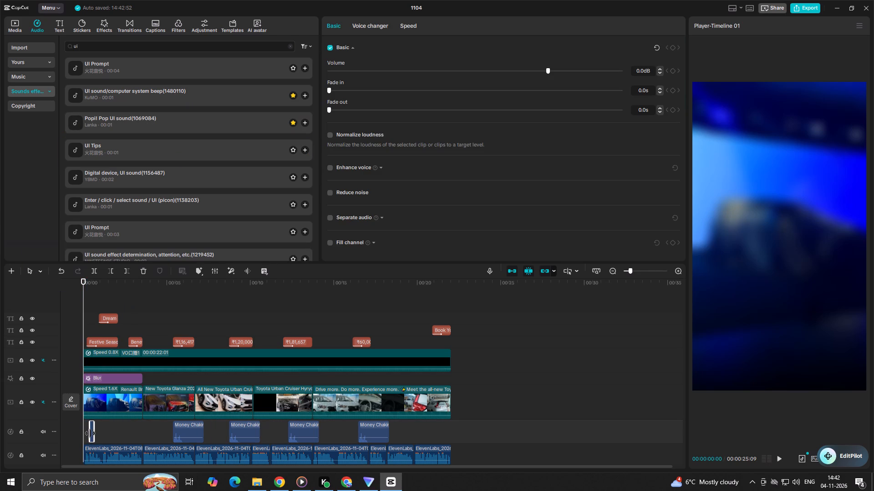
pyautogui.press('space')
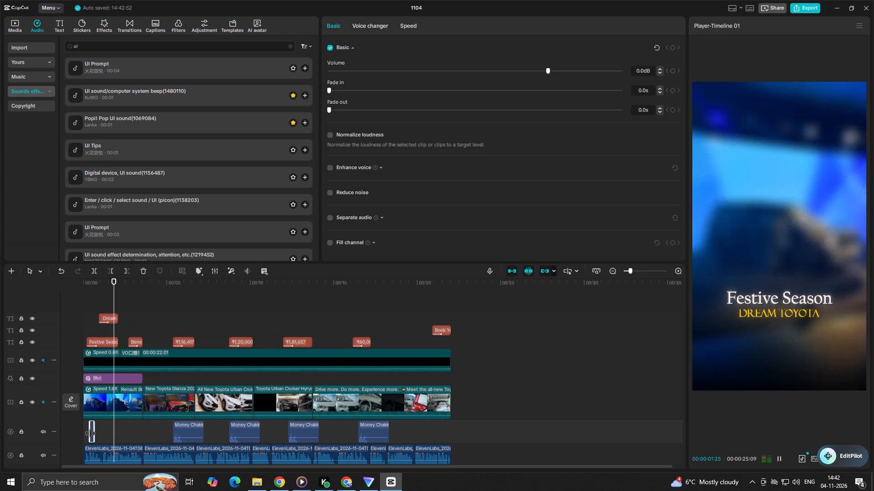
pyautogui.press('space')
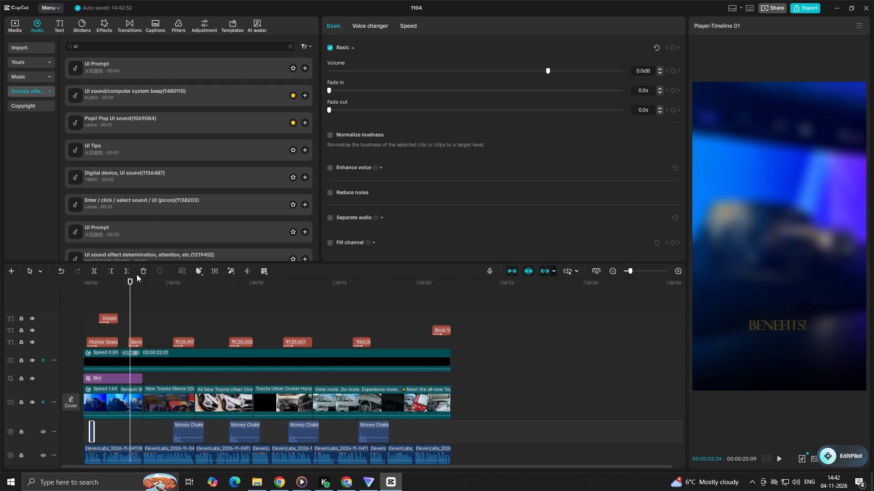
# Add Popi! Pop UI sound(1069084) at the start of the Benefits title on the money sounds' track and play the opening back.
pyautogui.click(109, 303)
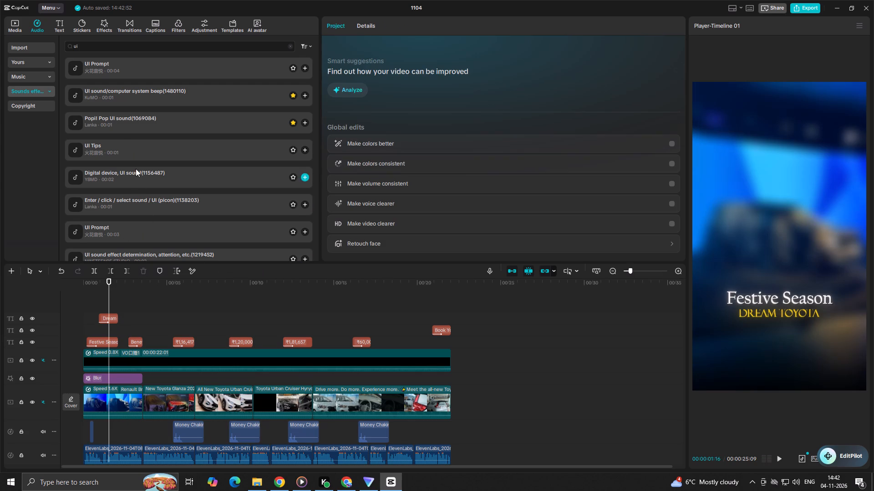
pyautogui.click(148, 126)
pyautogui.moveTo(152, 122); pyautogui.dragTo(127, 449)
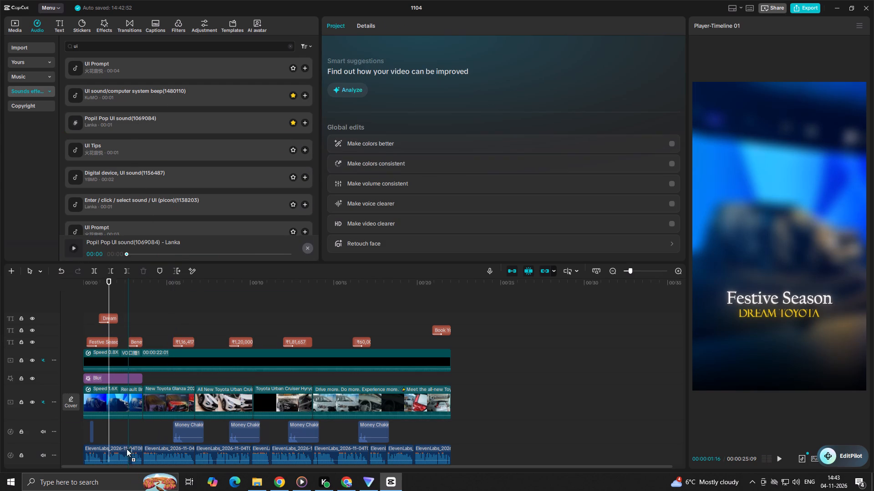
pyautogui.moveTo(127, 449); pyautogui.dragTo(129, 430)
pyautogui.click(125, 427)
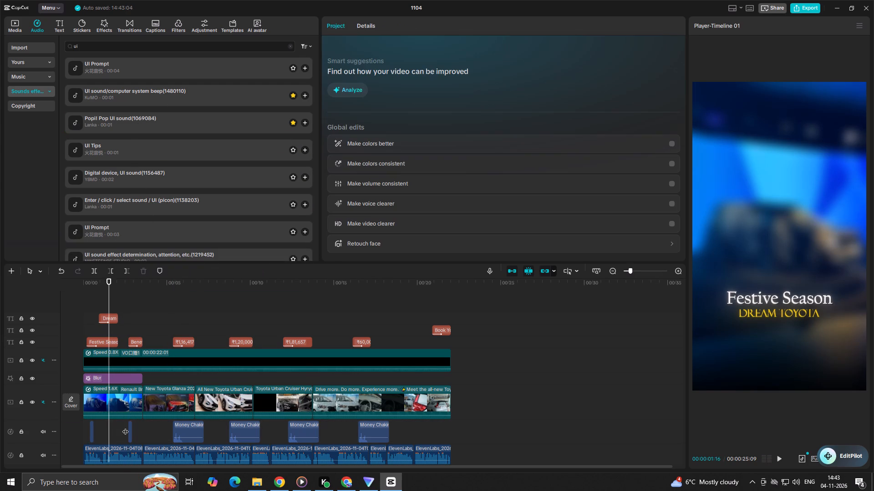
pyautogui.press('space')
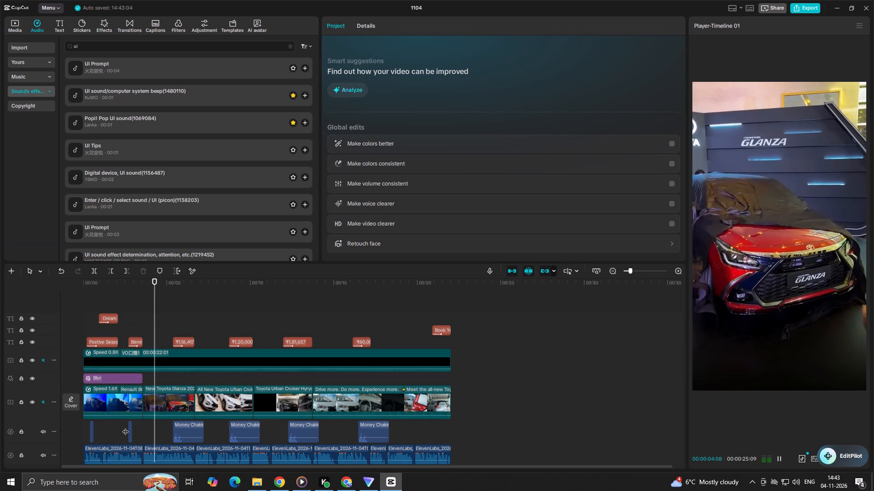
pyautogui.press('space')
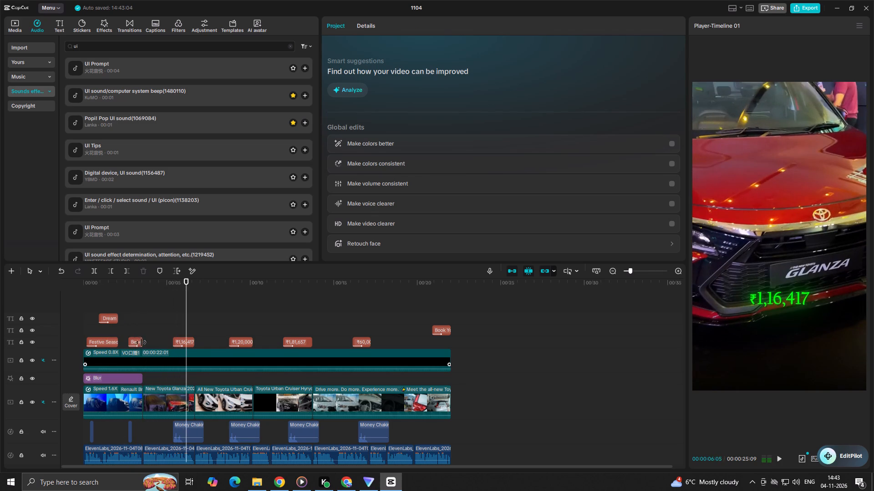
pyautogui.click(147, 317)
pyautogui.moveTo(147, 317); pyautogui.dragTo(0, 353)
pyautogui.press('space')
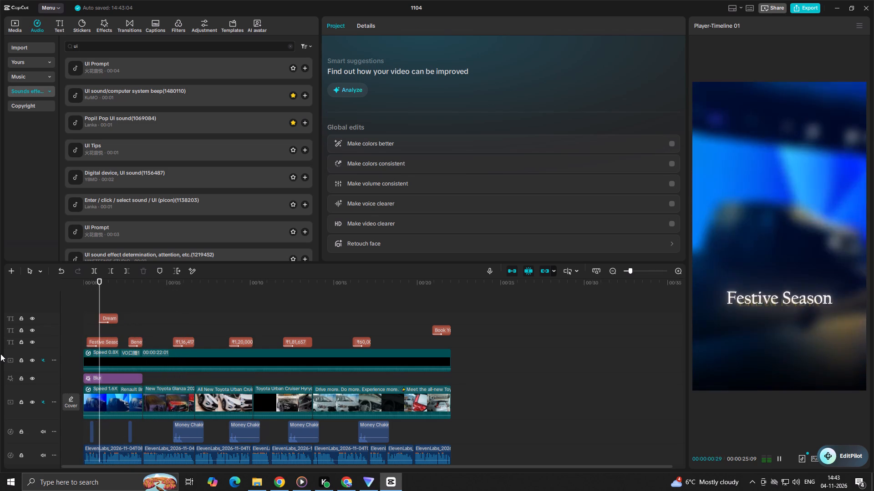
pyautogui.press('space')
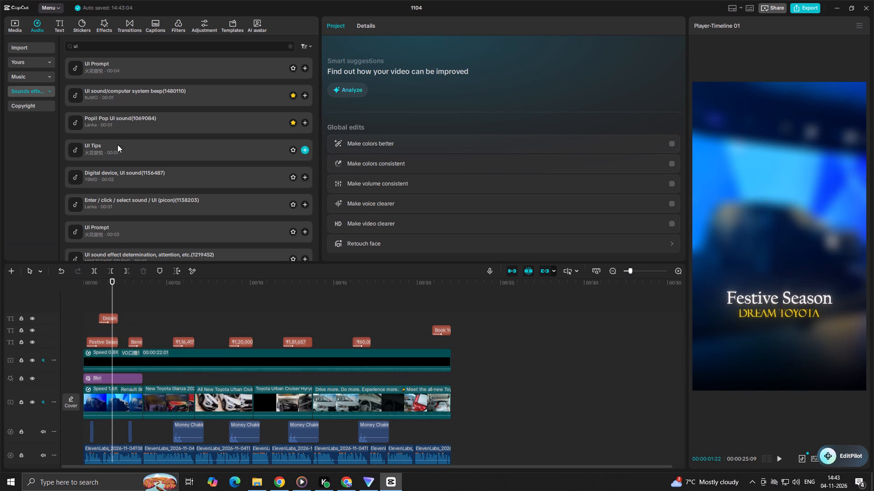
# Add UI sound/computer system beep(1480110) under the Dream Toyota title on its own audio track and play the reel from the start.
pyautogui.click(128, 114)
pyautogui.click(137, 103)
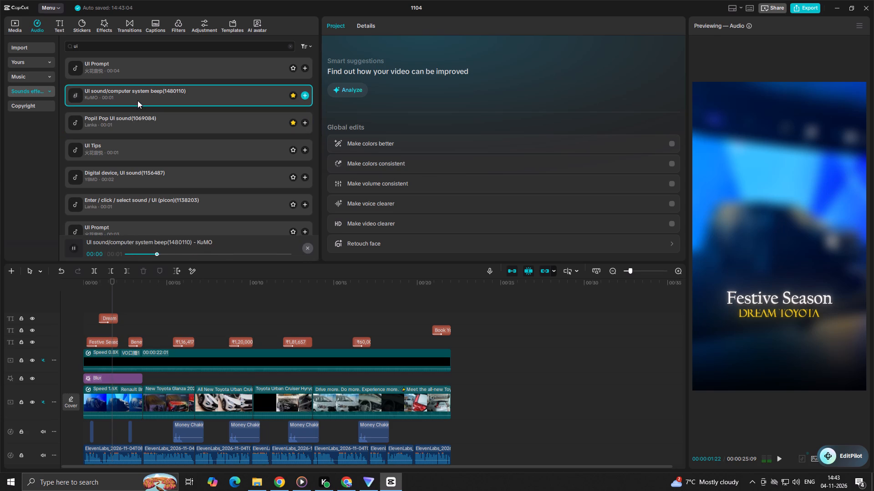
pyautogui.press('space')
pyautogui.moveTo(142, 98); pyautogui.dragTo(98, 299)
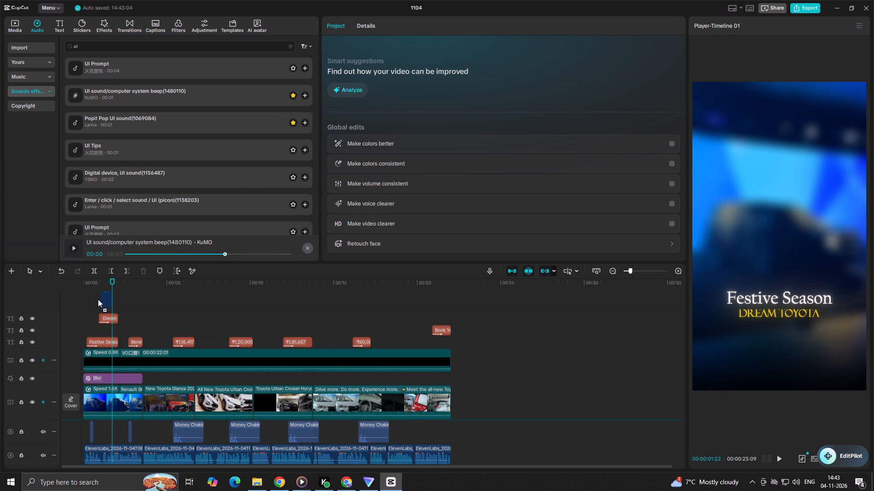
pyautogui.moveTo(98, 299); pyautogui.dragTo(97, 303)
pyautogui.click(94, 306)
pyautogui.press('space')
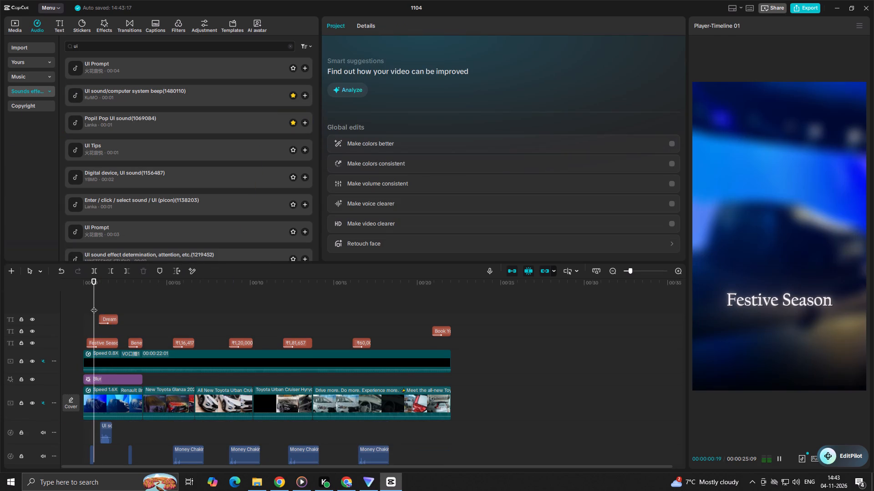
pyautogui.click(94, 306)
pyautogui.moveTo(94, 306); pyautogui.dragTo(51, 330)
pyautogui.press('space')
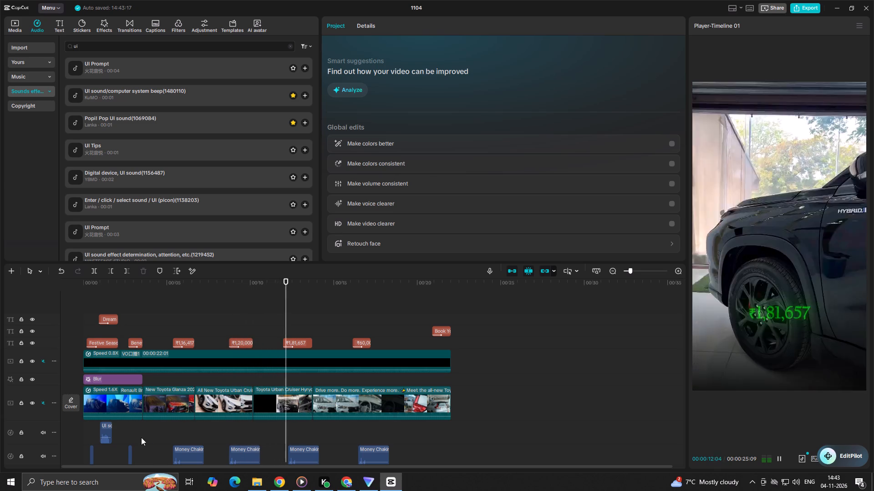
# Select the beep and both pop sounds in the opening together and raise their volume slightly.
pyautogui.moveTo(148, 443); pyautogui.dragTo(59, 466)
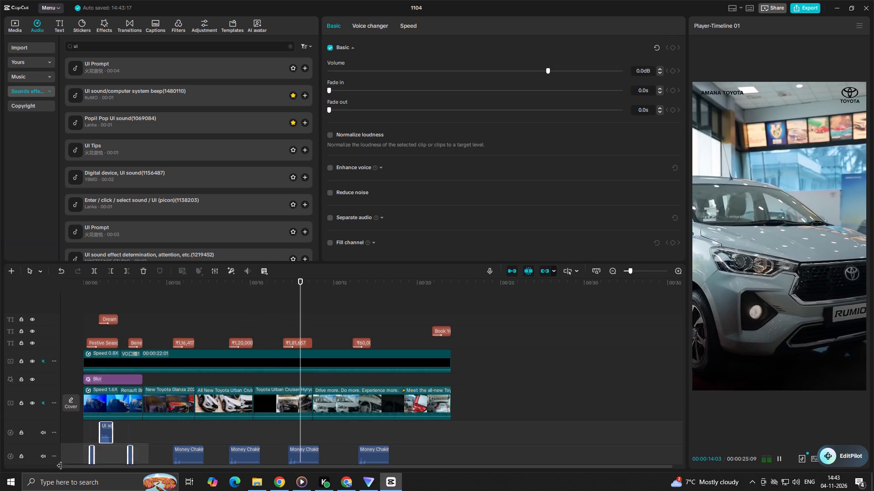
pyautogui.moveTo(59, 466); pyautogui.dragTo(67, 467)
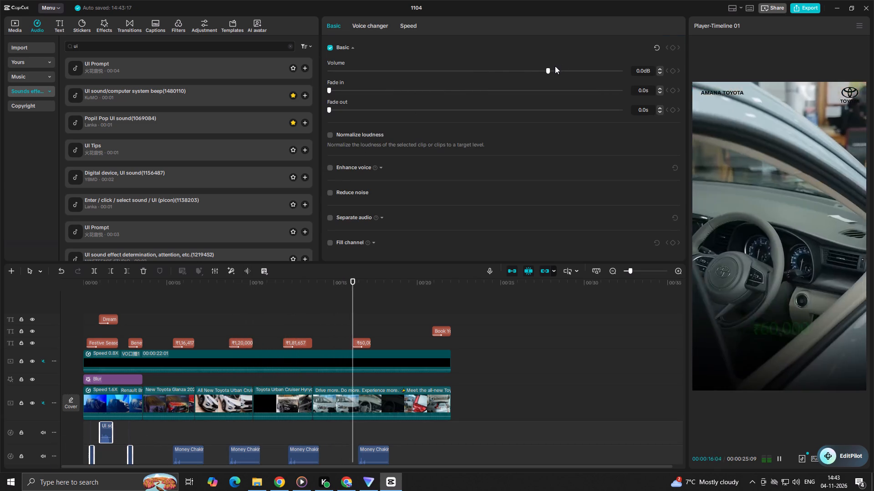
pyautogui.click(554, 68)
pyautogui.click(560, 69)
# Replay the reel from the start to check the UI sounds against the titles and voice-over.
pyautogui.click(293, 310)
pyautogui.moveTo(293, 310); pyautogui.dragTo(292, 310)
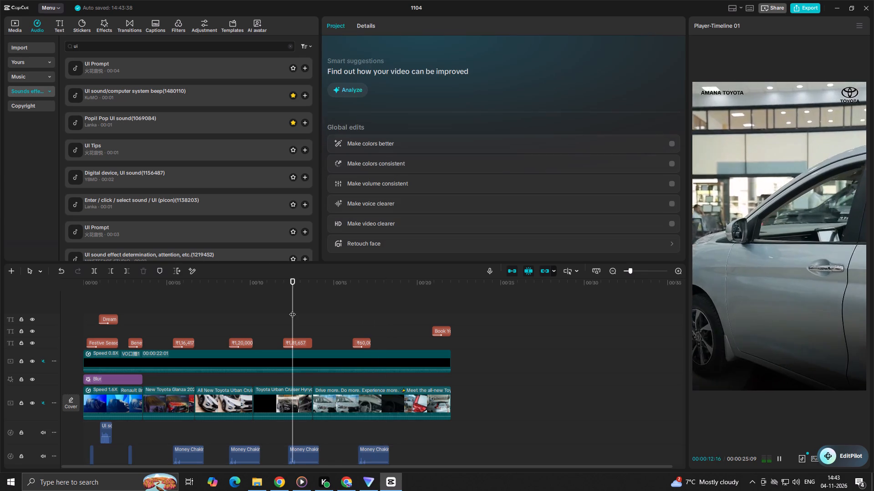
pyautogui.moveTo(292, 310); pyautogui.dragTo(0, 394)
pyautogui.press('space')
pyautogui.press('space')
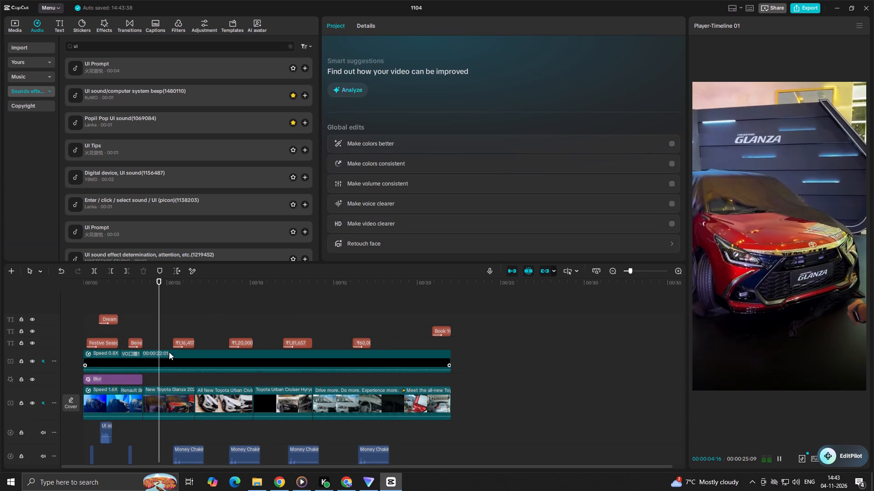
pyautogui.press('space')
pyautogui.click(153, 325)
pyautogui.moveTo(153, 325); pyautogui.dragTo(0, 346)
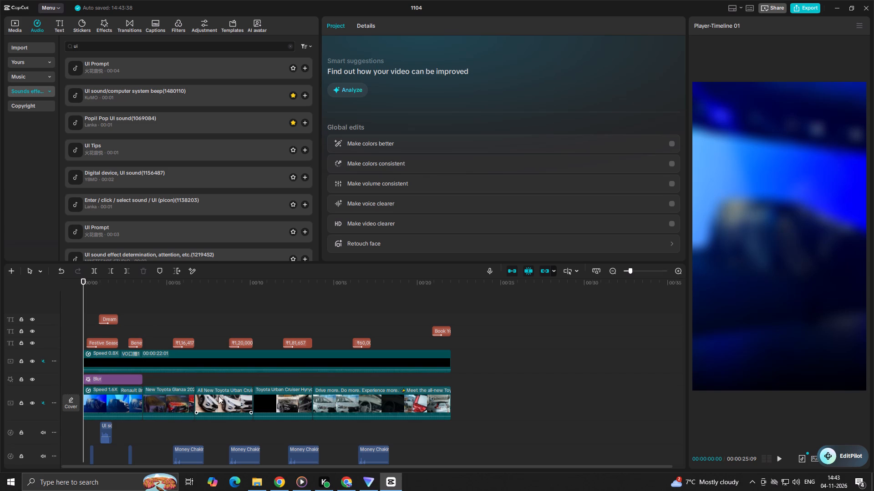
pyautogui.press('space')
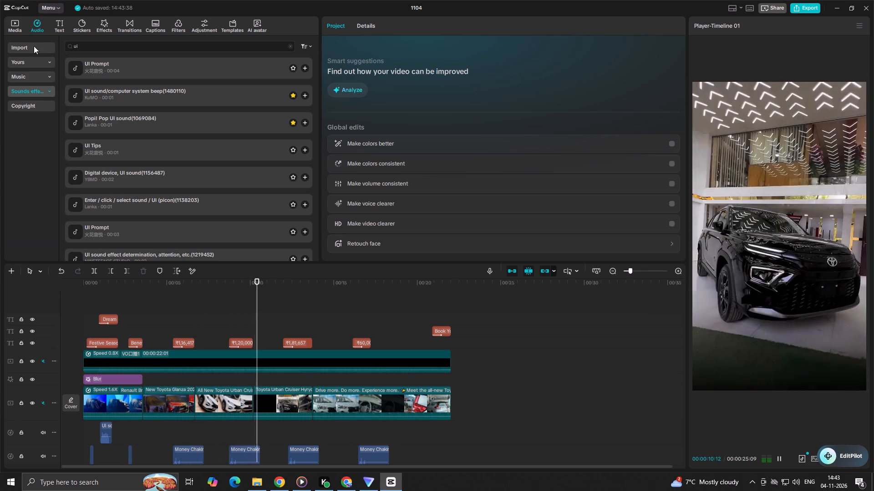
# Place the Toyota logo images (4).png on a new top track from the reel's start and extend it to 00:00:22:01.
pyautogui.click(18, 20)
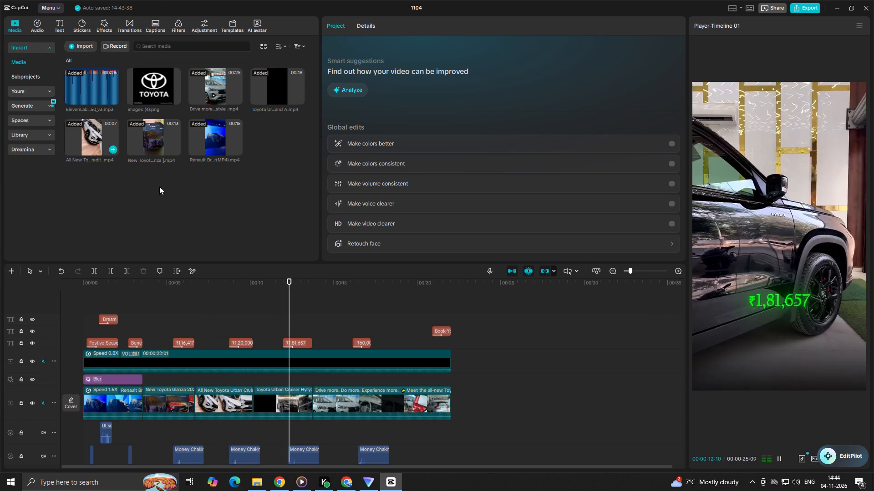
pyautogui.moveTo(155, 90); pyautogui.dragTo(195, 331)
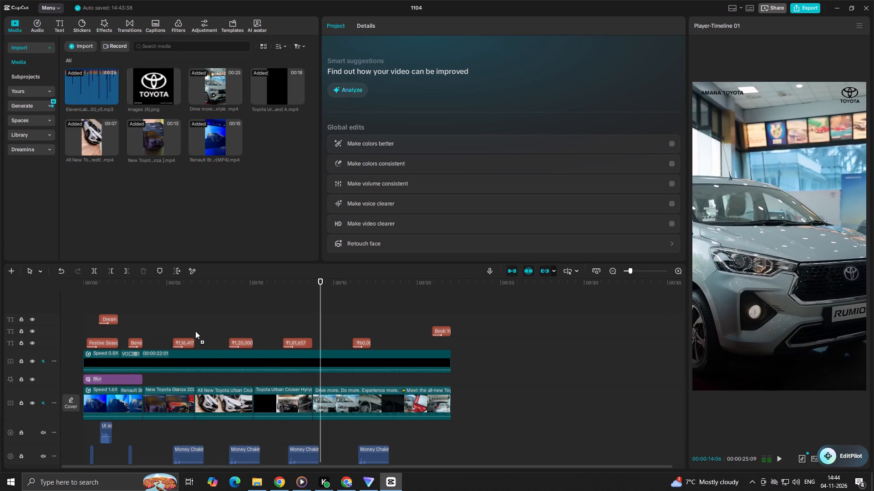
pyautogui.moveTo(195, 331); pyautogui.dragTo(64, 302)
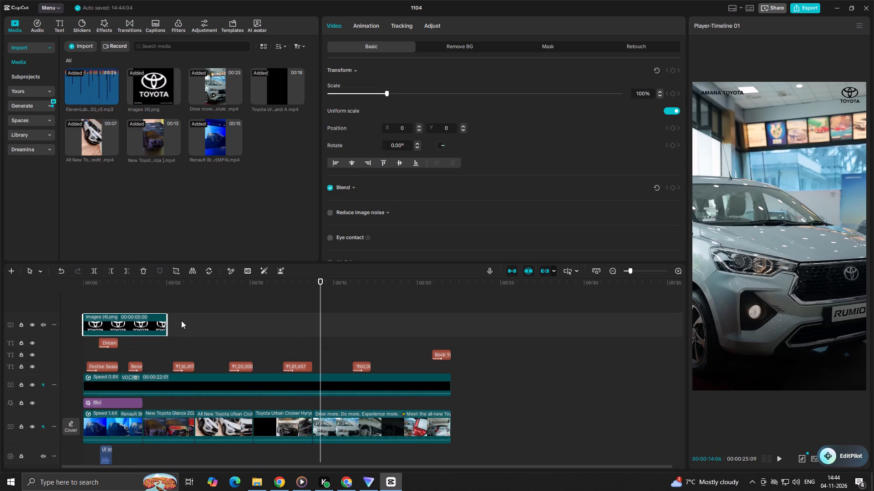
pyautogui.moveTo(168, 321); pyautogui.dragTo(453, 336)
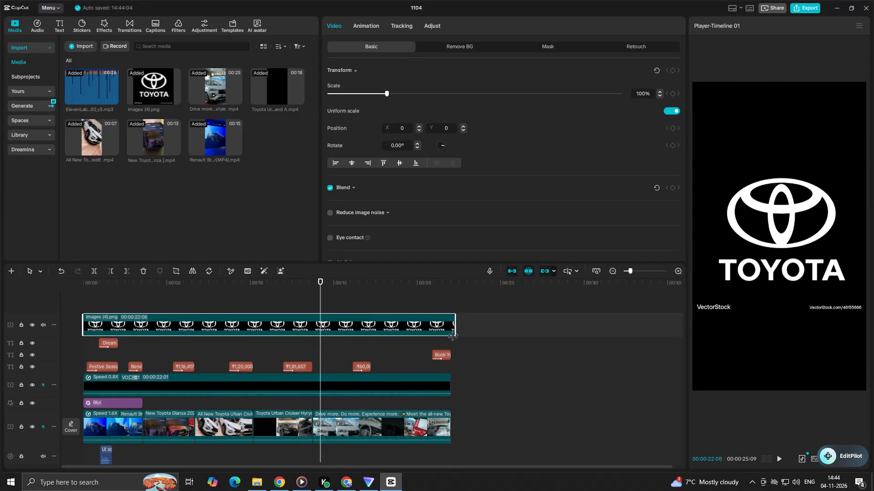
pyautogui.moveTo(453, 336); pyautogui.dragTo(451, 337)
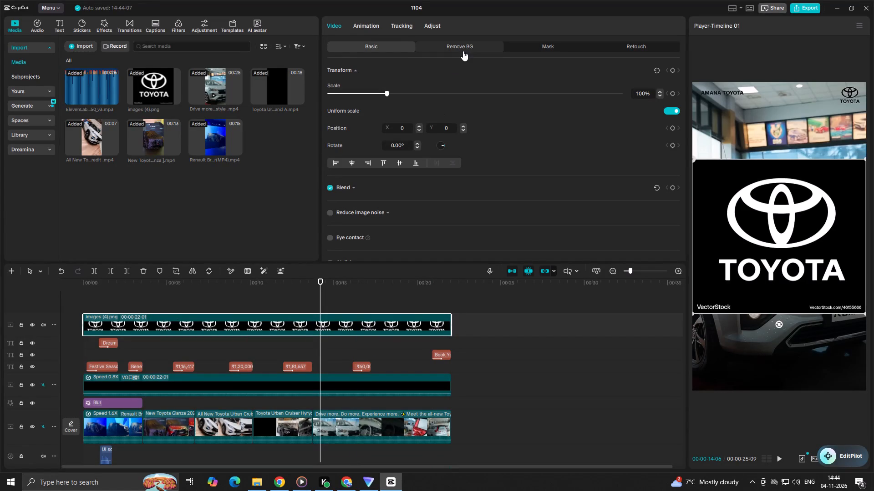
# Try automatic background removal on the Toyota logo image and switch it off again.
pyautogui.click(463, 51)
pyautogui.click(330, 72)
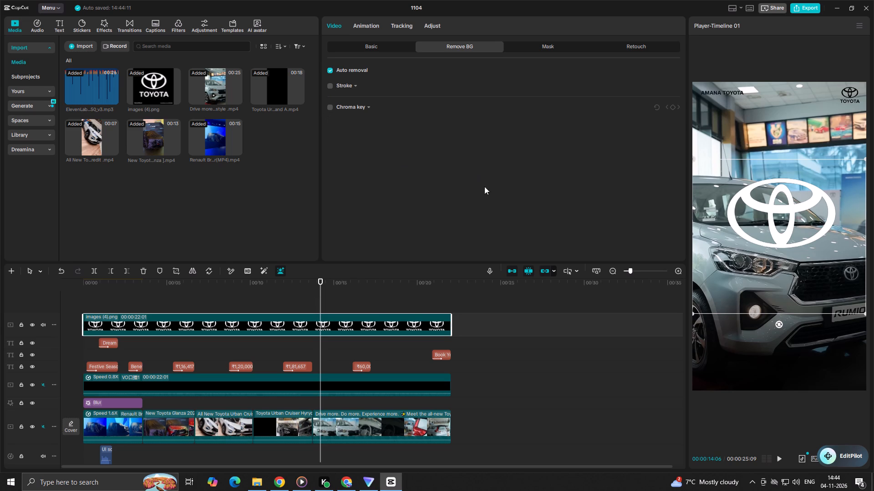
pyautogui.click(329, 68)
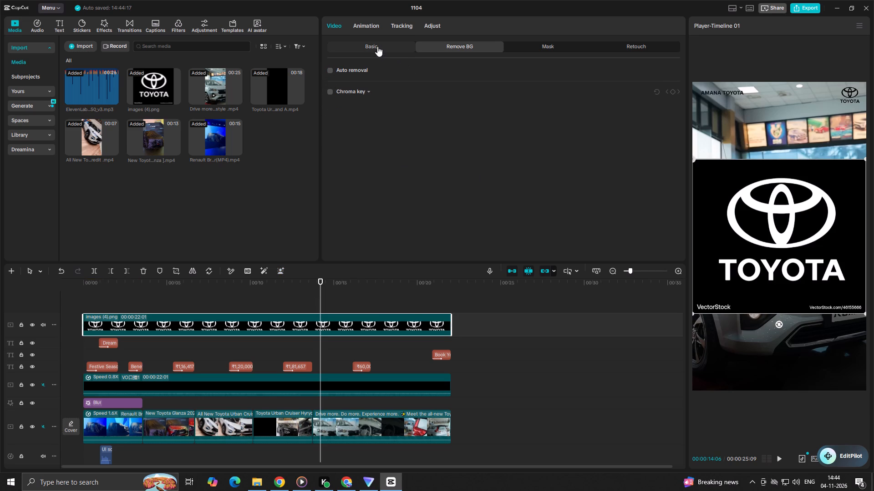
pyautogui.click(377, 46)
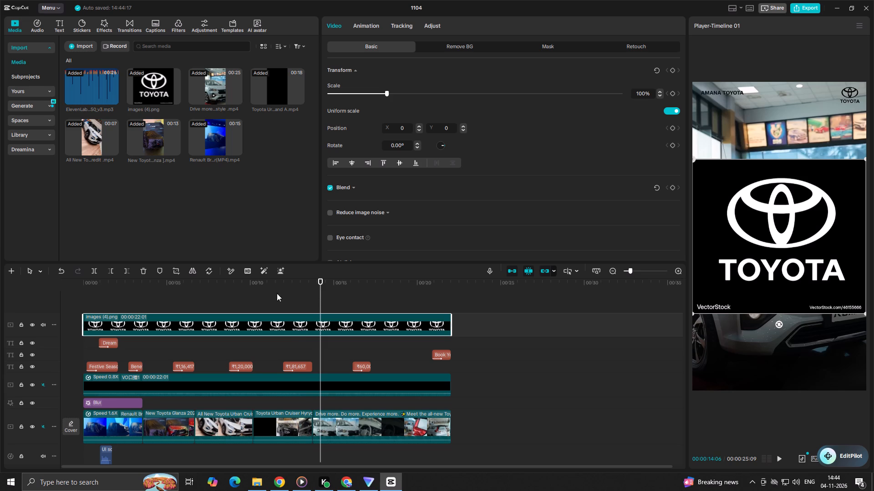
# Crop the Toyota logo image to cut off the VectorStock watermark strip at its bottom and a thin strip at its top.
pyautogui.click(174, 269)
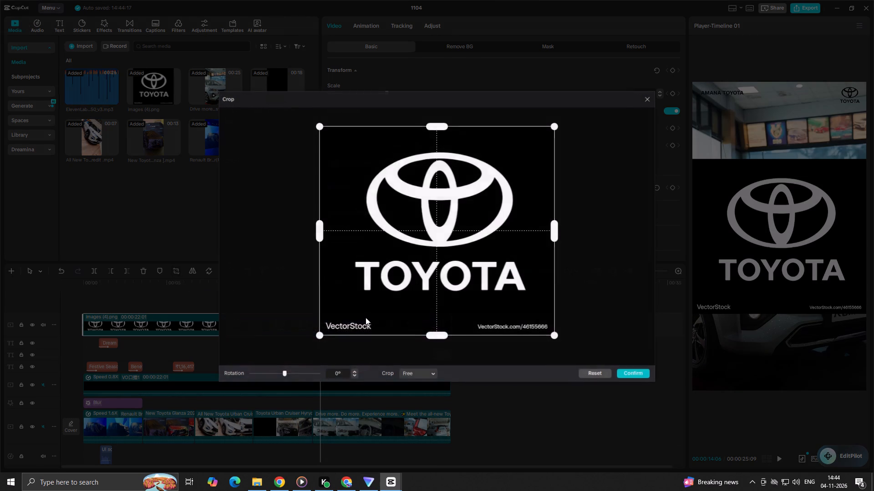
pyautogui.moveTo(438, 336); pyautogui.dragTo(438, 308)
pyautogui.moveTo(436, 127); pyautogui.dragTo(436, 137)
pyautogui.click(623, 370)
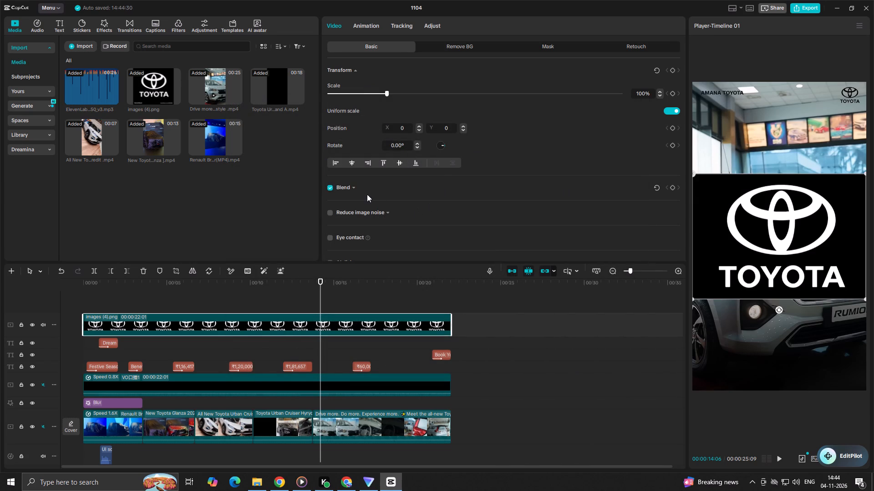
# Set the blend mode of the Toyota logo image to Screen.
pyautogui.click(351, 194)
pyautogui.click(354, 187)
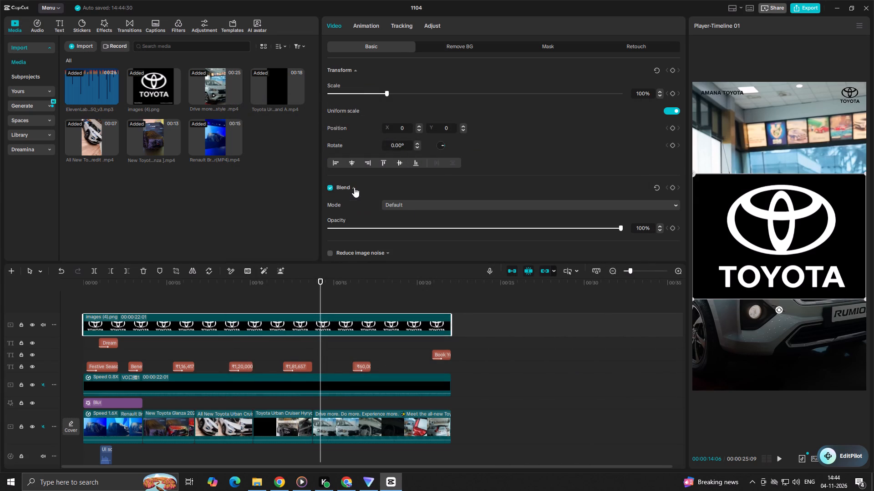
pyautogui.click(403, 206)
pyautogui.click(420, 249)
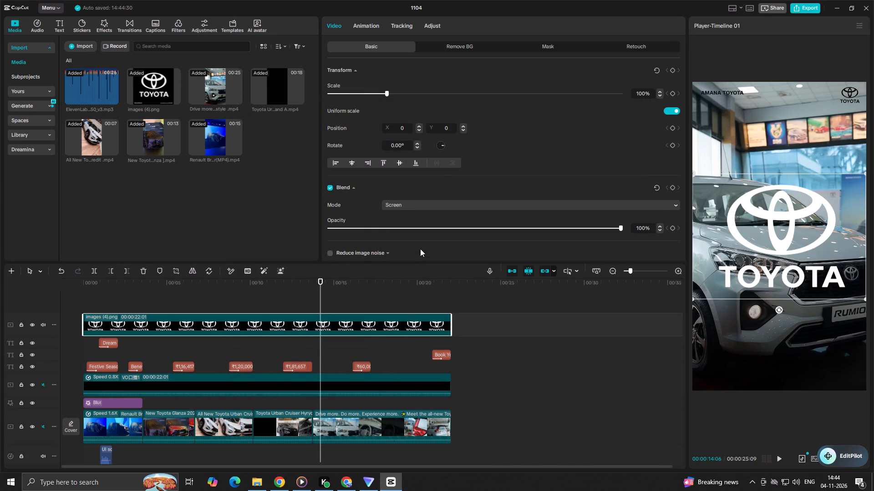
# Scale the Toyota logo overlay down to 26%, move it to X 478, Y 1244, and preview it over the last clip.
pyautogui.moveTo(739, 284); pyautogui.dragTo(767, 267)
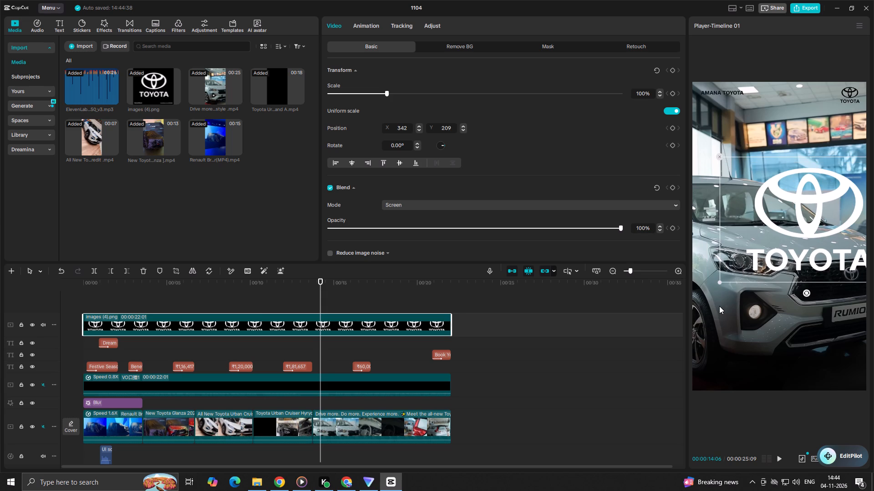
pyautogui.moveTo(717, 280); pyautogui.dragTo(808, 212)
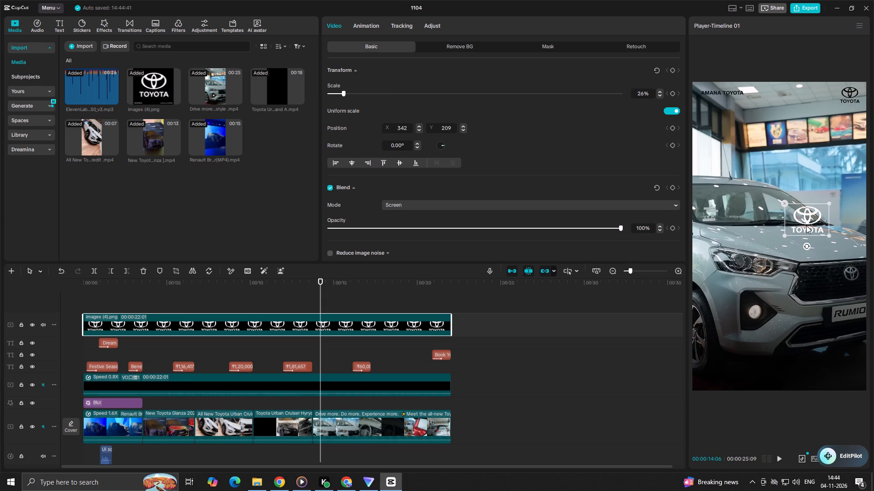
pyautogui.moveTo(806, 225); pyautogui.dragTo(817, 142)
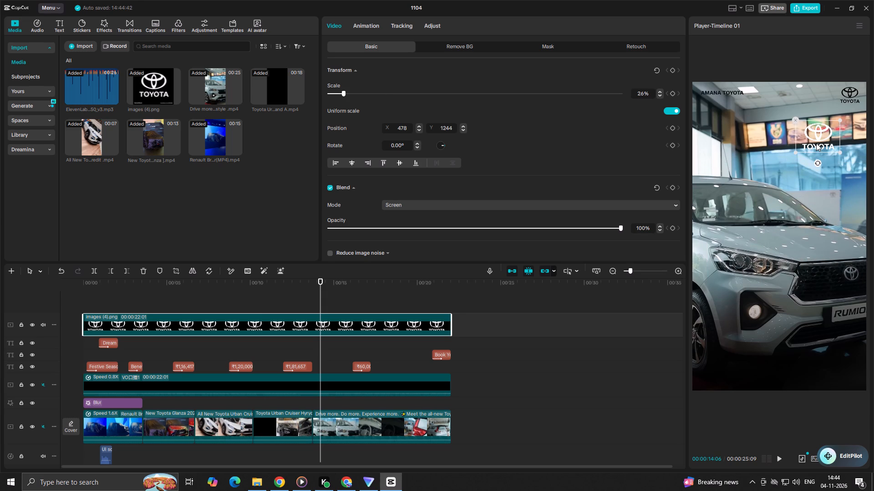
pyautogui.press('space')
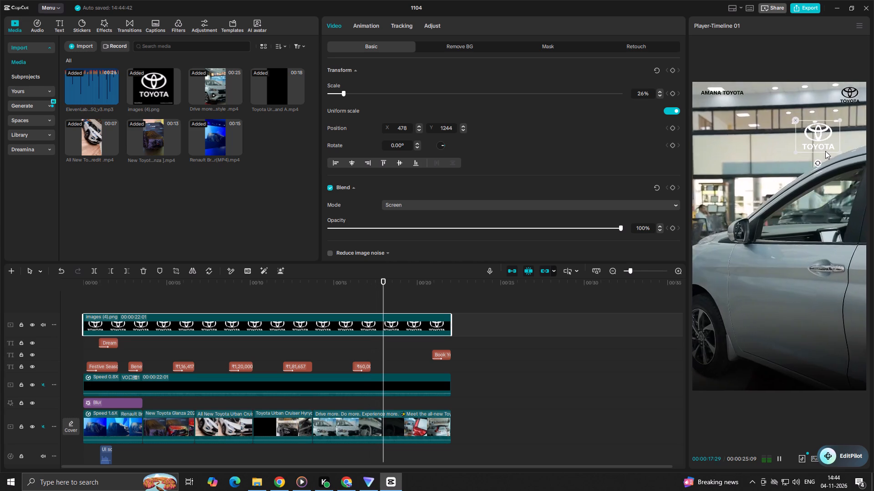
pyautogui.press('space')
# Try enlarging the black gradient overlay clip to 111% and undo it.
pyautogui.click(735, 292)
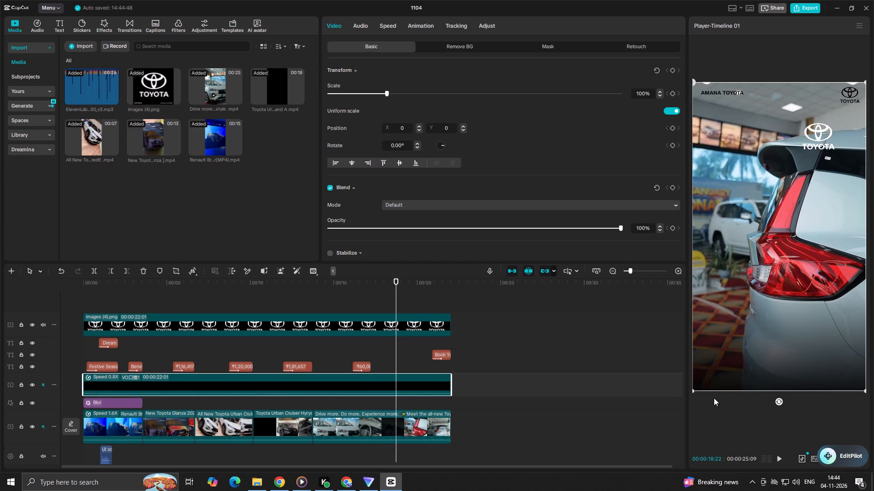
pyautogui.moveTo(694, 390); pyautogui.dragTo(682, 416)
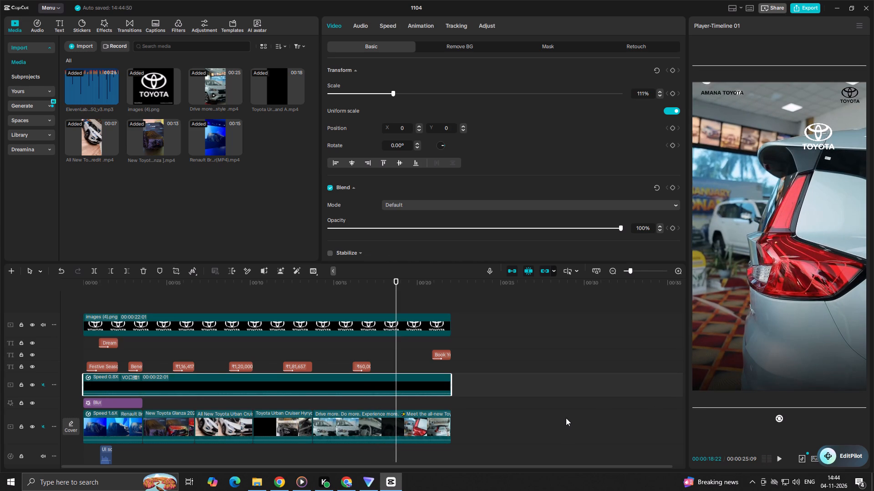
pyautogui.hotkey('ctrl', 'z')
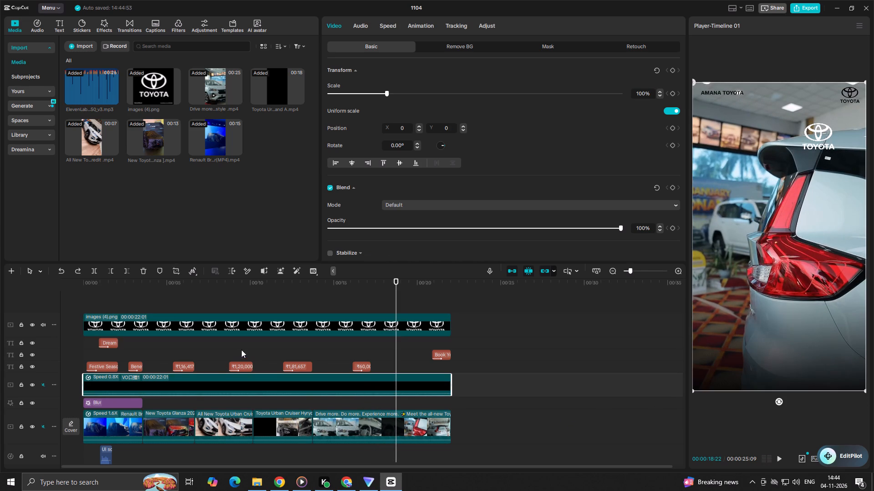
# Enlarge the "Drive more" clip on the main track to 112% and shift it up to Y 238, pushing its built-in logos out of frame.
pyautogui.click(345, 421)
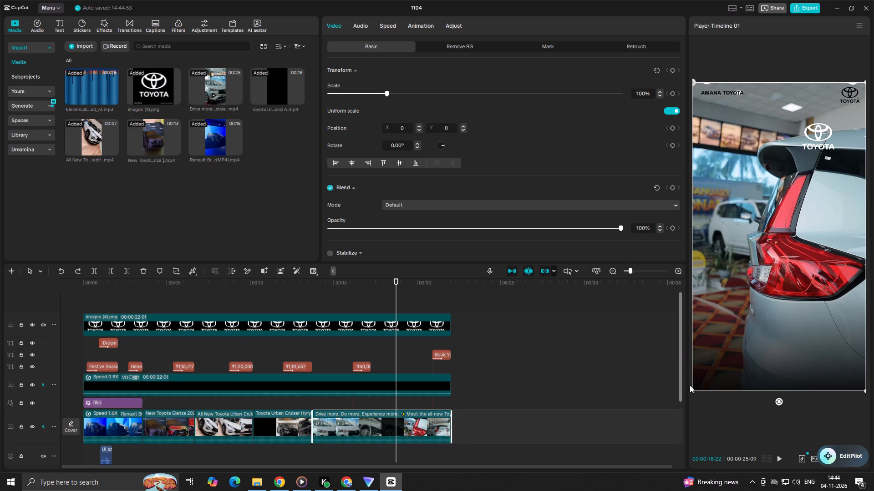
pyautogui.moveTo(694, 389); pyautogui.dragTo(681, 416)
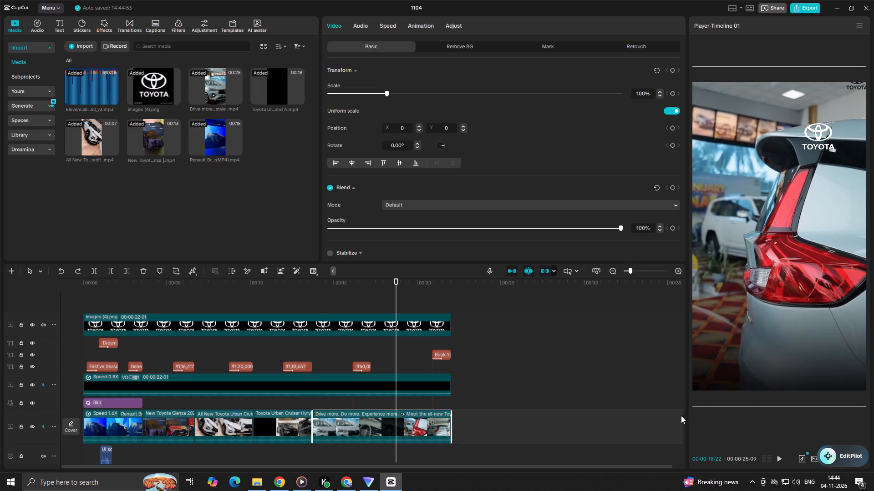
pyautogui.moveTo(681, 416); pyautogui.dragTo(677, 416)
pyautogui.moveTo(755, 368); pyautogui.dragTo(756, 345)
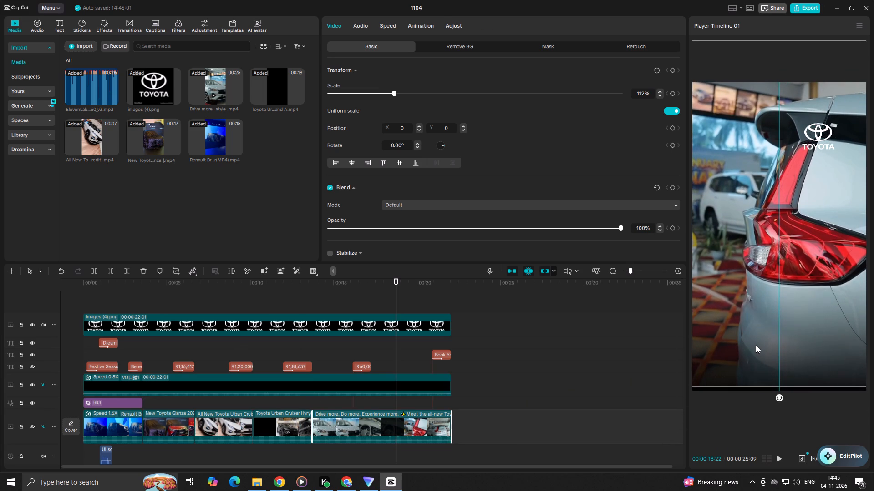
pyautogui.moveTo(756, 345); pyautogui.dragTo(756, 351)
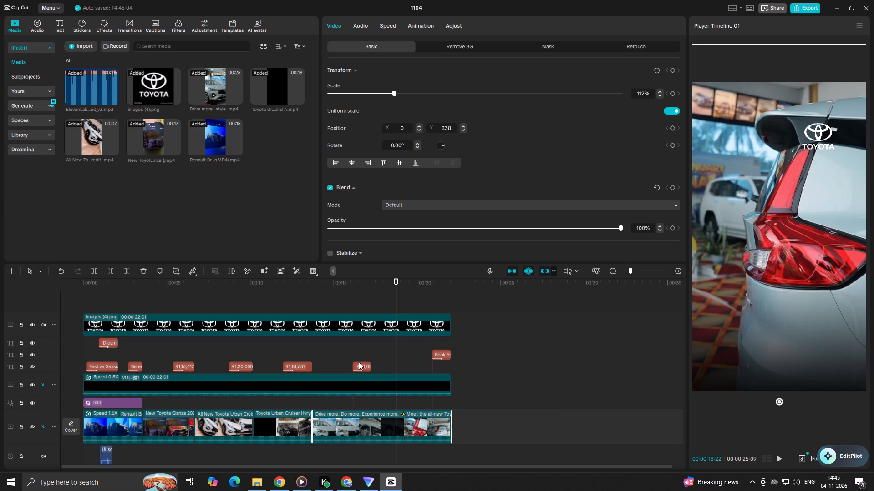
# Shrink the Toyota logo overlay to 18% and place it in the upper-right corner of the video frame at X 840, Y 1725.
pyautogui.click(334, 355)
pyautogui.press('space')
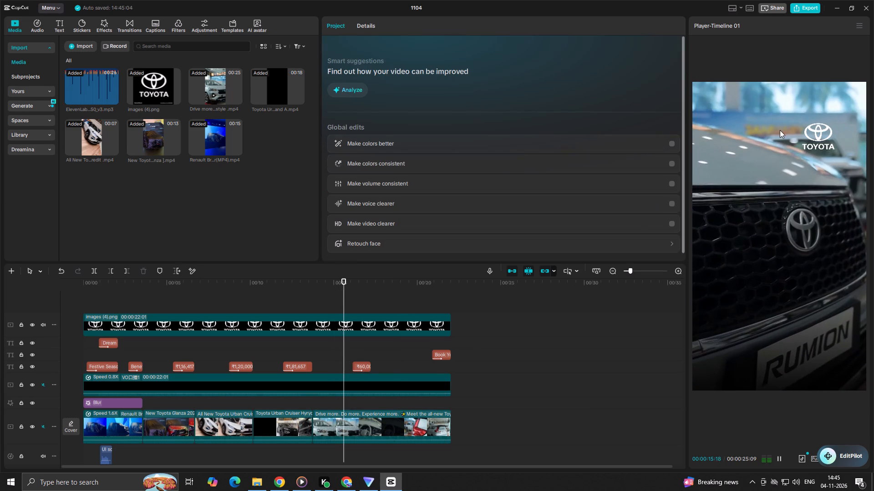
pyautogui.press('space')
pyautogui.click(816, 144)
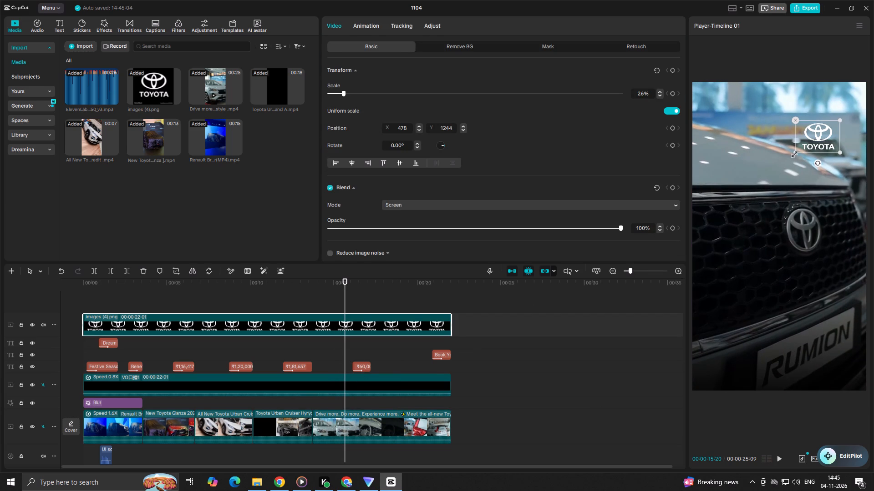
pyautogui.moveTo(793, 154); pyautogui.dragTo(807, 145)
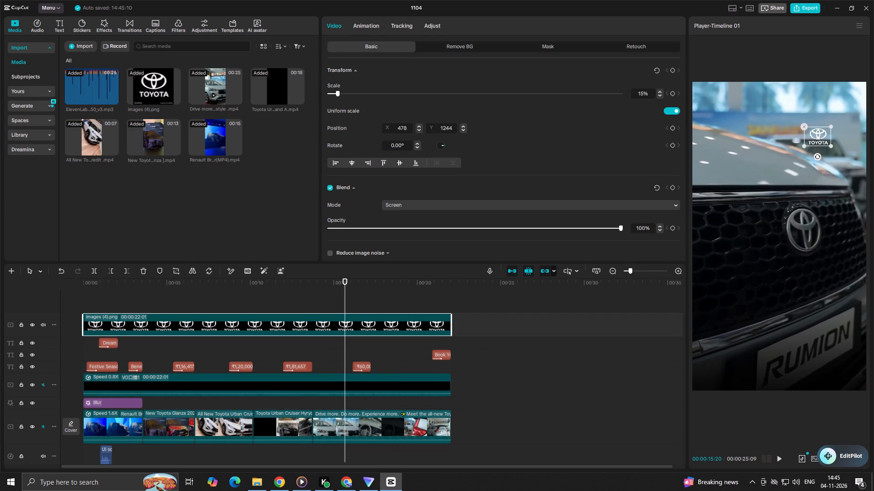
pyautogui.click(801, 144)
pyautogui.moveTo(810, 138); pyautogui.dragTo(839, 100)
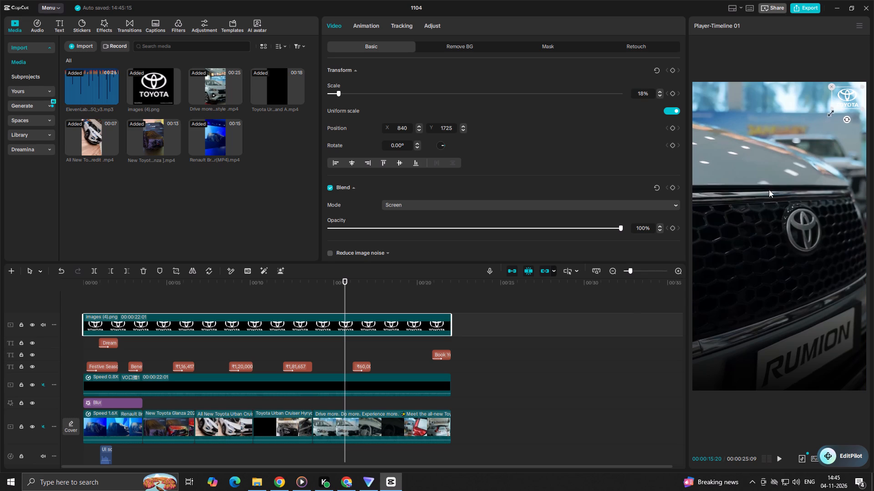
# Play the reel to its end and again from the start to check the corner logo against all the clips.
pyautogui.click(378, 310)
pyautogui.press('space')
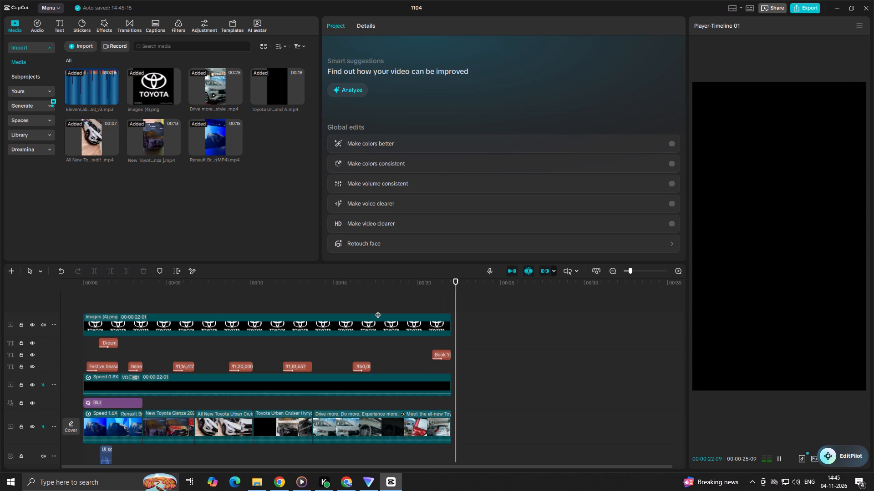
pyautogui.click(381, 300)
pyautogui.moveTo(381, 300); pyautogui.dragTo(0, 375)
pyautogui.press('space')
pyautogui.press('space')
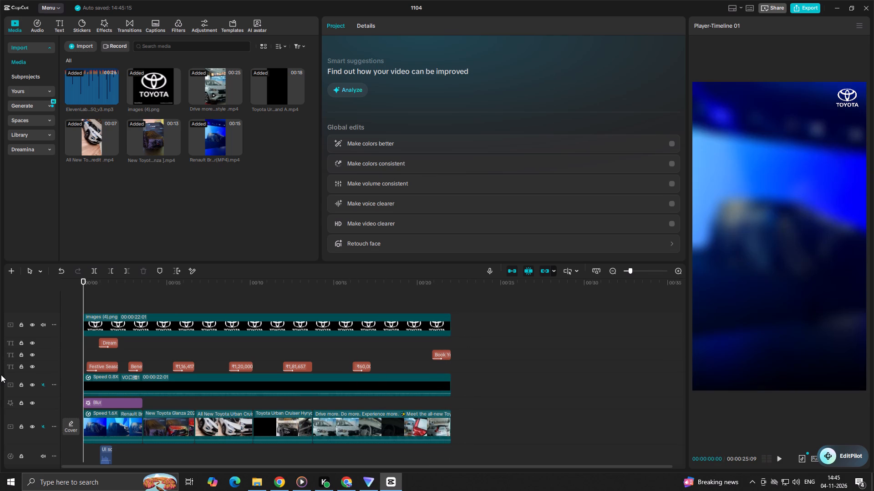
pyautogui.press('space')
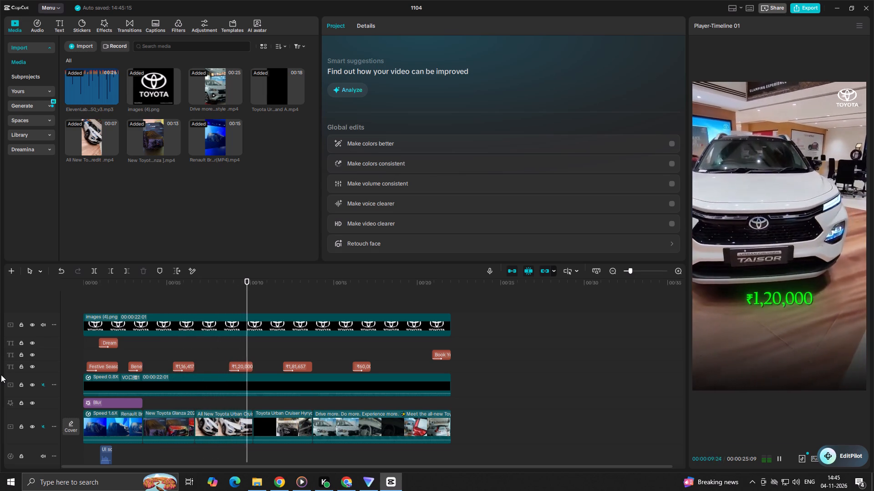
pyautogui.press('space')
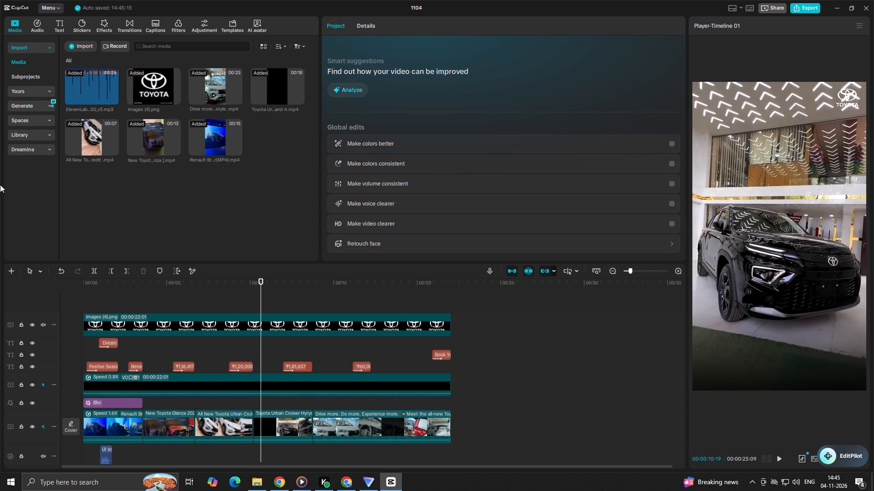
pyautogui.press('space')
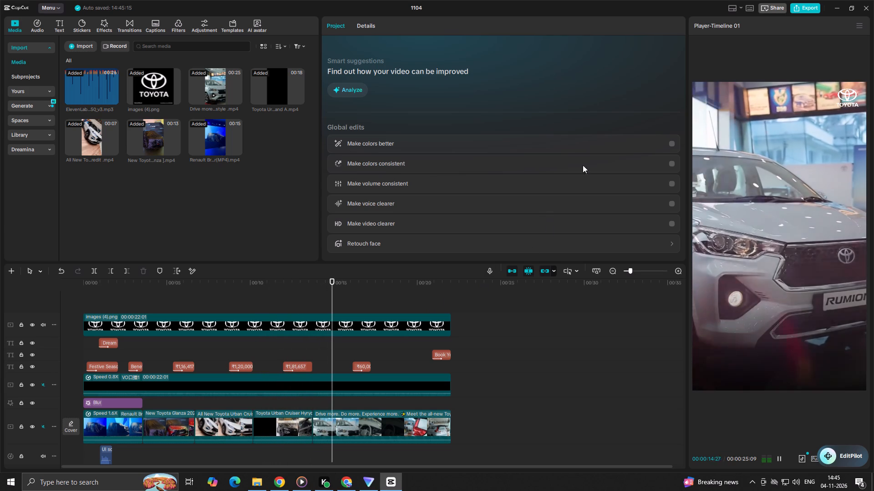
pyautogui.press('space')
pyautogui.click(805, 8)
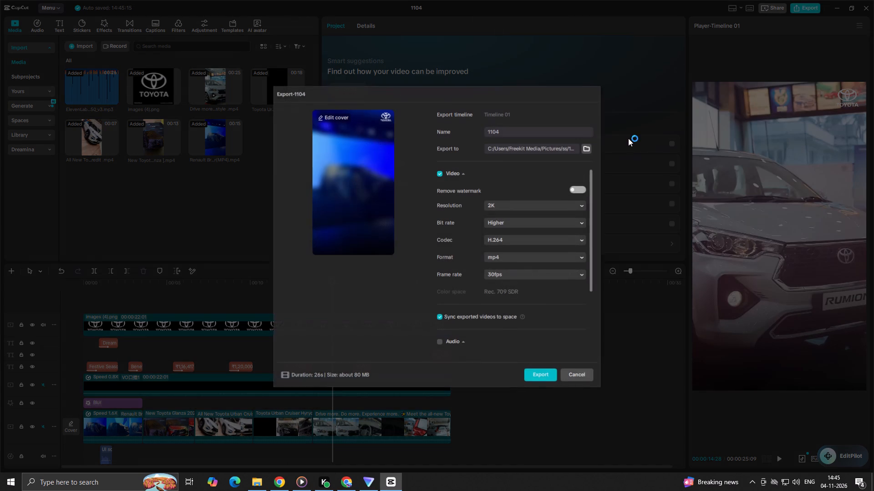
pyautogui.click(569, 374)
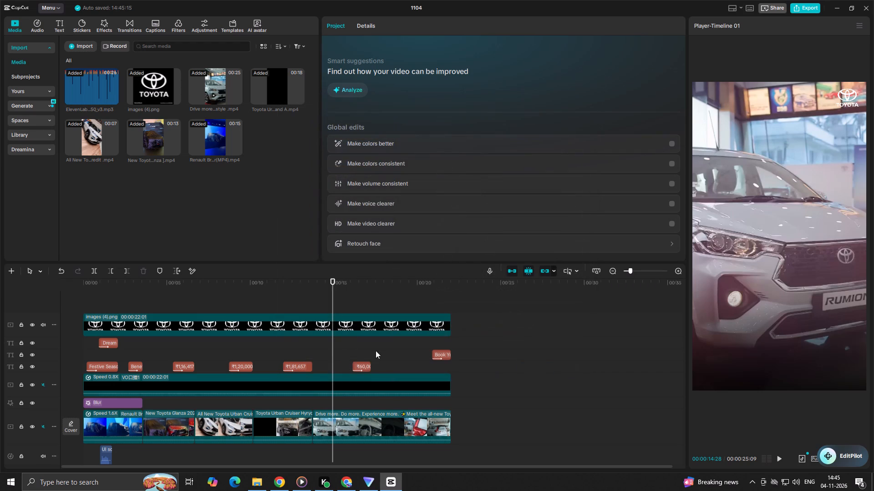
# Switch to Chrome and review the script and details of the NOV/TOYOTA/REEL/02 task on the Toyota Bhubaneswar board.
pyautogui.click(349, 484)
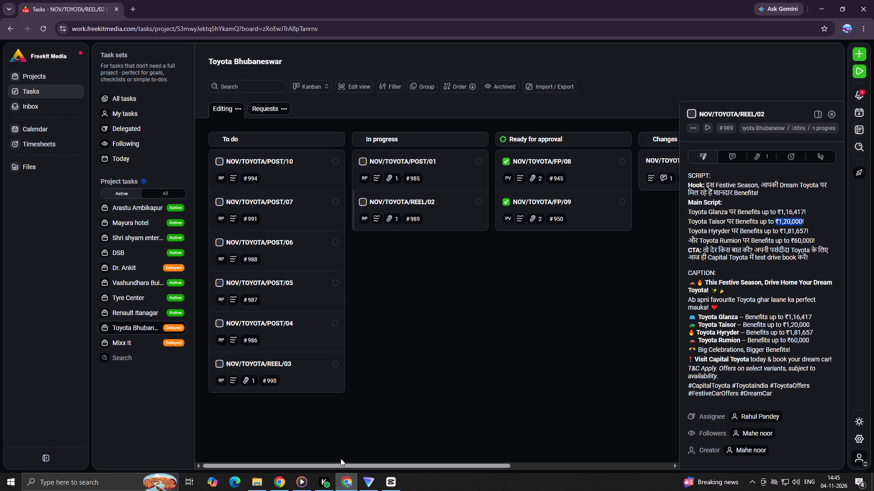
pyautogui.scroll(-1, 329, 470)
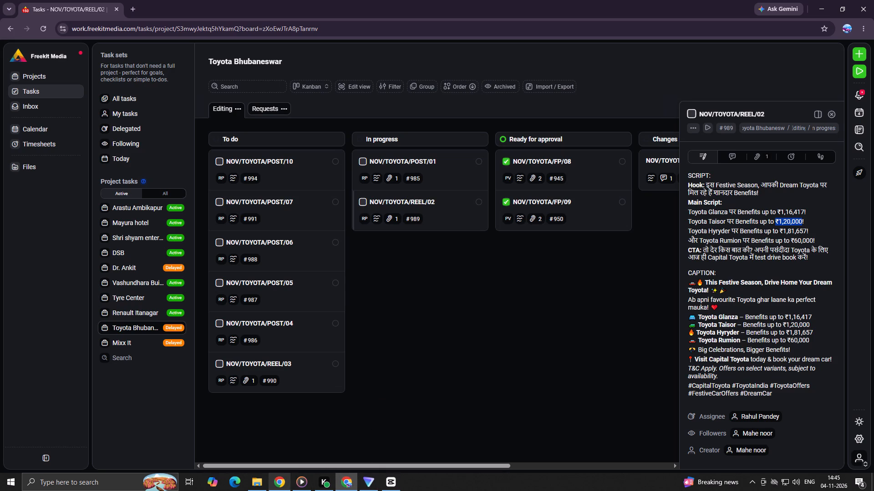
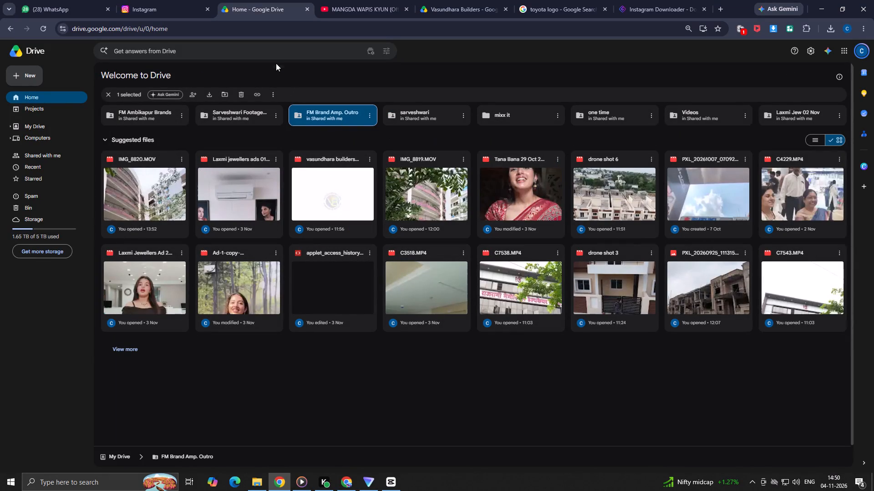
# Open the file search in Google Drive.
pyautogui.click(266, 53)
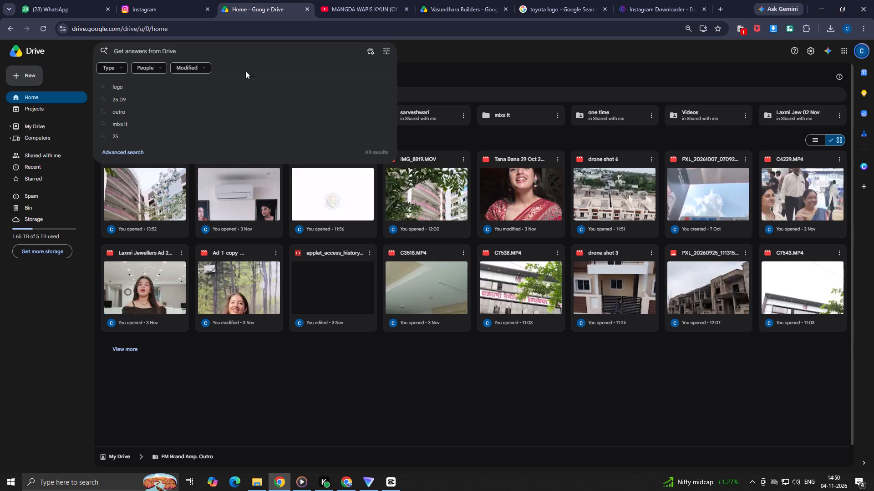
# Search Drive for "outro" and look through the results and the LOGO & OUTRO folder for the Toyota outro.
pyautogui.click(129, 112)
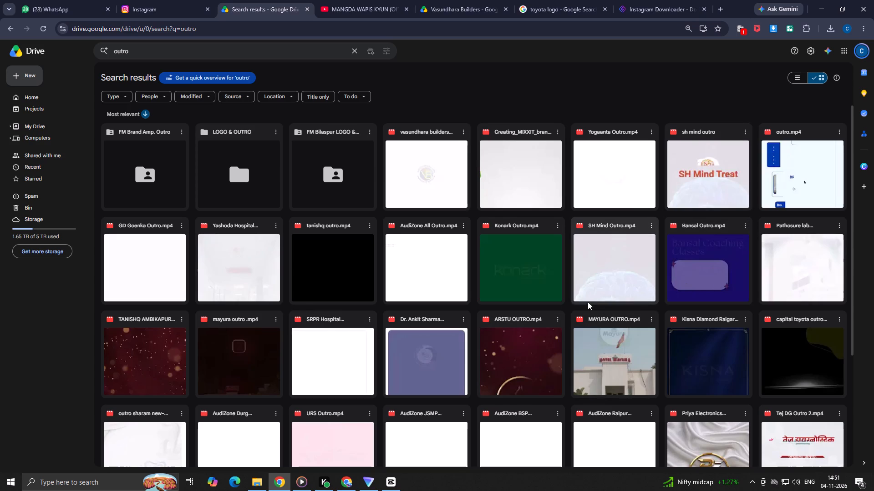
pyautogui.scroll(-12, 582, 301)
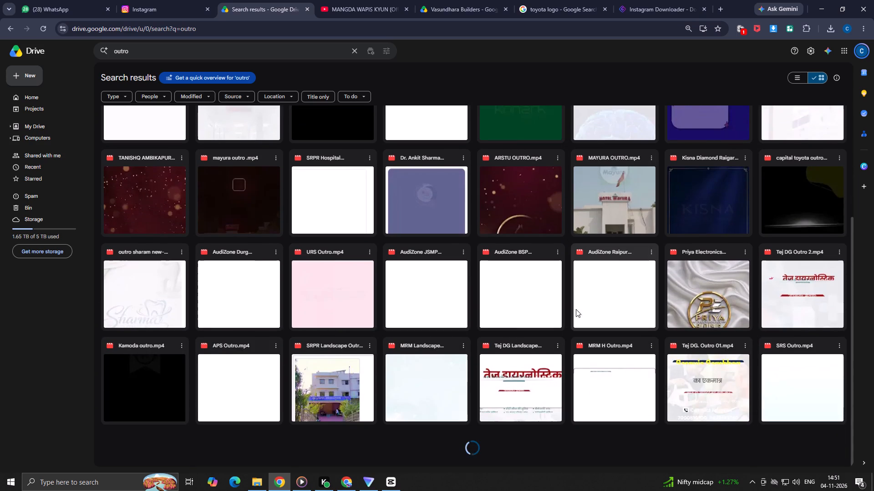
pyautogui.scroll(8, 599, 306)
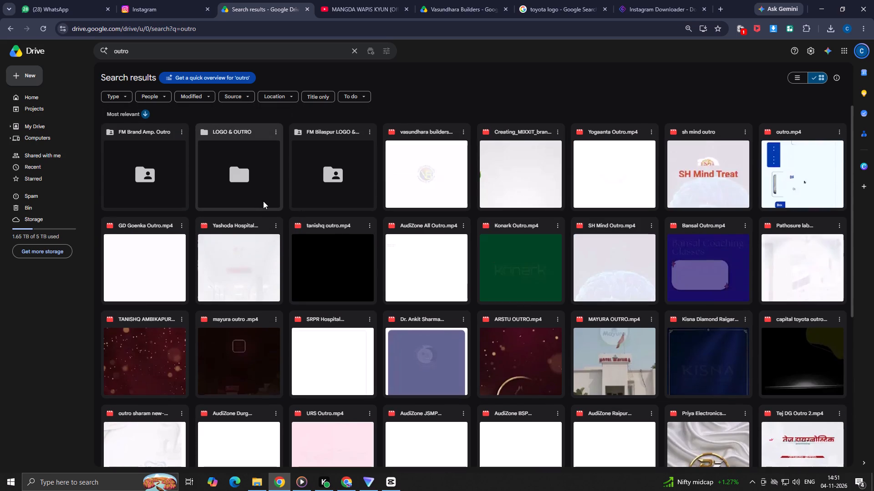
pyautogui.doubleClick(261, 201)
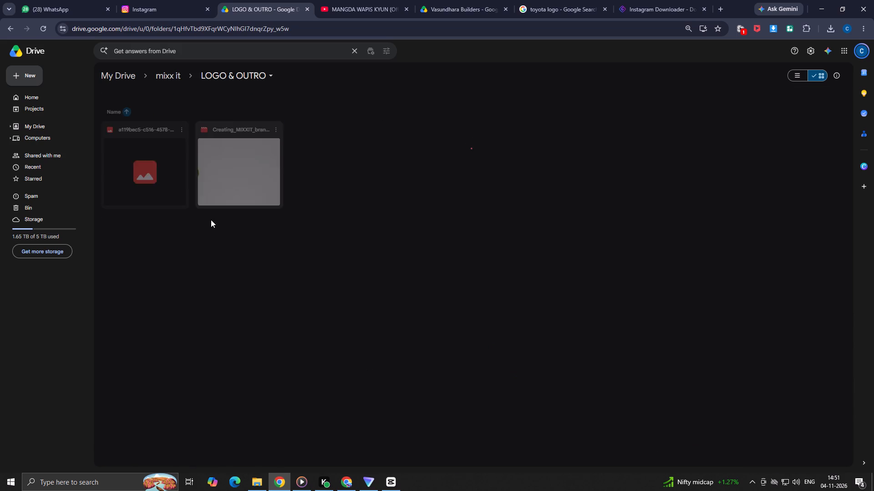
pyautogui.click(7, 28)
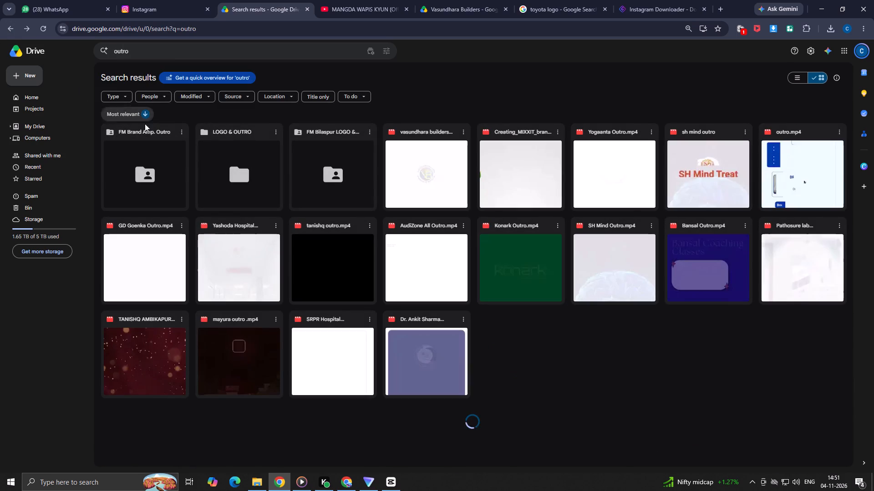
# Search Drive for "outro toyota", preview the capital toyota outro video and download it.
pyautogui.click(151, 54)
pyautogui.press('space')
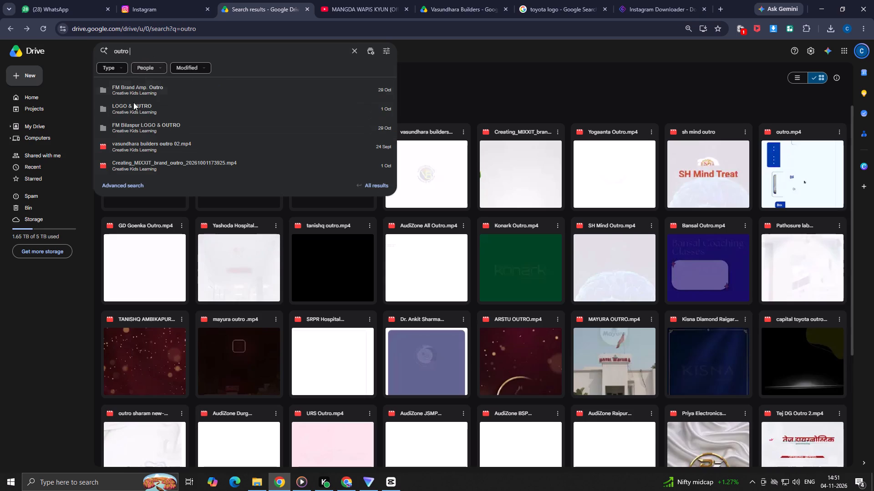
pyautogui.press('t')
pyautogui.write('oyota')
pyautogui.press('Return')
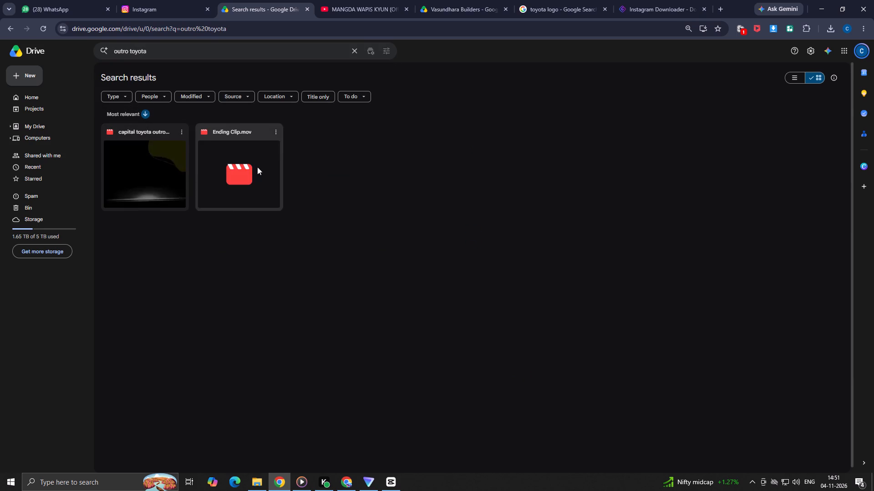
pyautogui.doubleClick(167, 194)
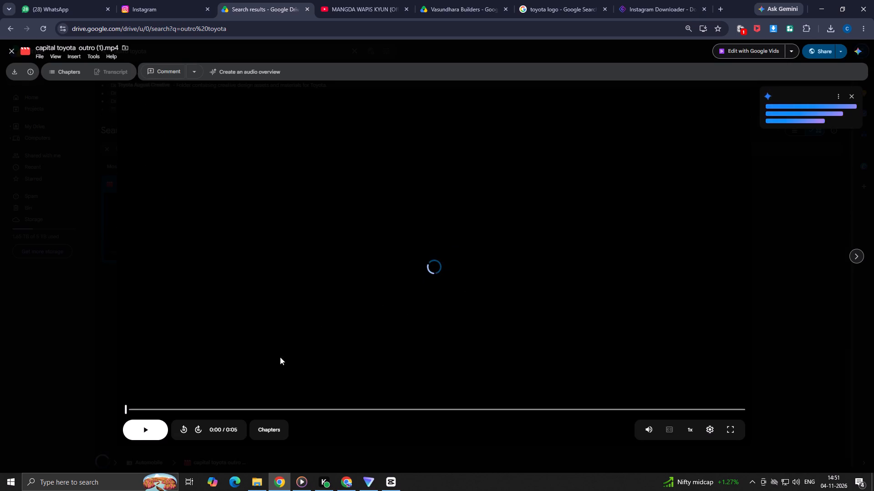
pyautogui.press('space')
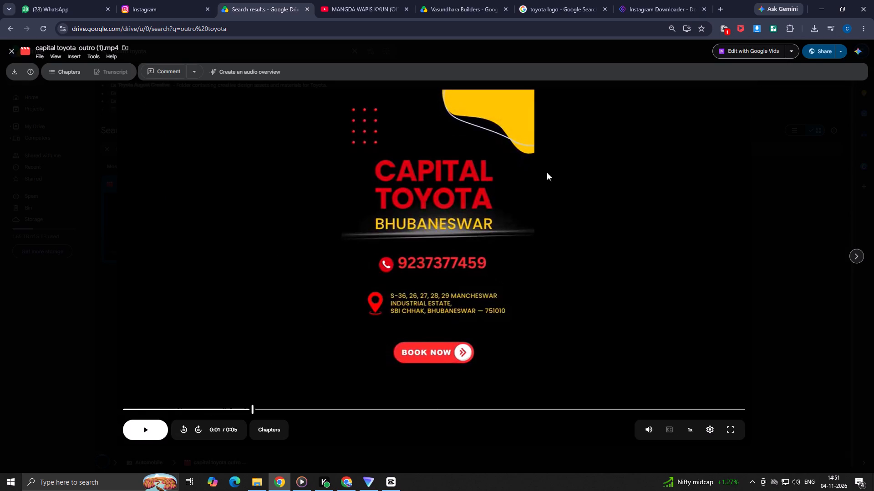
pyautogui.click(16, 70)
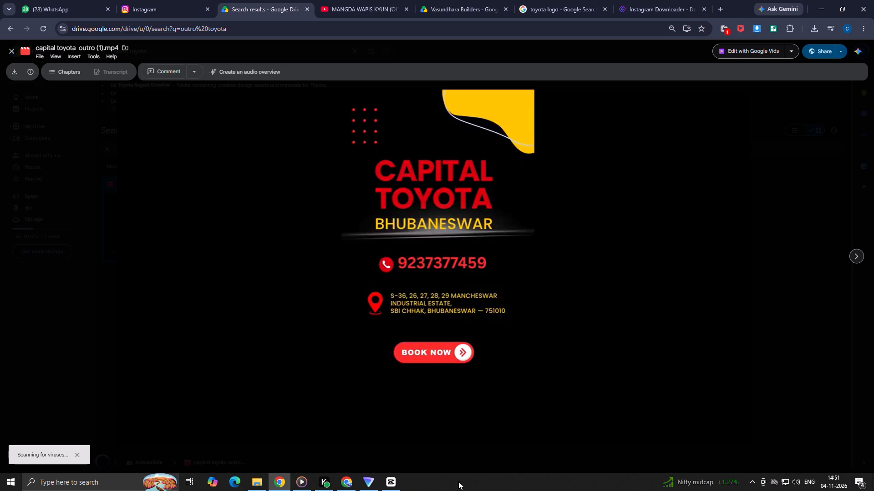
# Switch to CapCut and import the downloaded capital toyota outro (1) video into the project media.
pyautogui.click(388, 481)
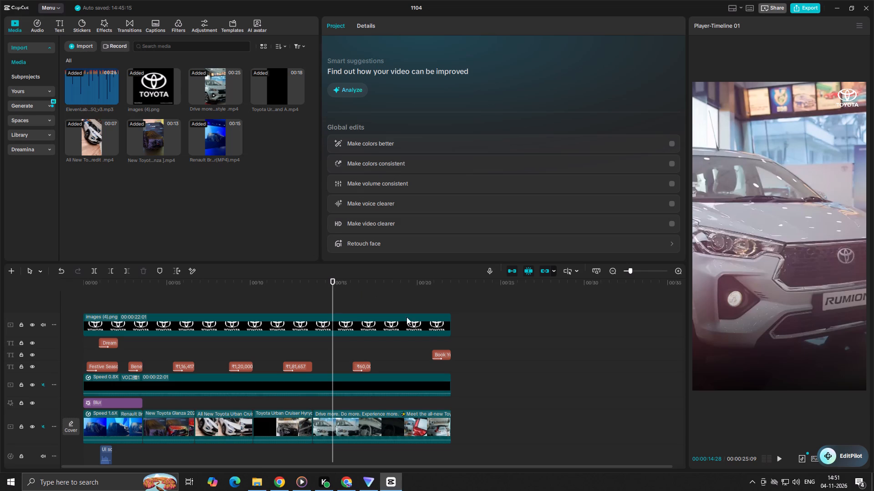
pyautogui.scroll(-8, 465, 366)
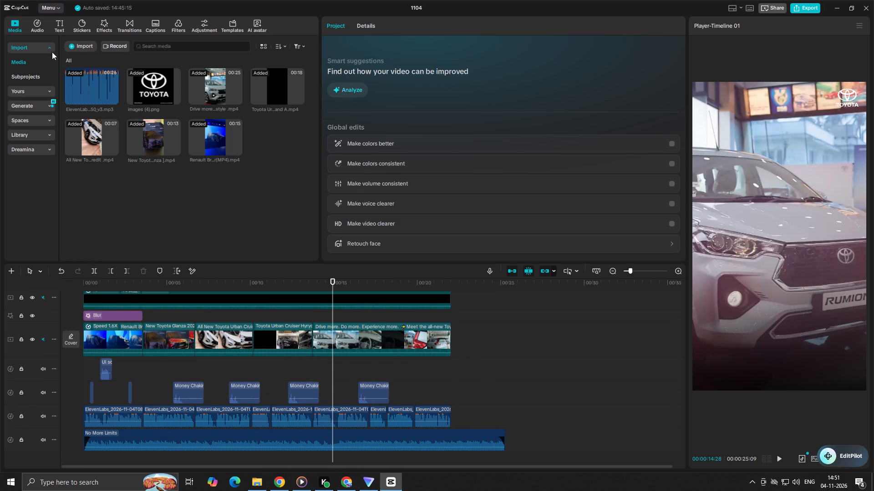
pyautogui.click(75, 48)
pyautogui.click(82, 69)
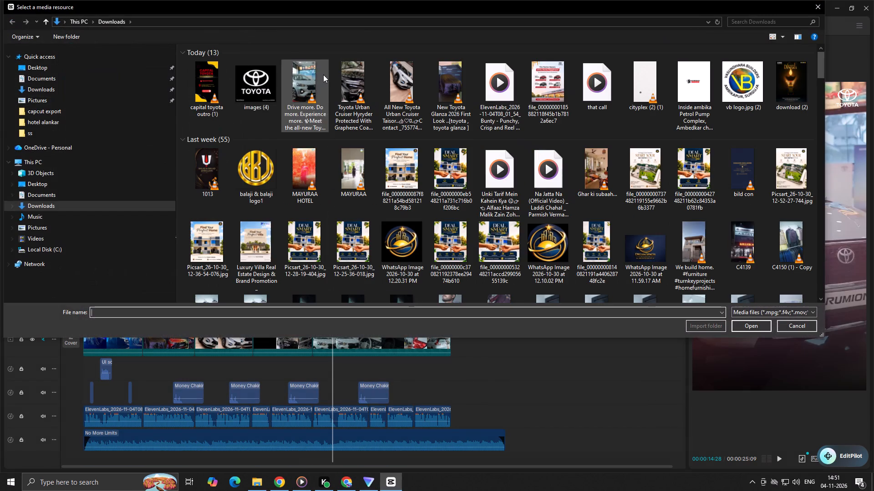
pyautogui.doubleClick(211, 90)
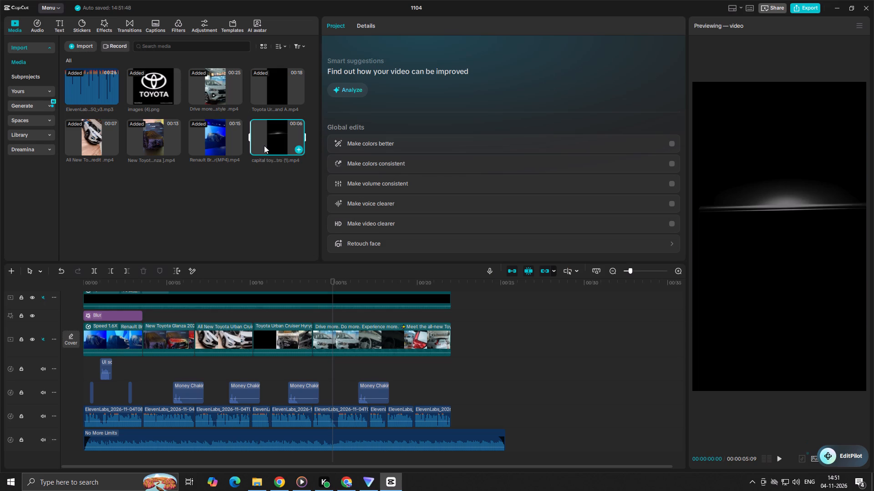
# Place the capital toyota outro clip on the main video track directly after the last car clip.
pyautogui.moveTo(264, 145); pyautogui.dragTo(481, 409)
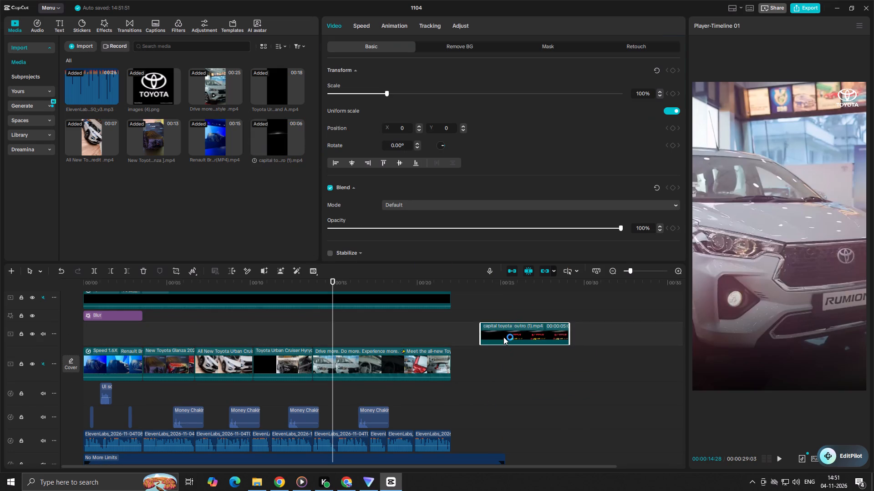
pyautogui.moveTo(503, 337); pyautogui.dragTo(482, 444)
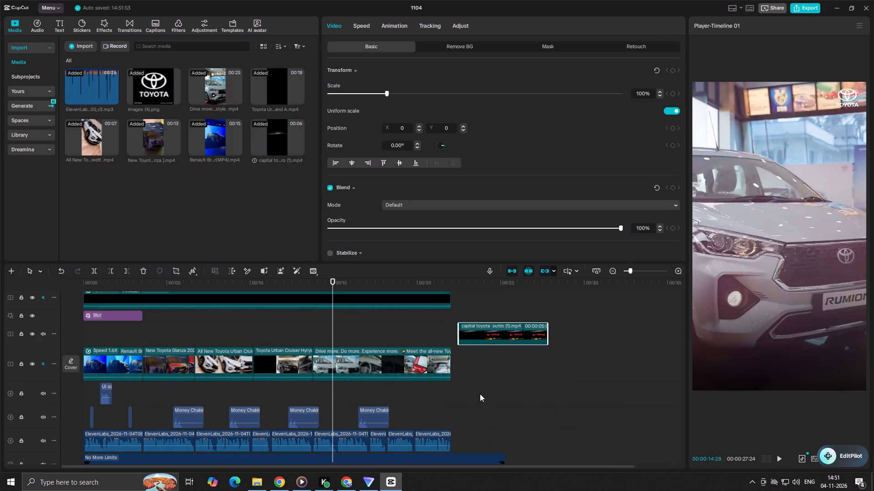
pyautogui.moveTo(488, 324); pyautogui.dragTo(488, 363)
# Play back the end of the timeline to check the change from the last car clip into the outro.
pyautogui.click(435, 375)
pyautogui.press('space')
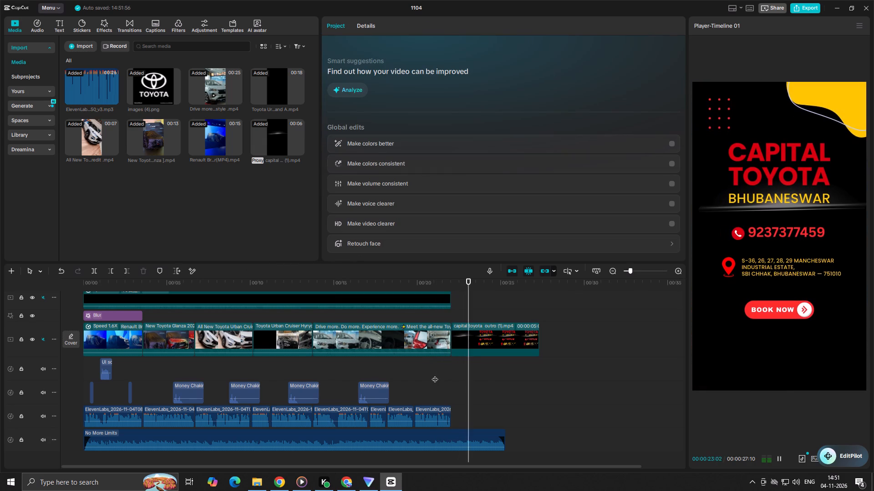
pyautogui.press('space')
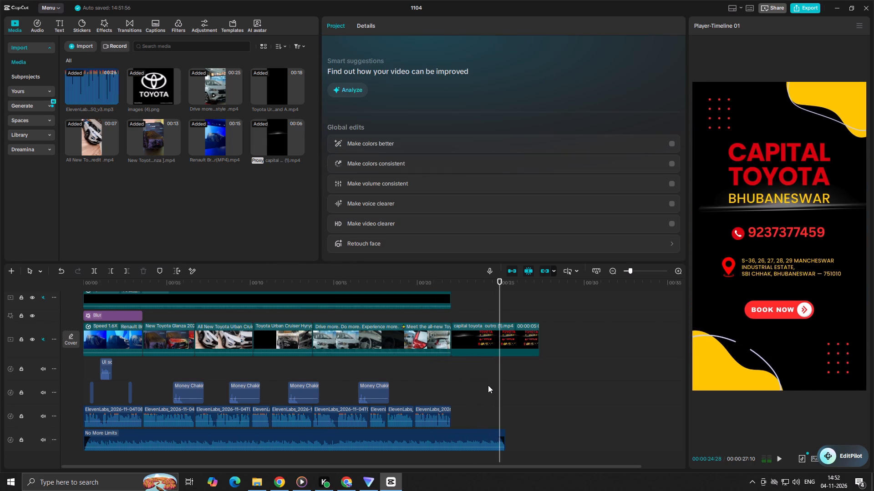
pyautogui.press('space')
pyautogui.press('space')
# Extend the end of the No More Limits music to about 26 seconds and set its fade-out to 1.9 s.
pyautogui.click(500, 440)
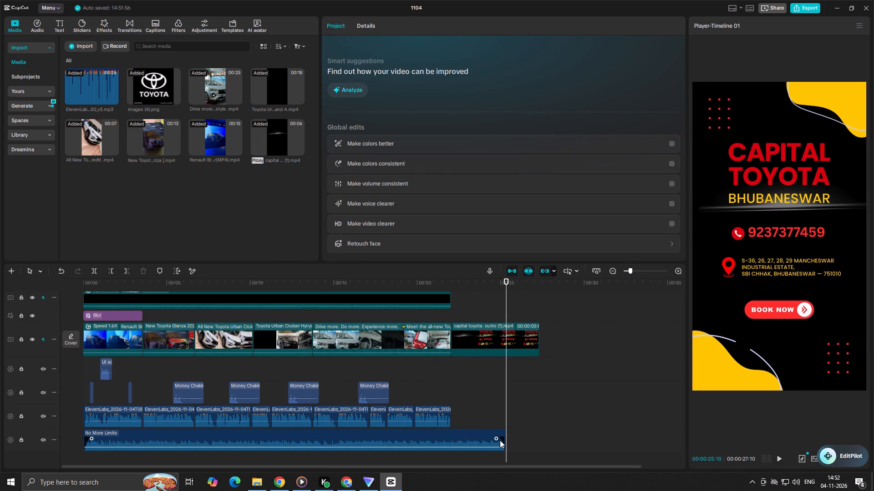
pyautogui.moveTo(505, 445); pyautogui.dragTo(518, 445)
pyautogui.click(370, 110)
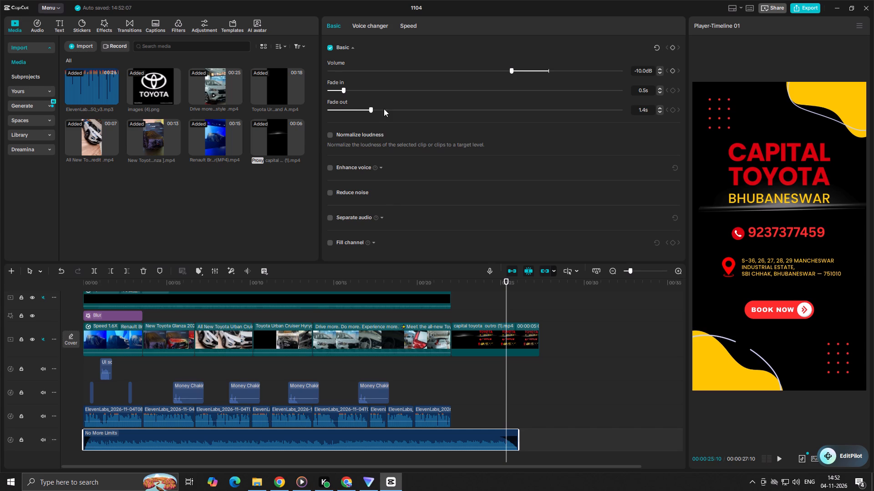
pyautogui.click(384, 109)
# Trim off the end of the outro clip at 00:00:26:02, level with the end of the music.
pyautogui.moveTo(507, 302); pyautogui.dragTo(517, 305)
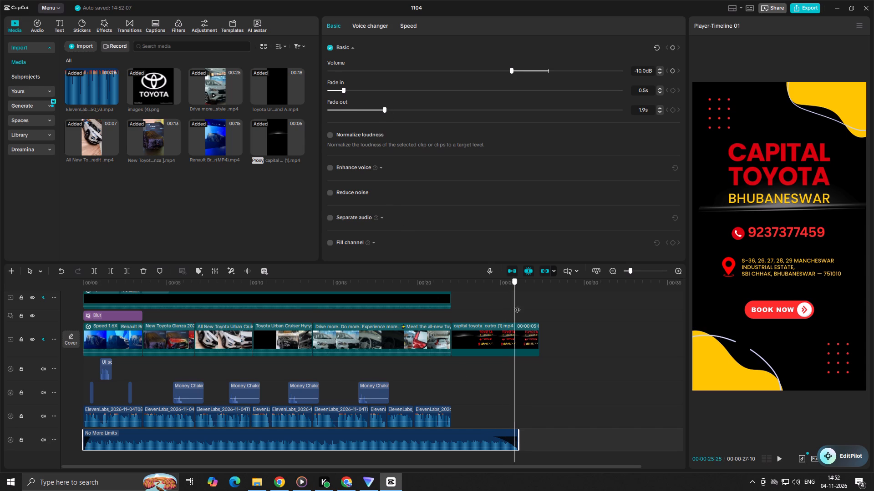
pyautogui.moveTo(517, 305); pyautogui.dragTo(517, 311)
pyautogui.click(509, 336)
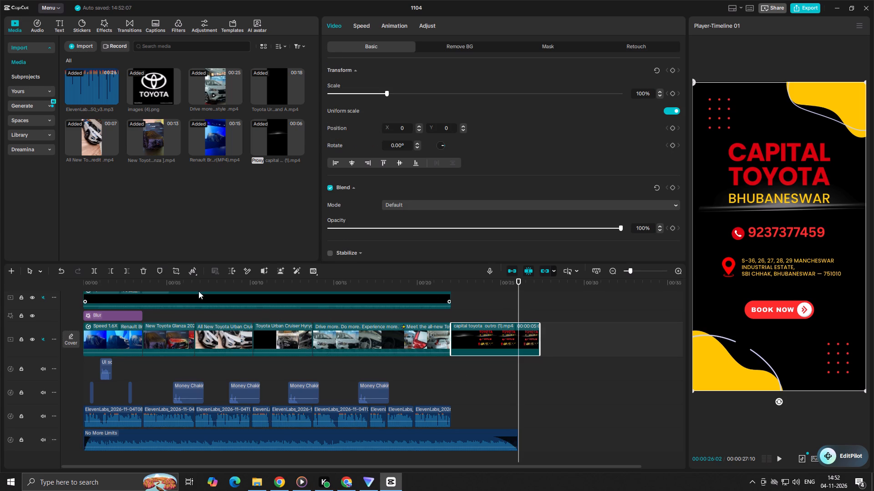
pyautogui.click(127, 271)
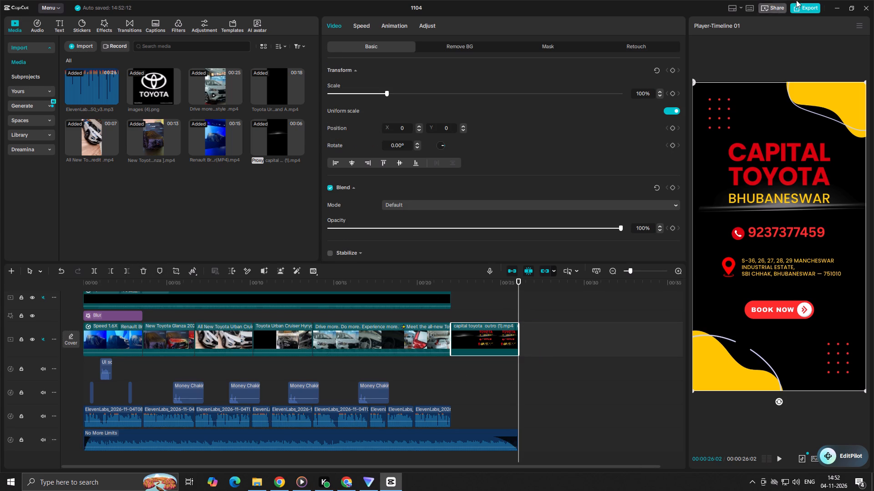
# Play back the trimmed ending from the last car clip into the outro.
pyautogui.click(438, 381)
pyautogui.press('space')
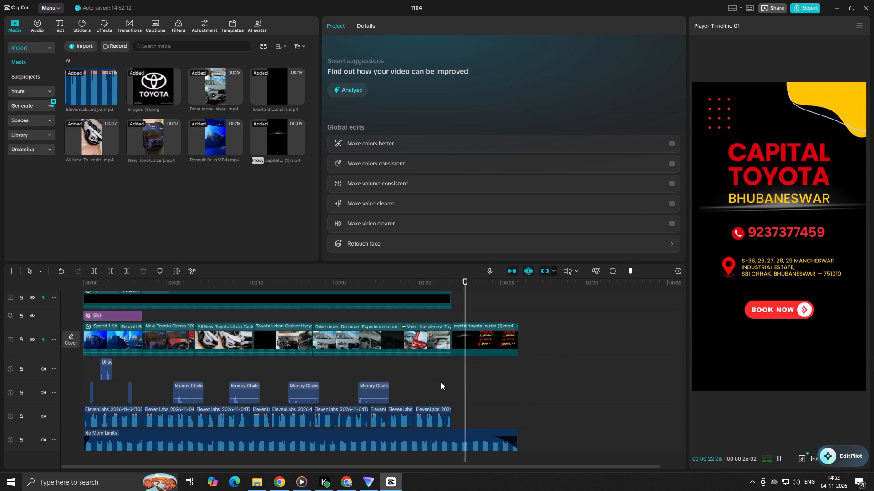
pyautogui.press('space')
# Export the finished video under the name CAPTO and close the export window.
pyautogui.click(798, 2)
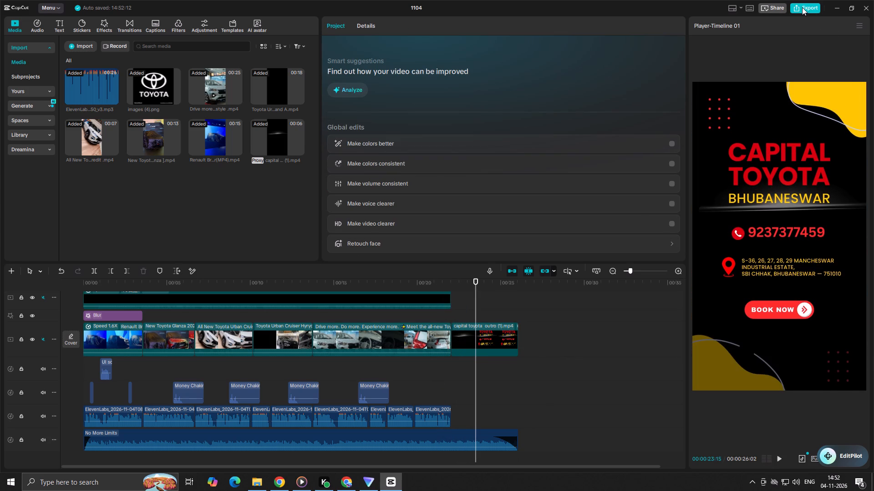
pyautogui.click(810, 7)
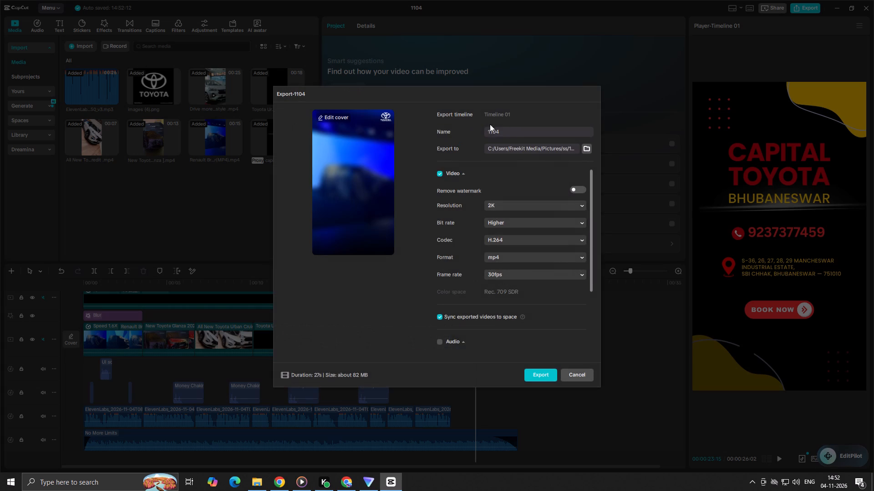
pyautogui.moveTo(512, 131); pyautogui.dragTo(422, 122)
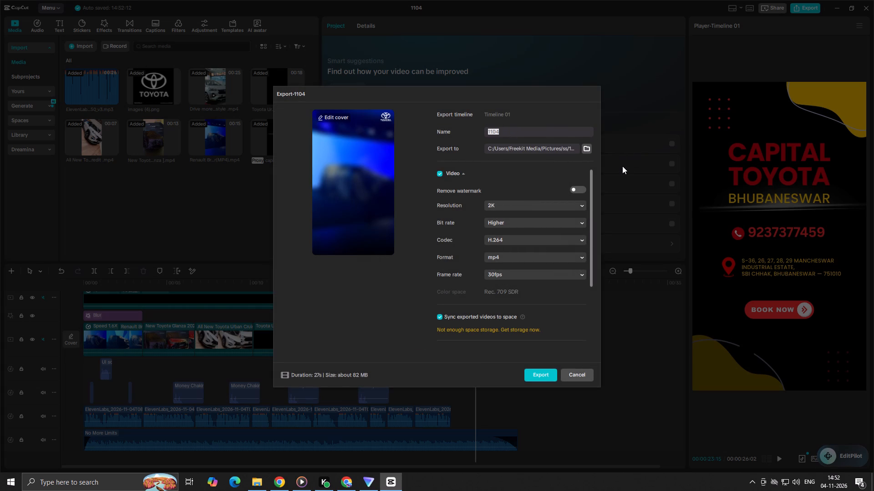
pyautogui.write('CAP')
pyautogui.write('TI')
pyautogui.write('+O')
pyautogui.hotkey('shift', 'BackSpace')
pyautogui.hotkey('shift', 'BackSpace')
pyautogui.hotkey('shift', 'BackSpace')
pyautogui.hotkey('shift', 'o')
pyautogui.press('Return')
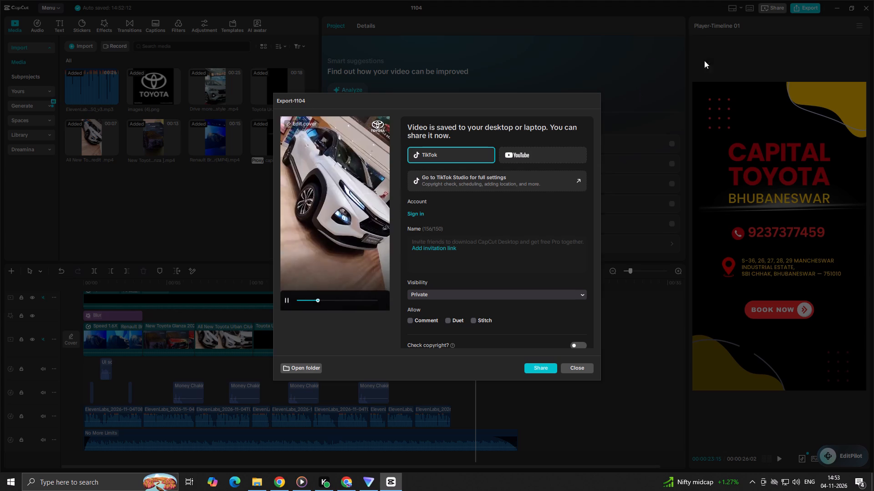
pyautogui.click(326, 224)
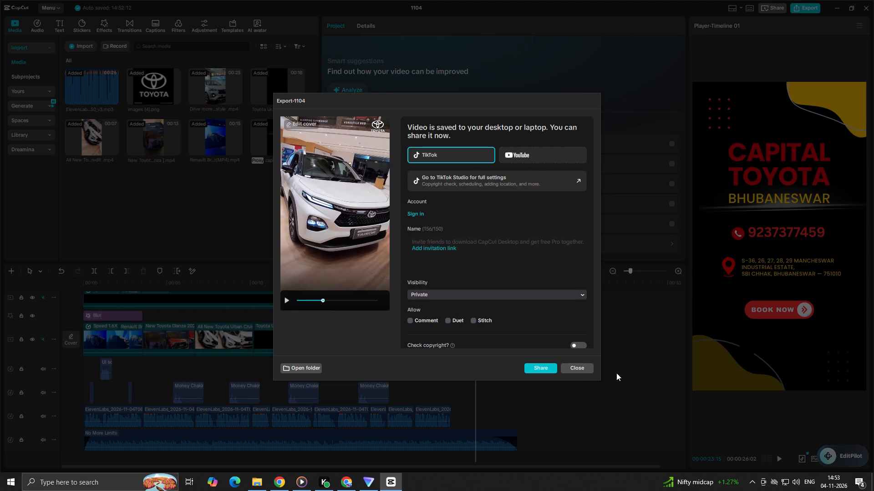
pyautogui.click(577, 371)
# Switch to the Chrome task board and attach the CAPTO video from the Pictures ss folder to the NOV/TOYOTA/REEL/02 task's files.
pyautogui.click(351, 486)
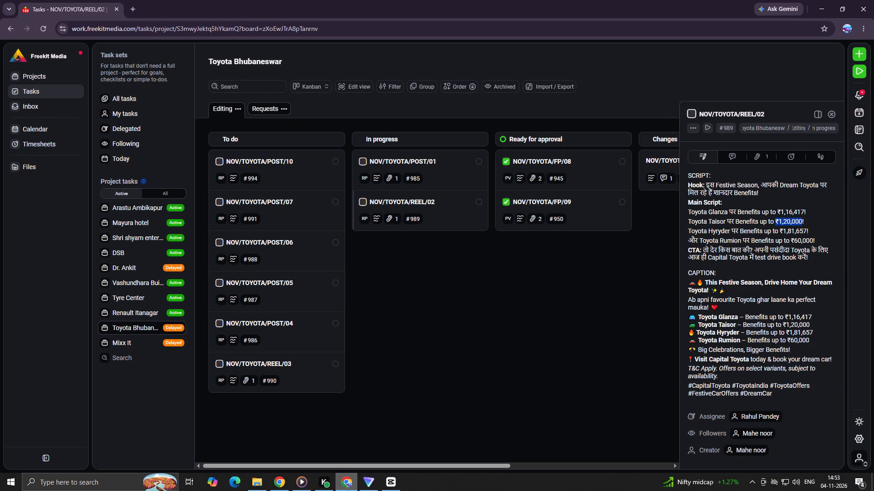
pyautogui.keyDown('ctrl'); pyautogui.scroll(-5, 761, 224); pyautogui.keyUp('ctrl')
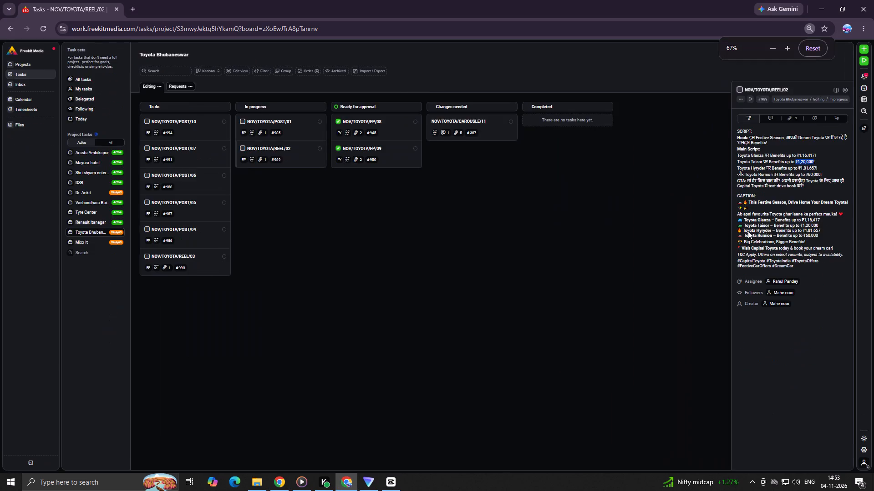
pyautogui.keyDown('ctrl'); pyautogui.scroll(2, 652, 211); pyautogui.keyUp('ctrl')
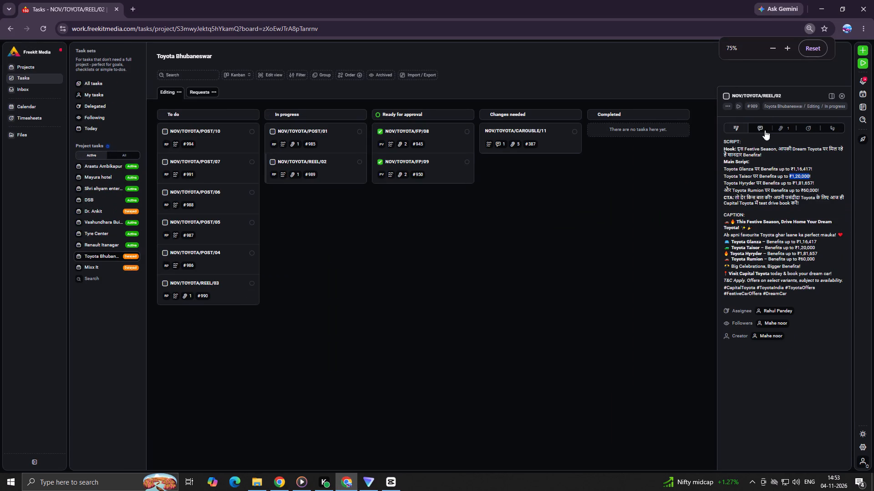
pyautogui.click(782, 127)
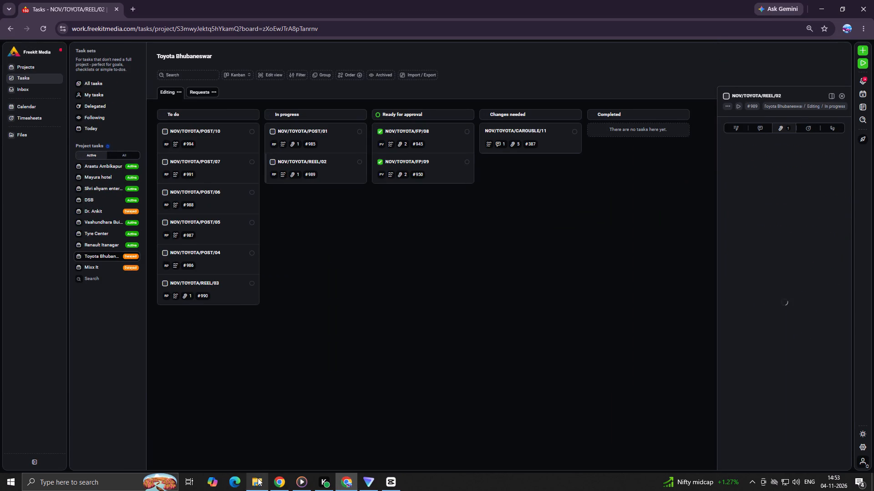
pyautogui.click(258, 478)
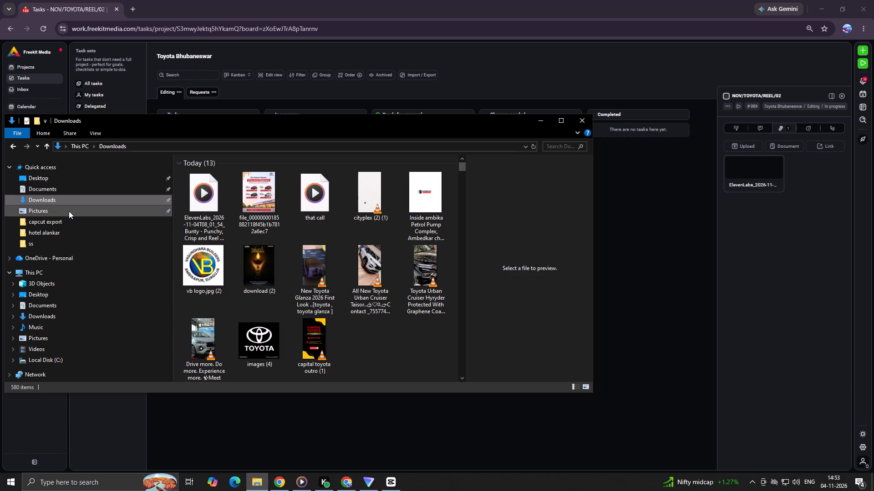
pyautogui.click(52, 240)
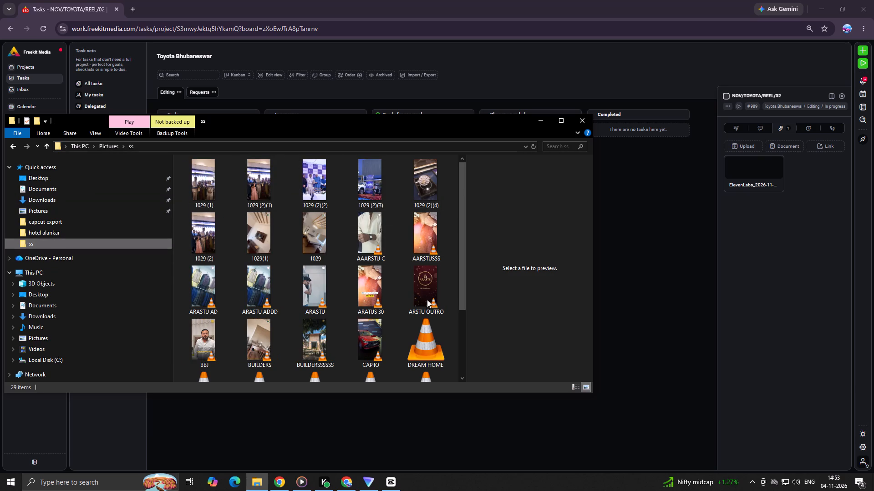
pyautogui.scroll(-1, 327, 315)
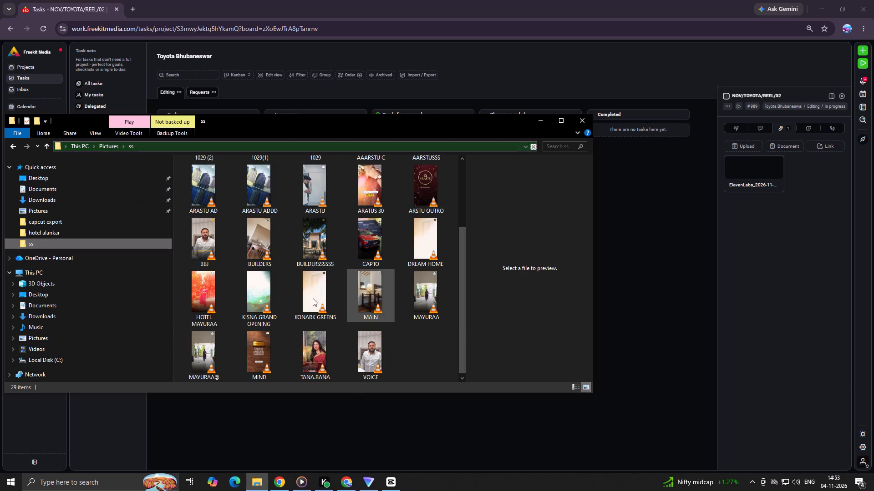
pyautogui.scroll(1, 332, 314)
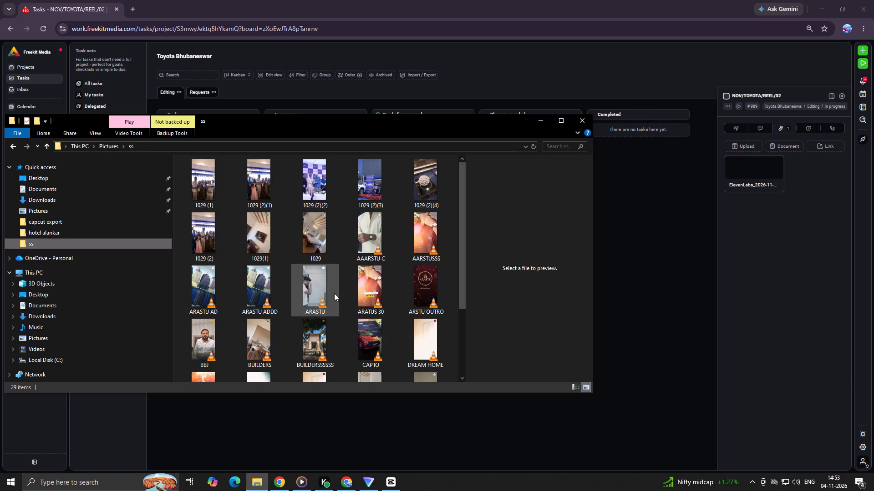
pyautogui.scroll(-1, 284, 301)
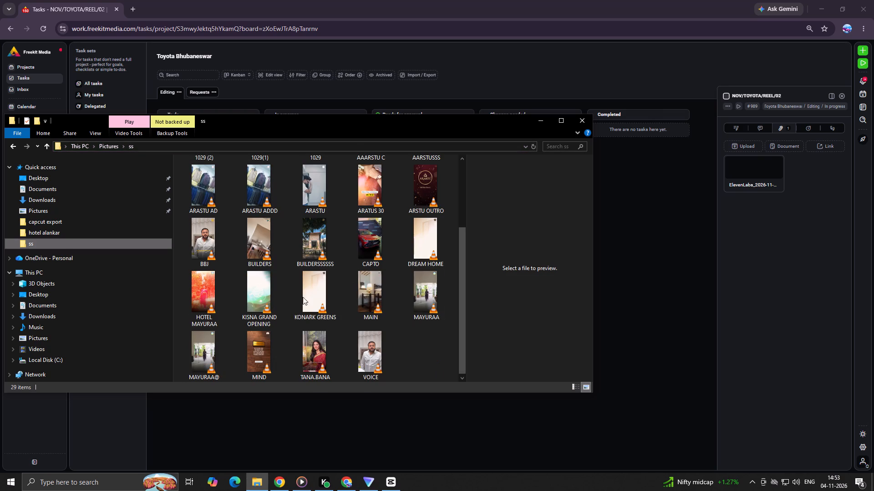
pyautogui.moveTo(375, 245); pyautogui.dragTo(748, 261)
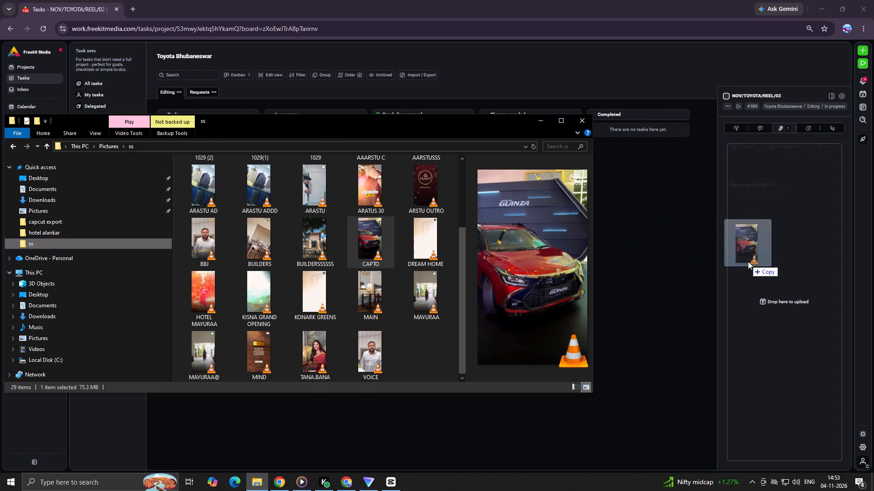
# Drop the CAPTO video from the ss folder into the NOV/TOYOTA/REEL/02 task's files to upload it.
pyautogui.moveTo(748, 261); pyautogui.dragTo(749, 261)
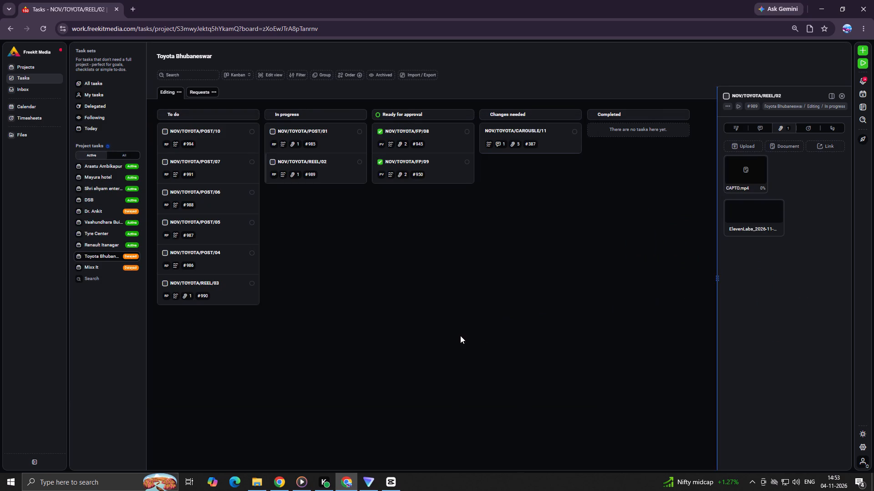
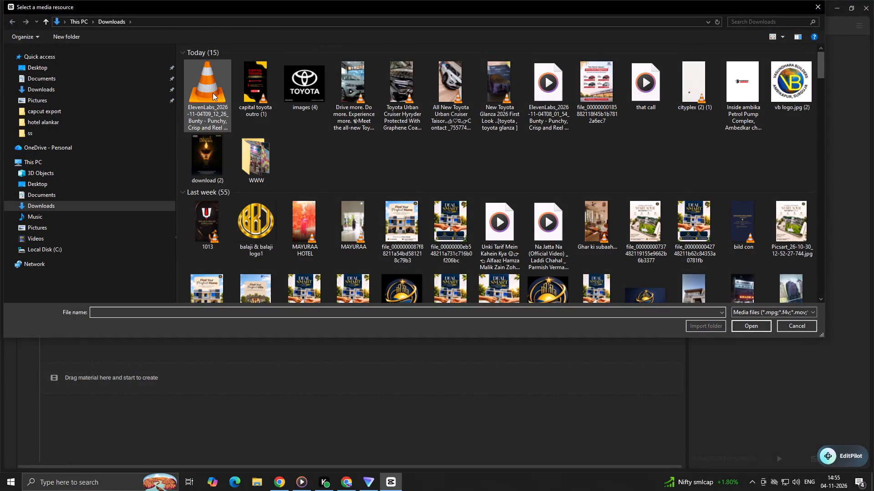
# Import the ElevenLabs_2026-11-04T09_12_26 Bunty voice-over MP3 from Downloads into the new project's media.
pyautogui.click(212, 98)
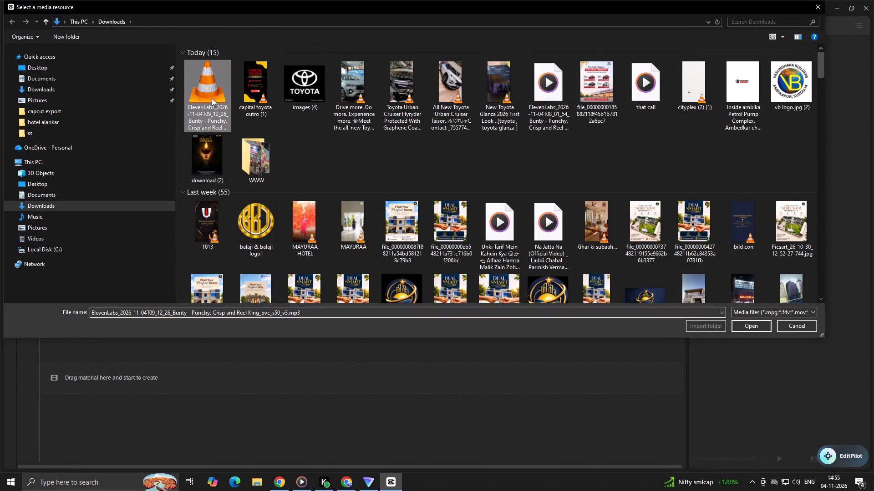
pyautogui.keyDown('ctrl'); pyautogui.click(256, 162); pyautogui.keyUp('ctrl')
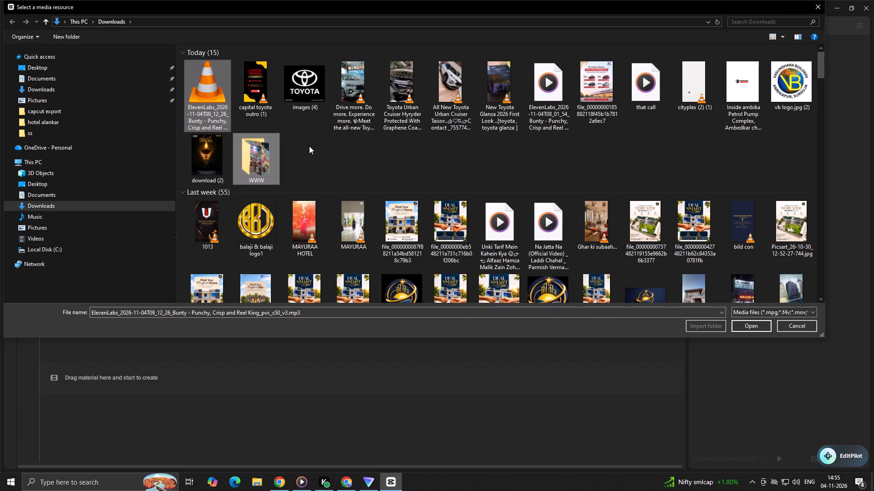
pyautogui.click(260, 161)
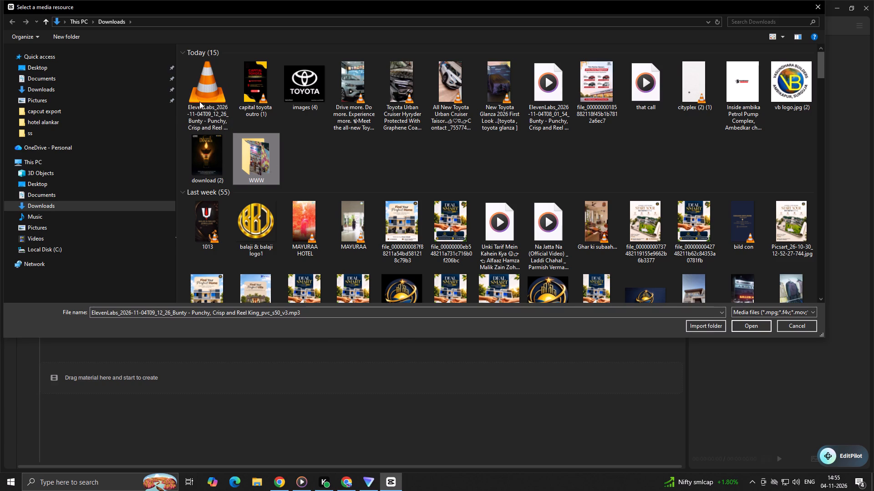
pyautogui.doubleClick(199, 101)
# Open the media import again for adding further files to the project.
pyautogui.click(88, 54)
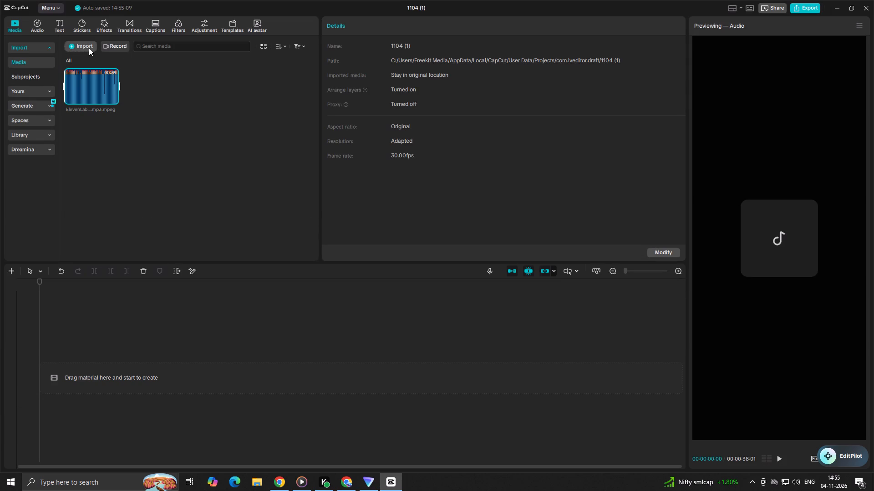
# Import the WWW folder from Downloads into the project's media.
pyautogui.click(89, 48)
pyautogui.click(101, 62)
pyautogui.click(264, 156)
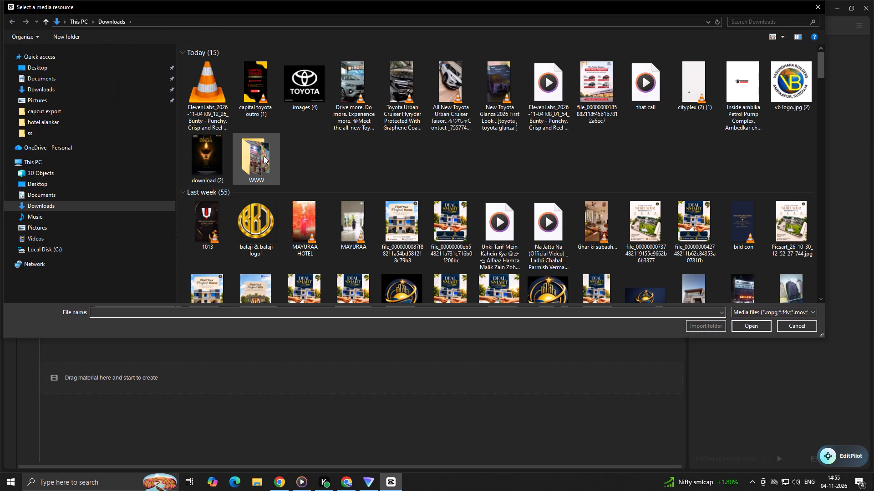
pyautogui.click(709, 328)
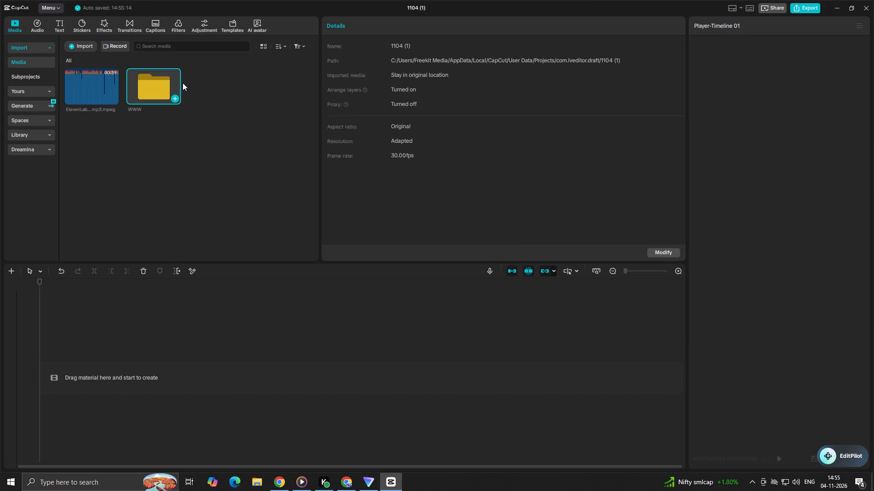
# Open the imported WWW folder and preview its shop photos and video clips to see the available footage.
pyautogui.doubleClick(150, 87)
pyautogui.click(98, 166)
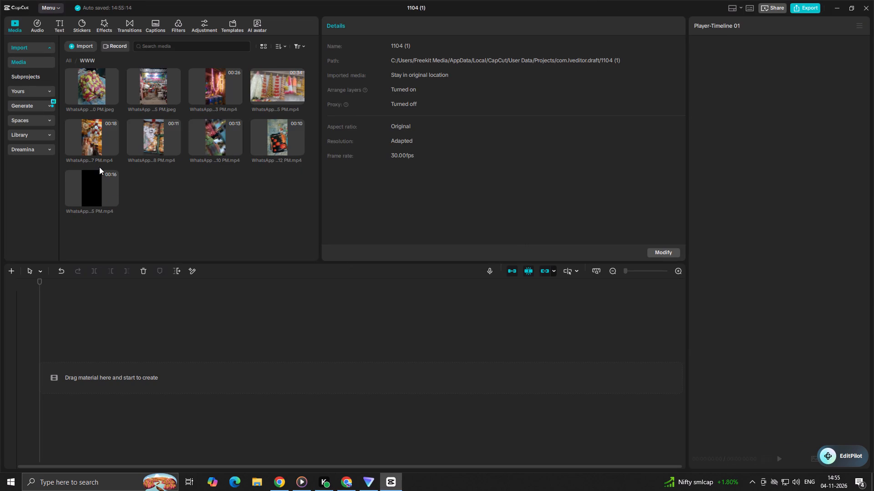
pyautogui.click(98, 179)
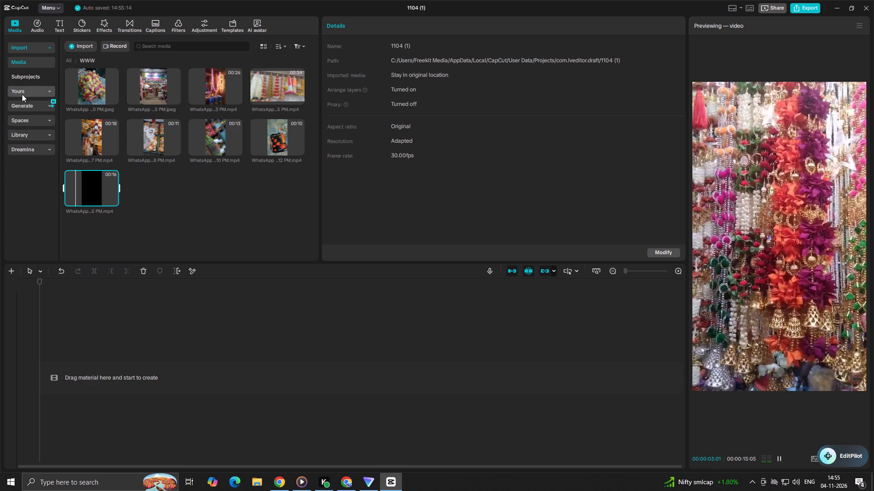
pyautogui.click(86, 89)
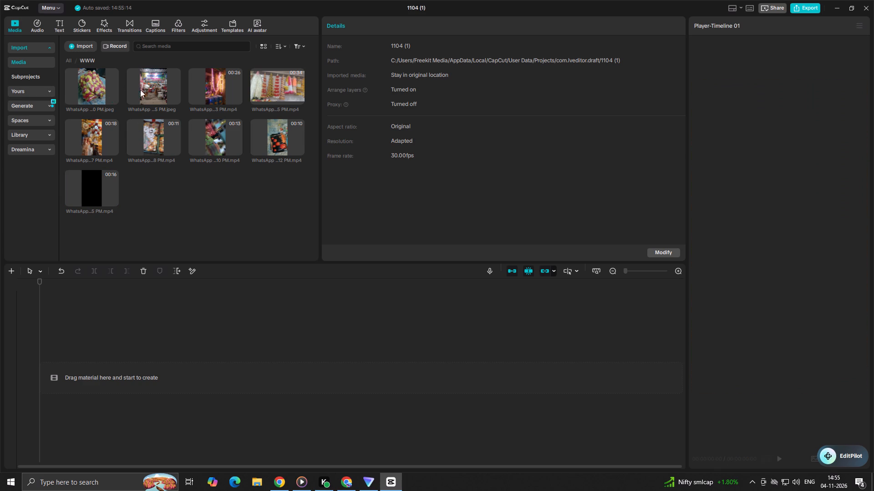
pyautogui.click(91, 90)
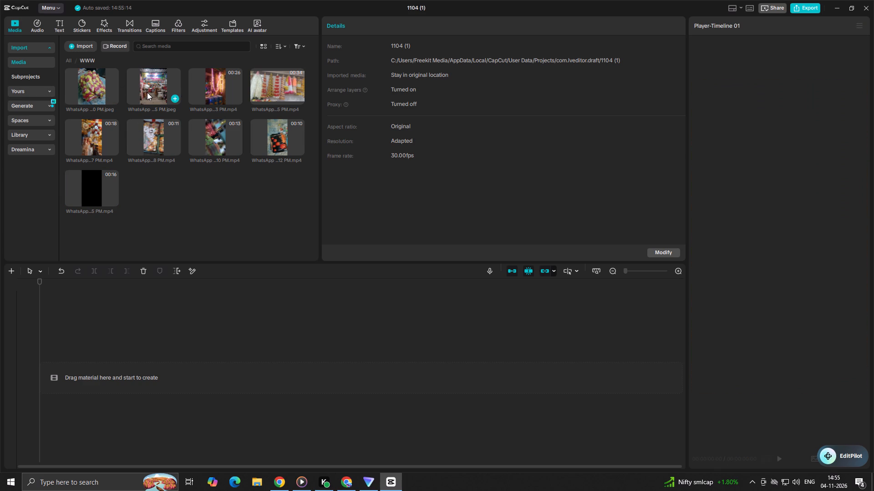
pyautogui.click(147, 92)
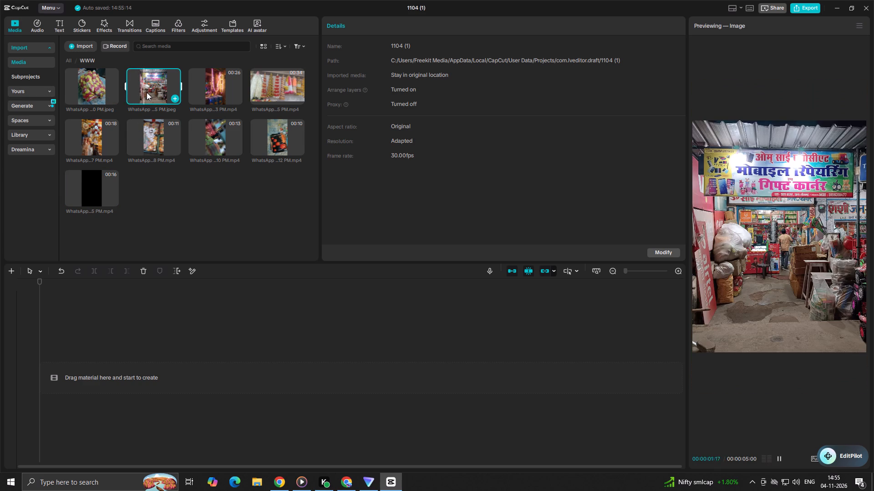
pyautogui.click(211, 127)
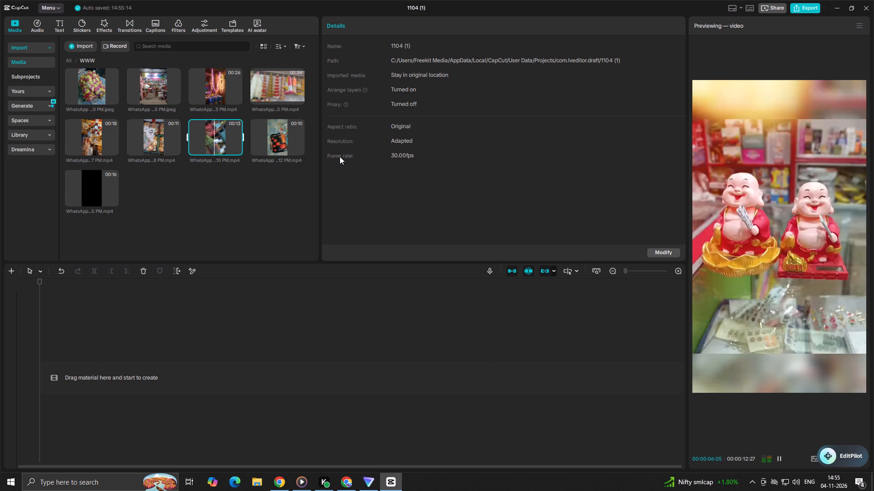
pyautogui.press('space')
pyautogui.click(279, 142)
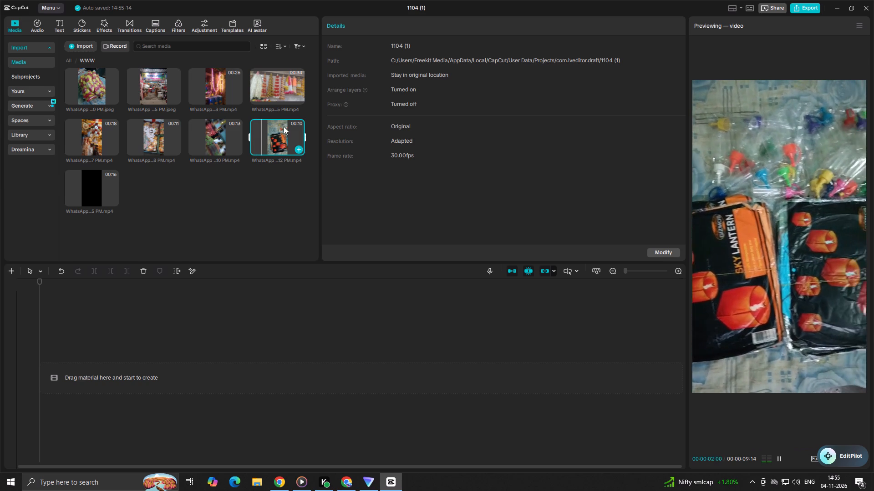
pyautogui.press('space')
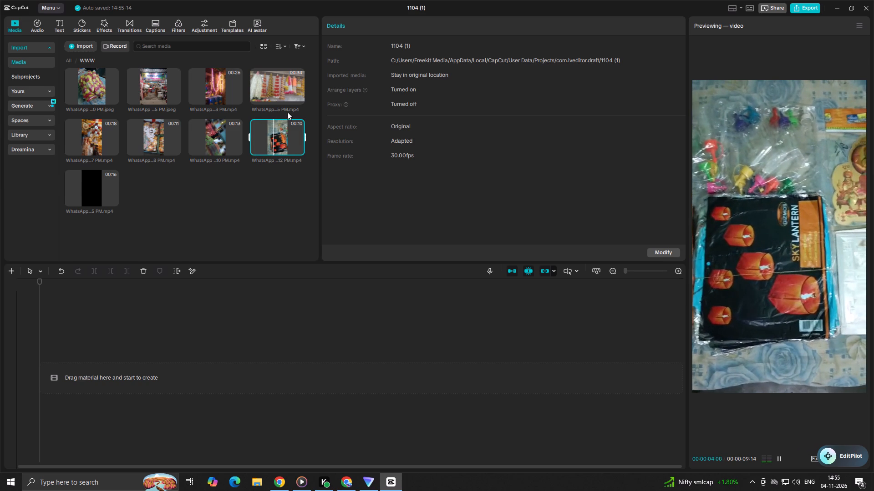
pyautogui.click(276, 85)
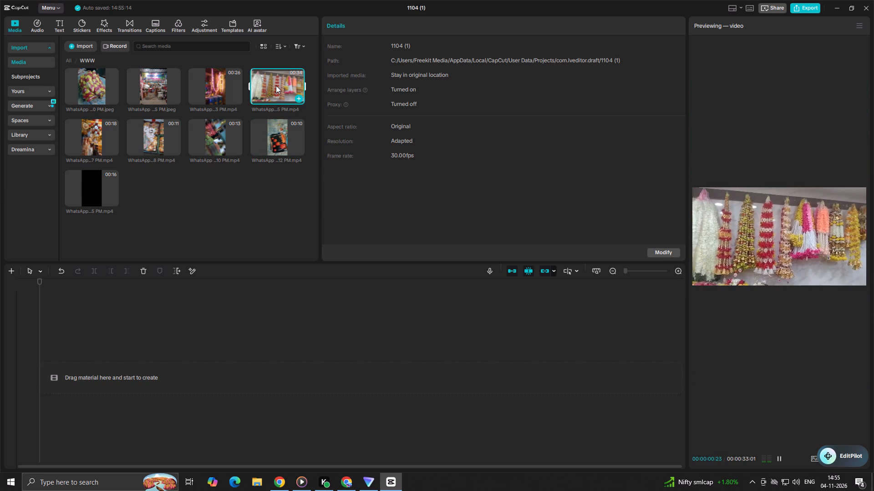
pyautogui.press('space')
pyautogui.click(230, 90)
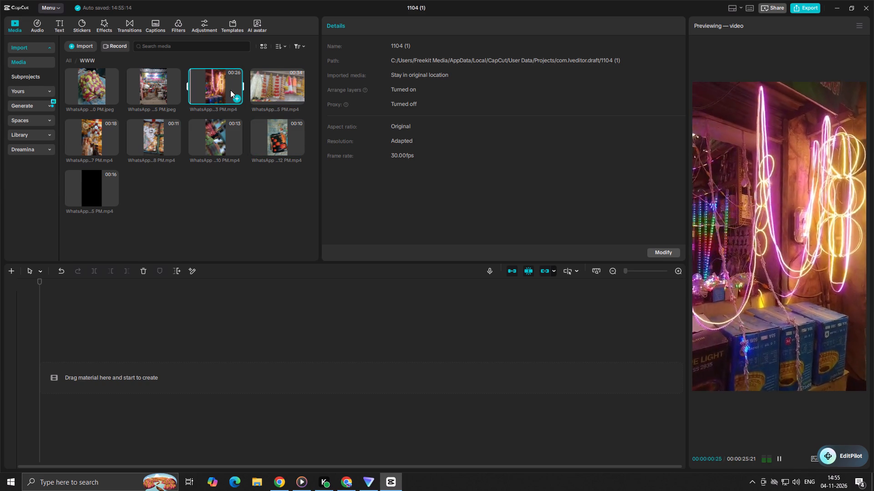
pyautogui.press('space')
pyautogui.click(160, 90)
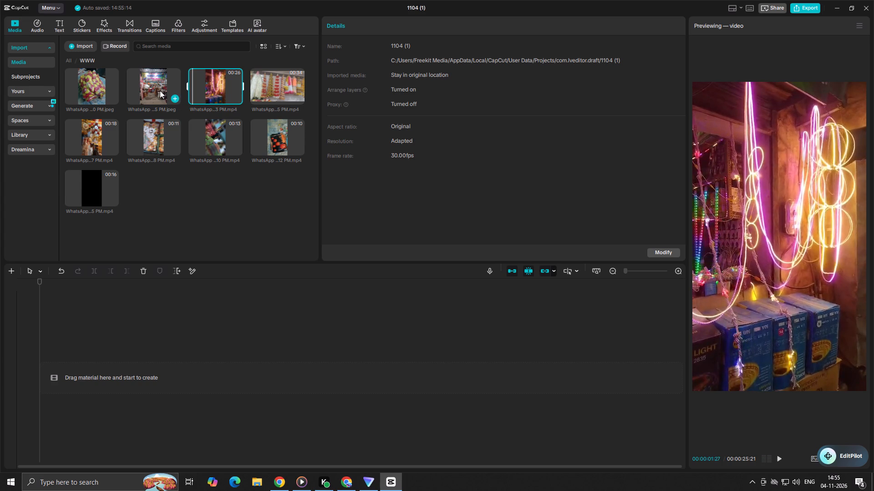
pyautogui.click(160, 135)
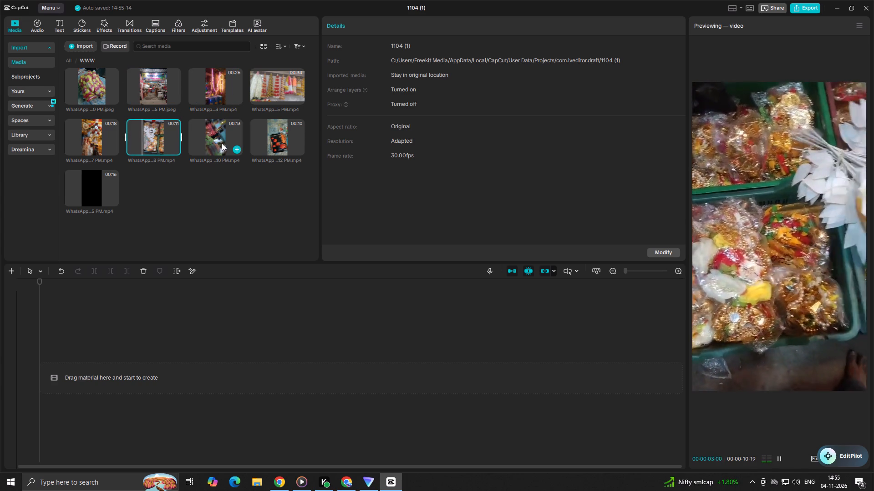
pyautogui.click(222, 136)
pyautogui.press('space')
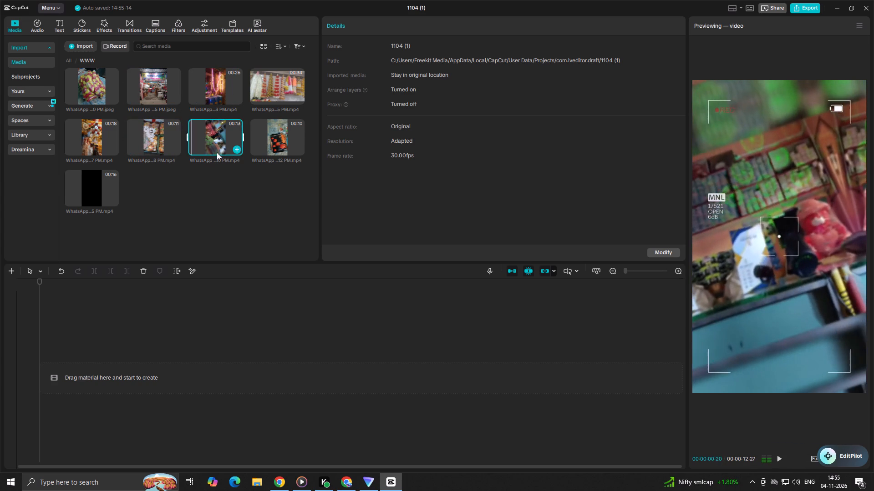
pyautogui.click(97, 139)
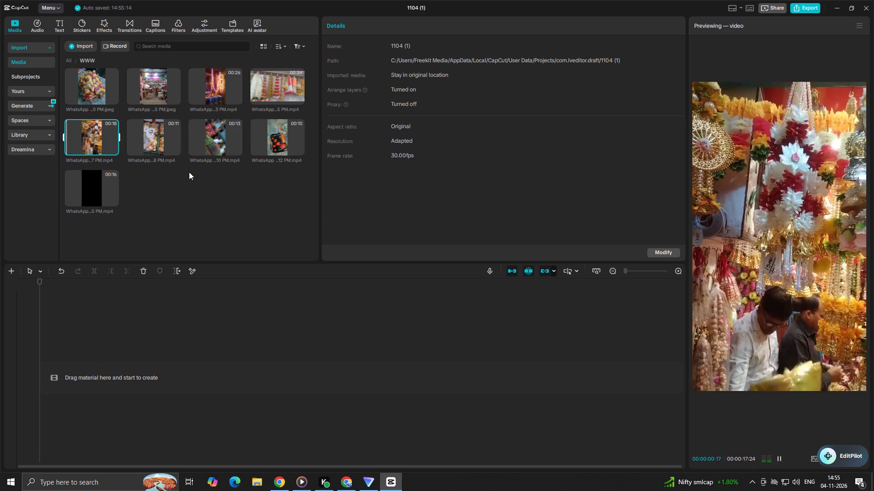
pyautogui.press('space')
pyautogui.click(88, 197)
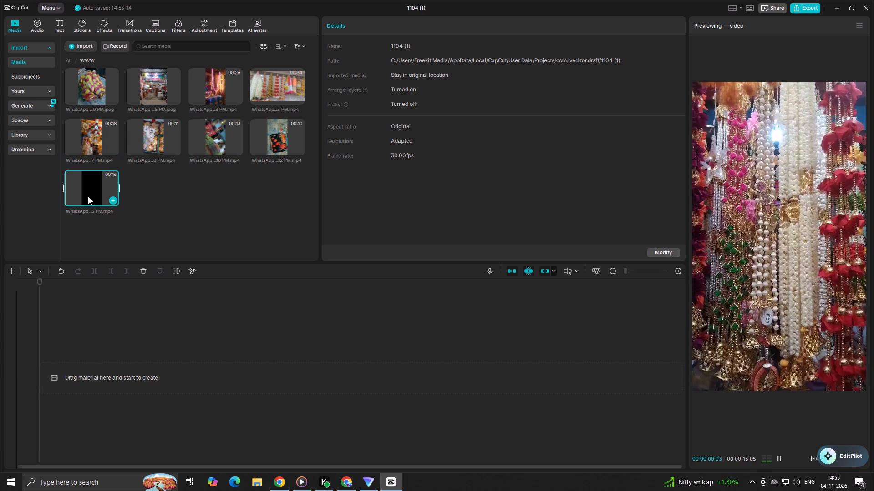
pyautogui.press('space')
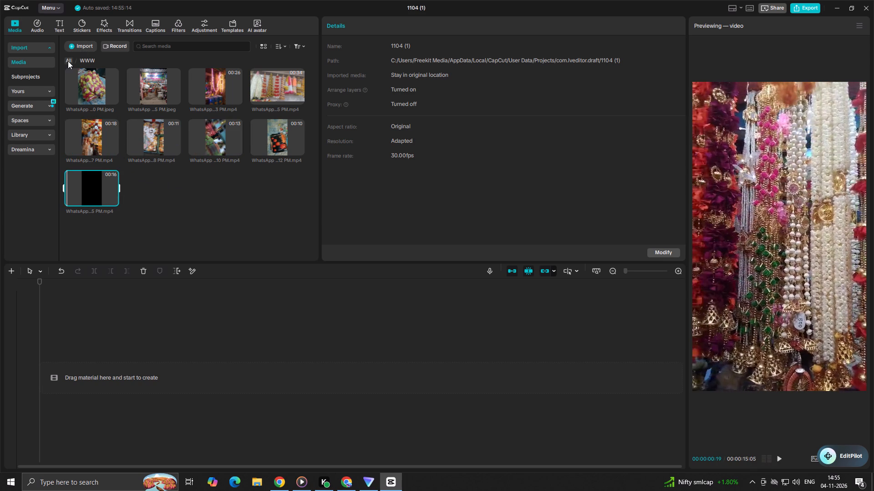
# Return to the full media list and place the ElevenLabs voiceover at the start of the empty timeline.
pyautogui.click(68, 61)
pyautogui.moveTo(96, 90); pyautogui.dragTo(66, 356)
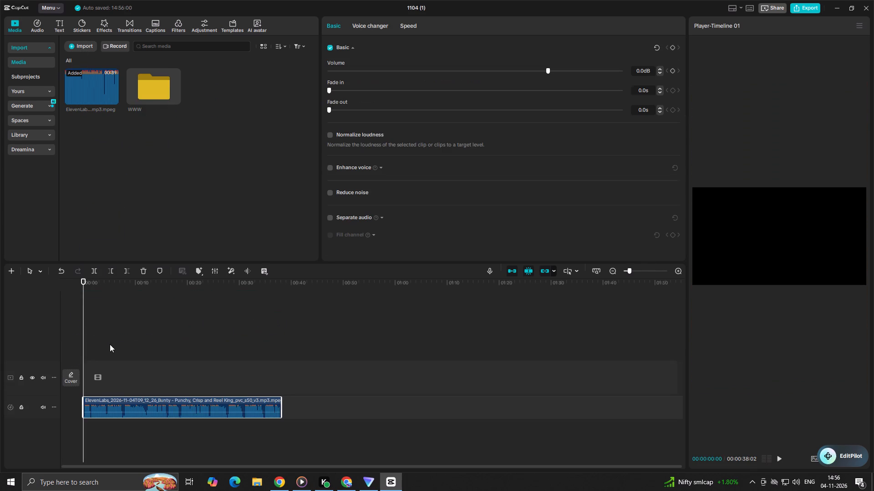
pyautogui.click(273, 376)
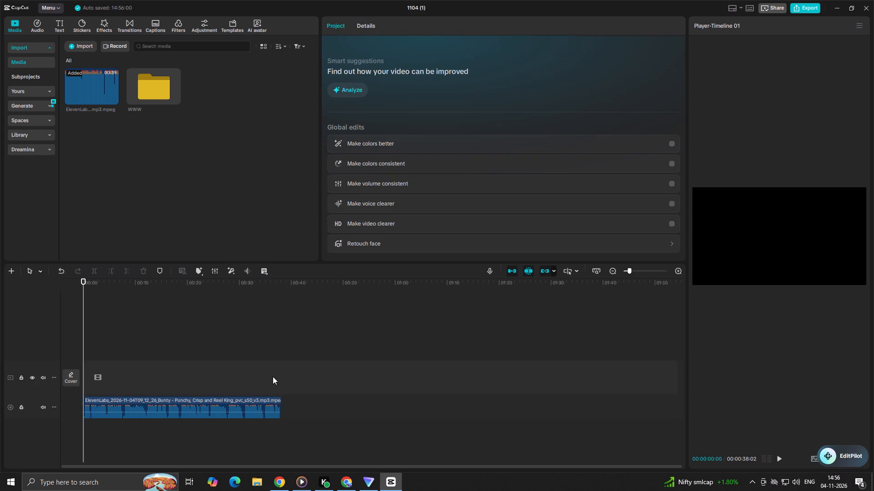
# Listen to the voiceover from its start and split it at the beginning of the first pause, at 00:00:01:02.
pyautogui.moveTo(273, 376); pyautogui.dragTo(0, 343)
pyautogui.press('space')
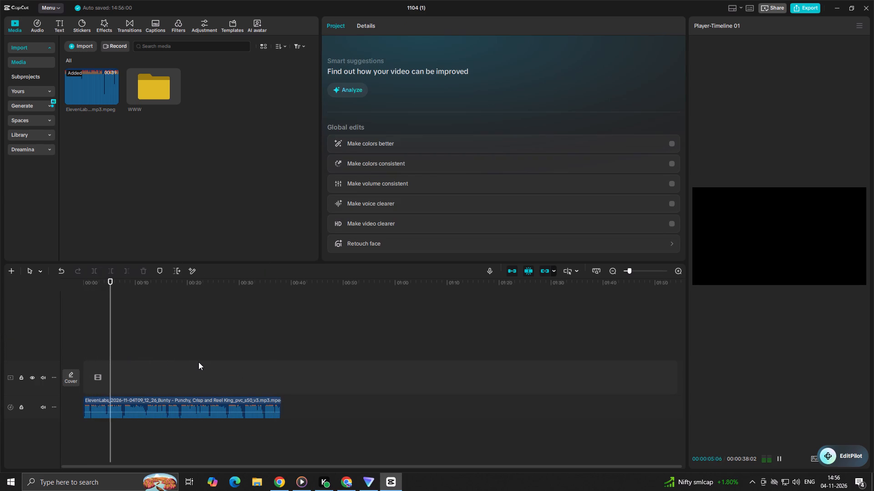
pyautogui.keyDown('ctrl'); pyautogui.scroll(14, 152, 362); pyautogui.keyUp('ctrl')
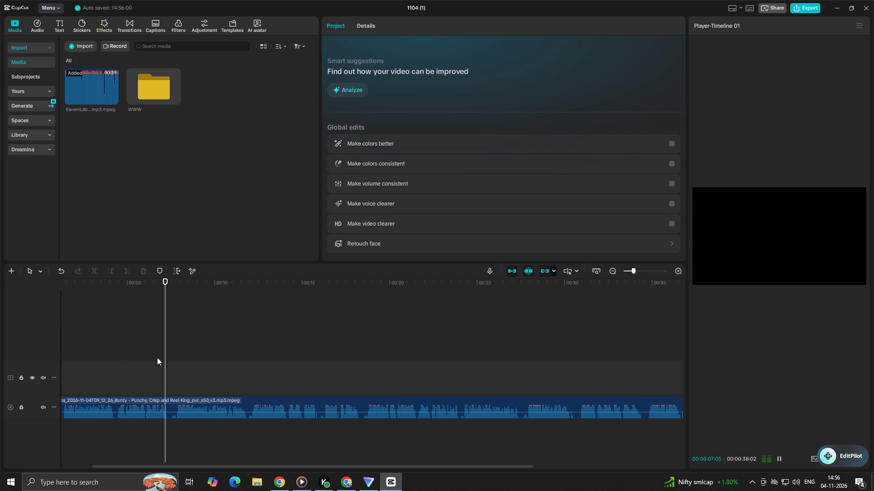
pyautogui.keyDown('ctrl'); pyautogui.scroll(2, 157, 357); pyautogui.keyUp('ctrl')
pyautogui.click(160, 357)
pyautogui.moveTo(160, 357); pyautogui.dragTo(0, 356)
pyautogui.press('space')
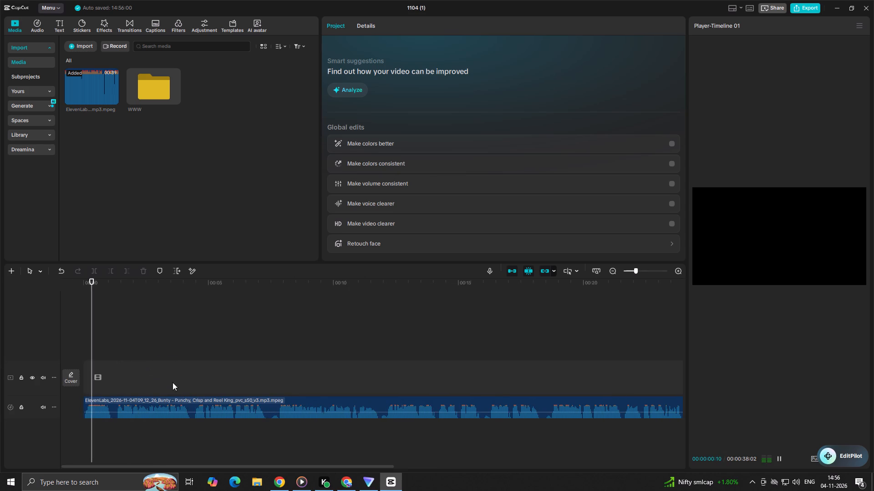
pyautogui.press('space')
pyautogui.scroll(12, 163, 372)
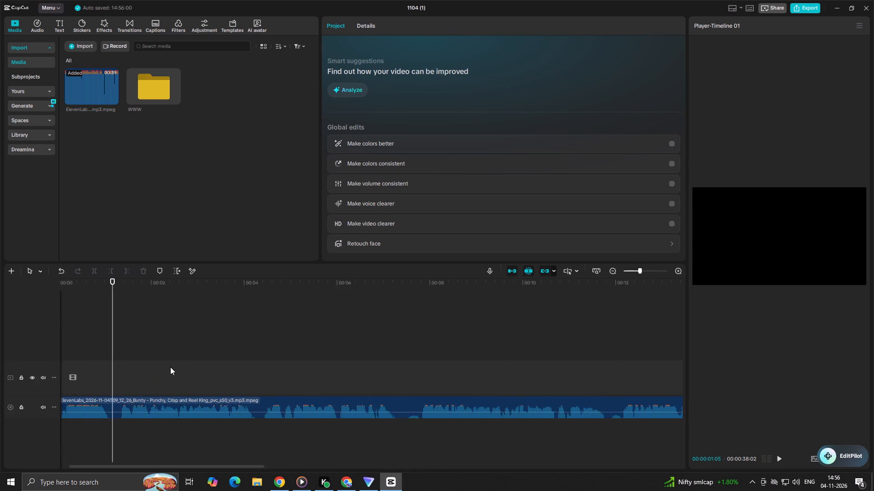
pyautogui.scroll(15, 170, 367)
pyautogui.click(104, 368)
pyautogui.moveTo(105, 369); pyautogui.dragTo(107, 374)
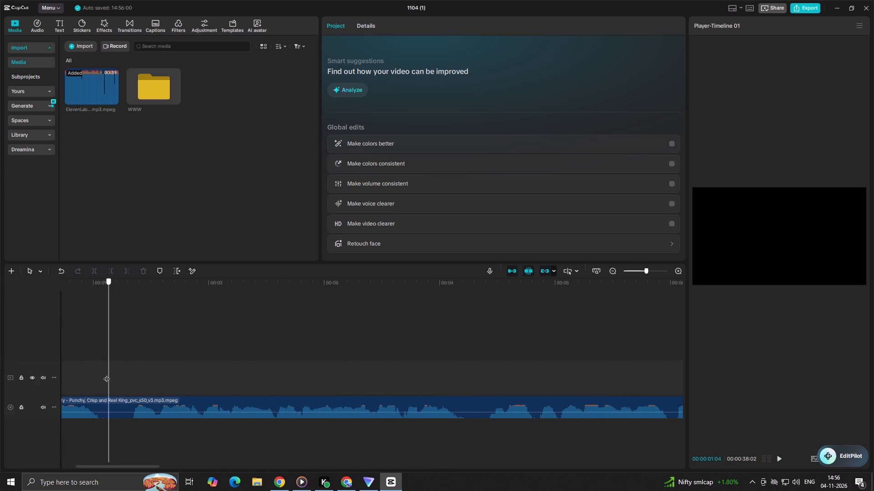
pyautogui.moveTo(107, 374); pyautogui.dragTo(102, 384)
pyautogui.click(108, 411)
pyautogui.click(93, 267)
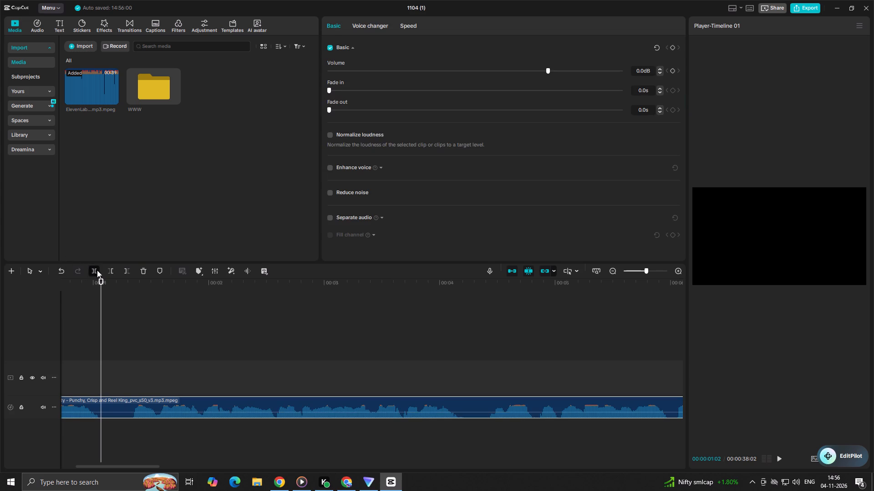
# Trim the second voiceover part's silent start up to 00:00:01:10 and move it against the end of the first part.
pyautogui.moveTo(104, 362); pyautogui.dragTo(126, 371)
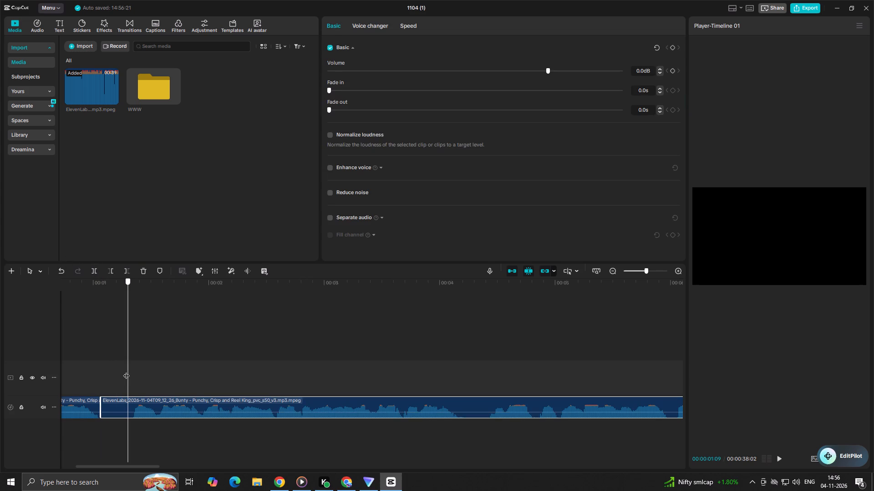
pyautogui.moveTo(126, 371); pyautogui.dragTo(132, 370)
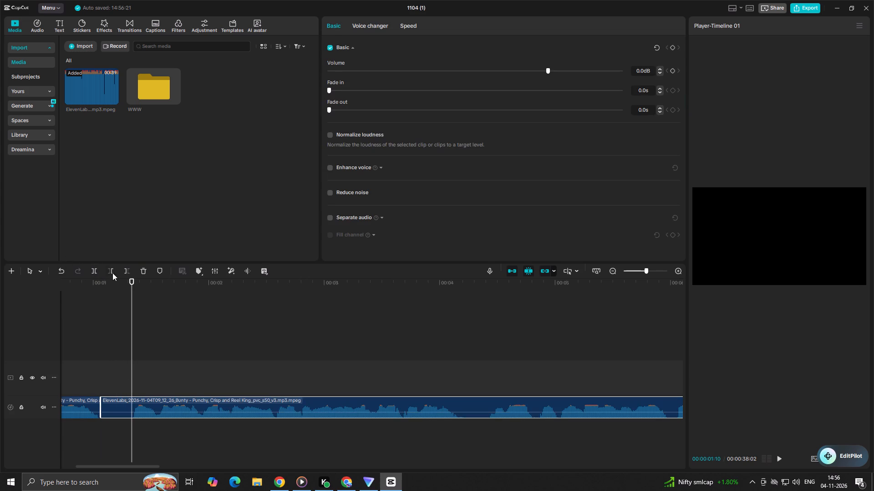
pyautogui.click(113, 271)
pyautogui.moveTo(148, 403); pyautogui.dragTo(122, 403)
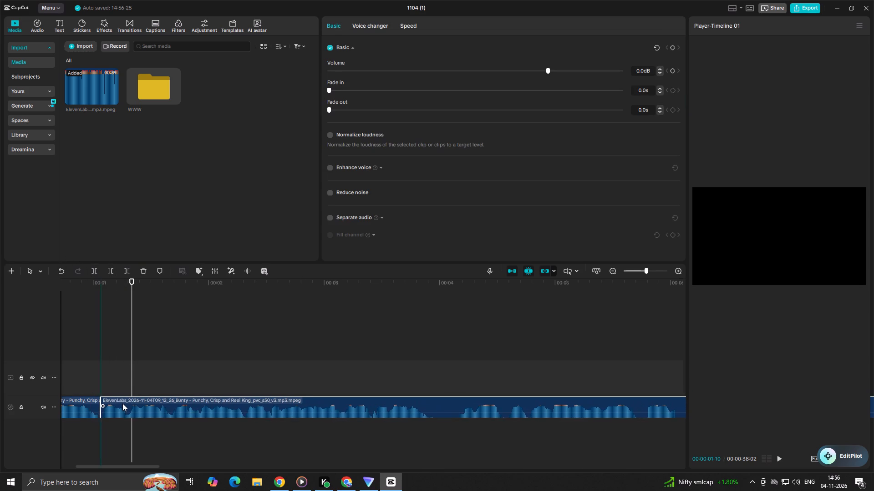
pyautogui.moveTo(122, 403); pyautogui.dragTo(117, 405)
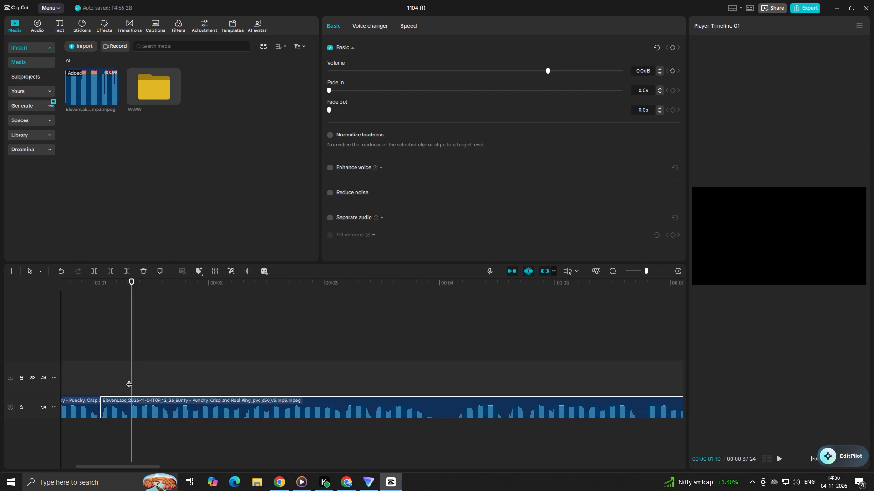
# Play across the first join and split the voiceover at the next pause, at 00:00:03:26.
pyautogui.moveTo(129, 379); pyautogui.dragTo(195, 386)
pyautogui.click(75, 358)
pyautogui.press('space')
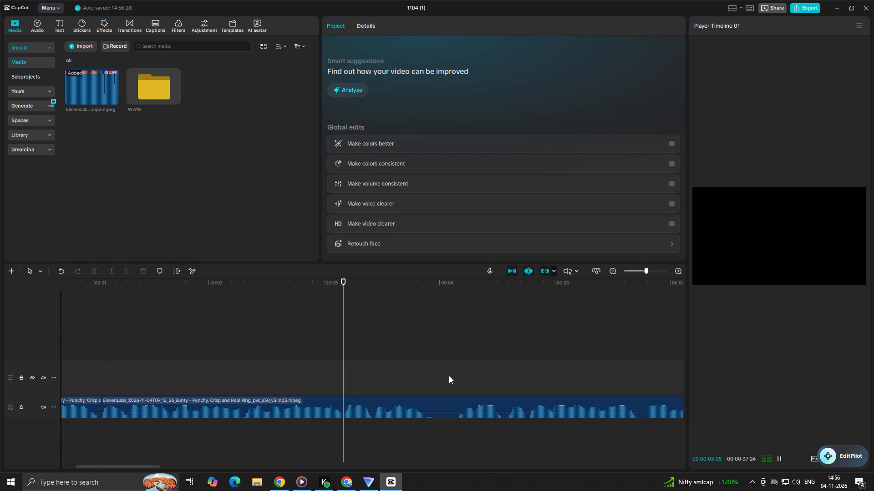
pyautogui.press('space')
pyautogui.click(416, 409)
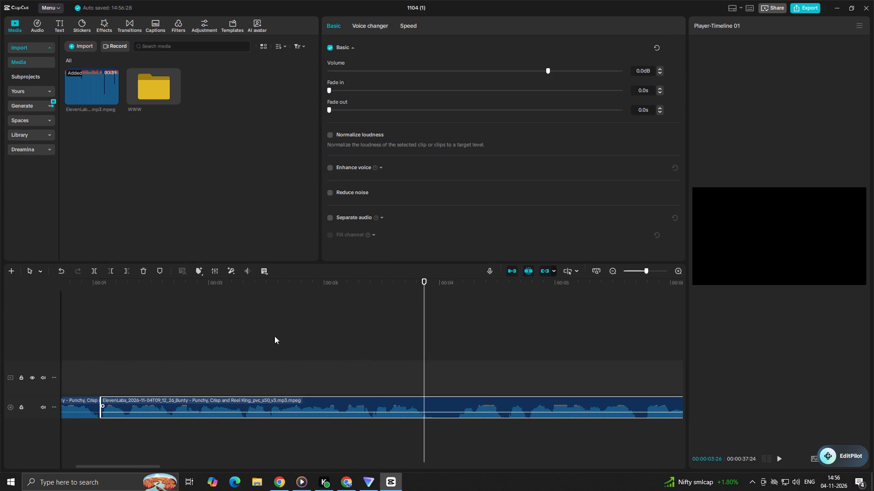
pyautogui.click(94, 273)
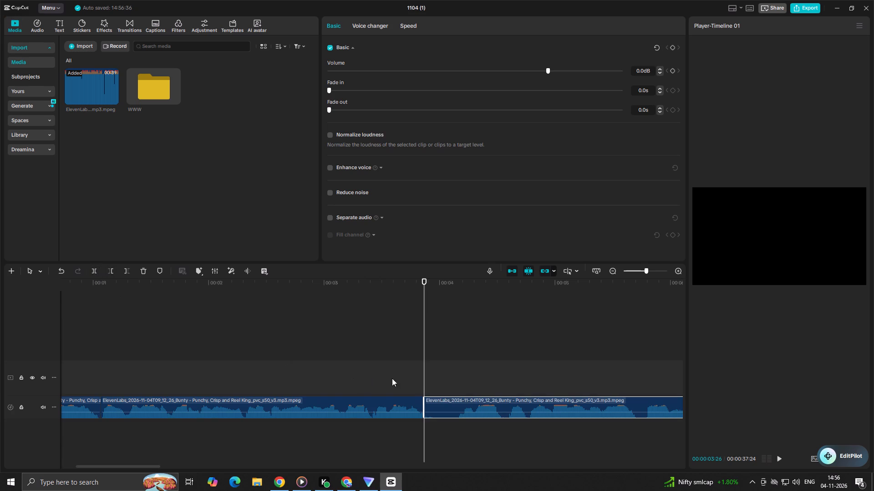
# Trim the latest voiceover part's silent start up to 00:00:04:05 and close the gap to the part before it.
pyautogui.moveTo(423, 377); pyautogui.dragTo(462, 395)
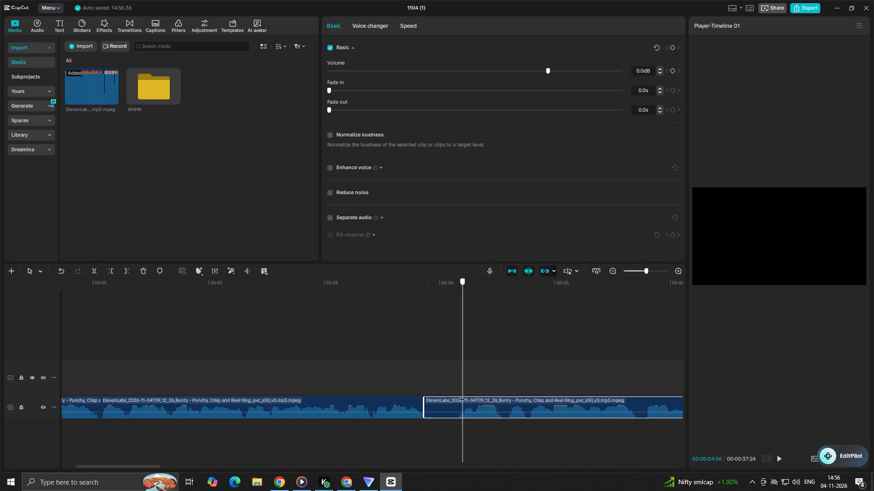
pyautogui.moveTo(462, 395); pyautogui.dragTo(460, 396)
pyautogui.click(112, 268)
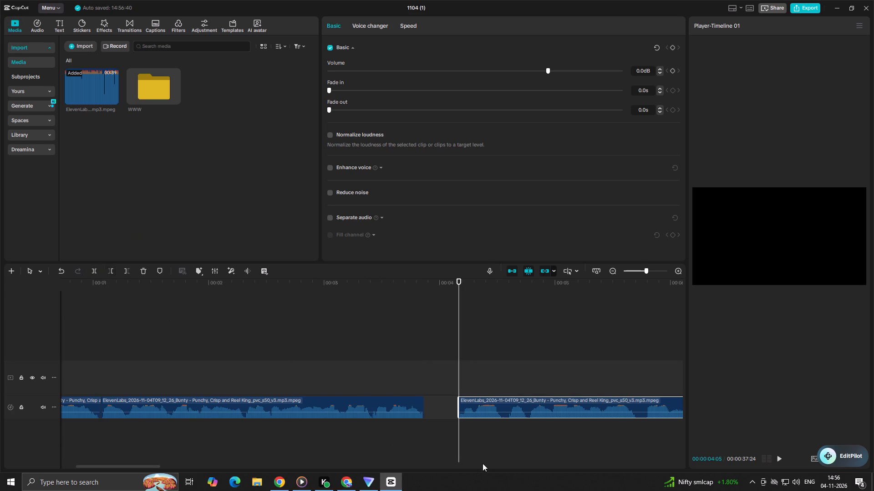
pyautogui.moveTo(482, 405); pyautogui.dragTo(452, 413)
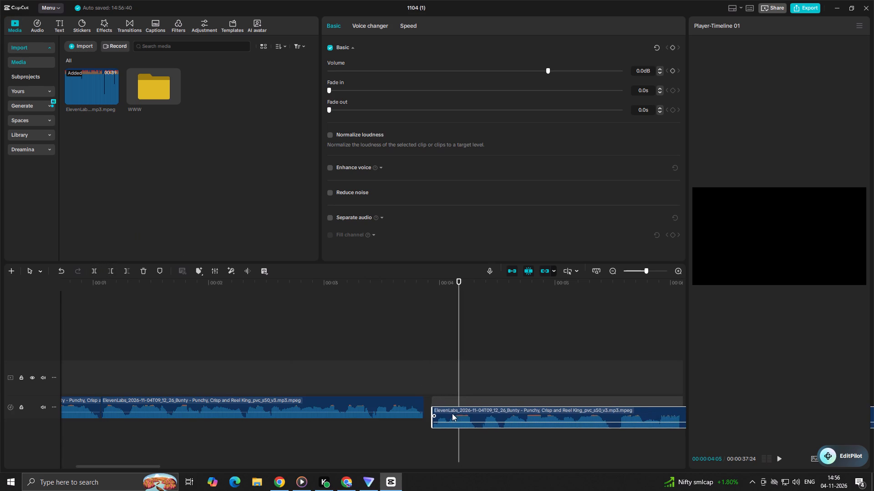
pyautogui.moveTo(452, 413); pyautogui.dragTo(448, 410)
# Play across the new join and split the voiceover at the start of the next pause, at 00:00:06:20.
pyautogui.click(411, 369)
pyautogui.press('space')
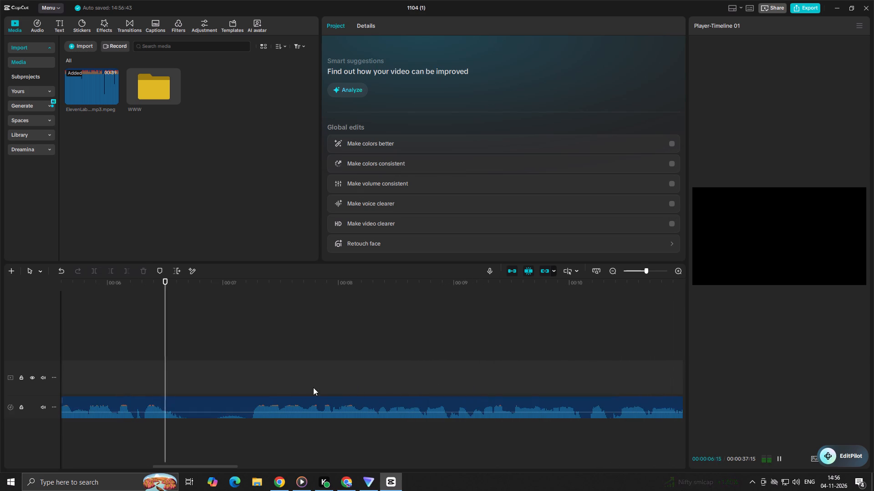
pyautogui.press('space')
pyautogui.click(193, 401)
pyautogui.click(94, 271)
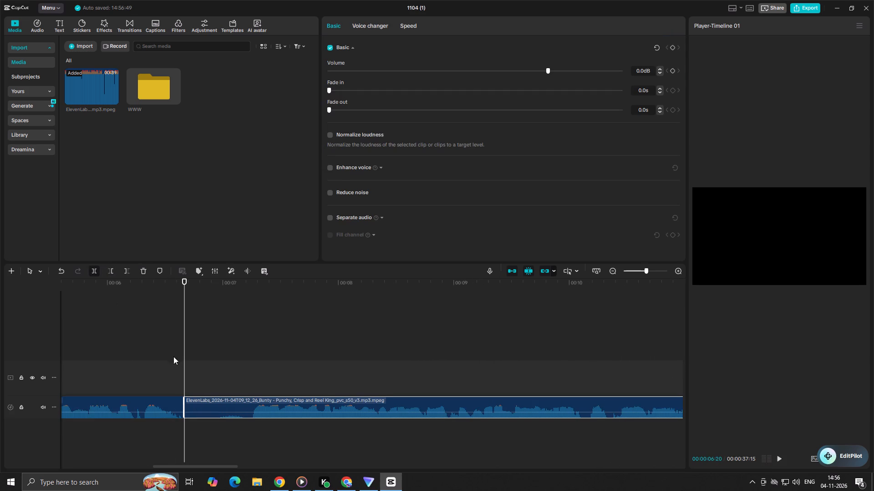
# Remove the new part's silent start up to 00:00:07:07 and move it against the end of the preceding part.
pyautogui.moveTo(185, 382); pyautogui.dragTo(257, 396)
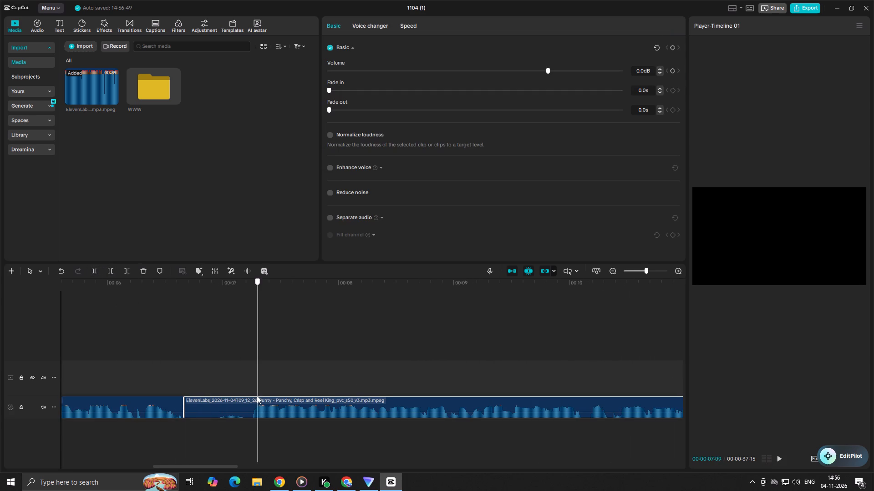
pyautogui.moveTo(257, 396); pyautogui.dragTo(249, 399)
pyautogui.click(112, 270)
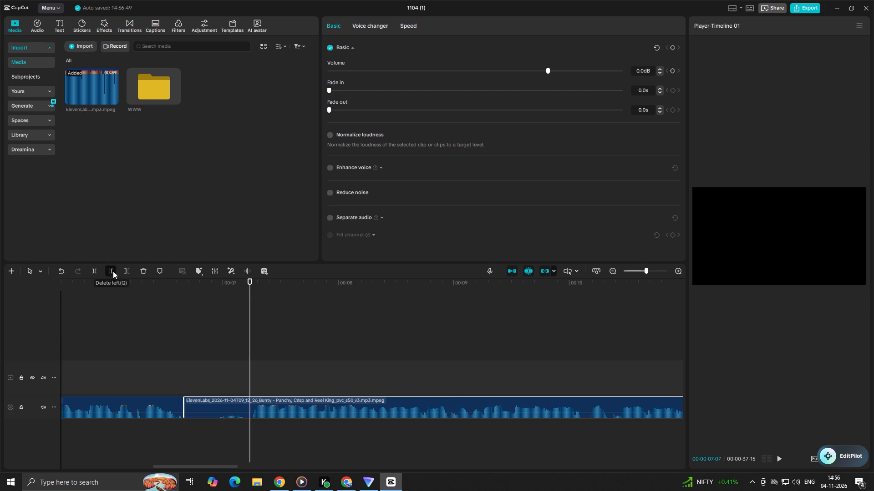
pyautogui.moveTo(278, 405); pyautogui.dragTo(209, 402)
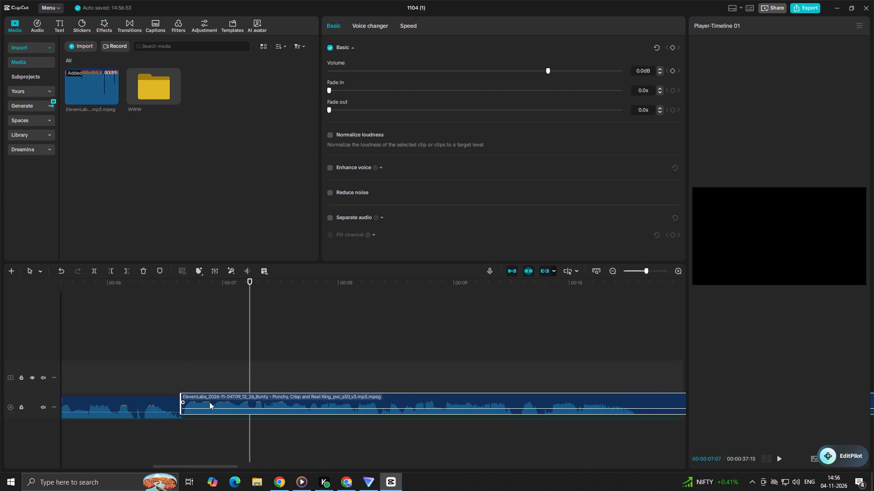
pyautogui.moveTo(209, 402); pyautogui.dragTo(213, 407)
# Listen on from the join and split the voiceover where the next pause begins, at 00:00:10:17.
pyautogui.click(158, 369)
pyautogui.press('space')
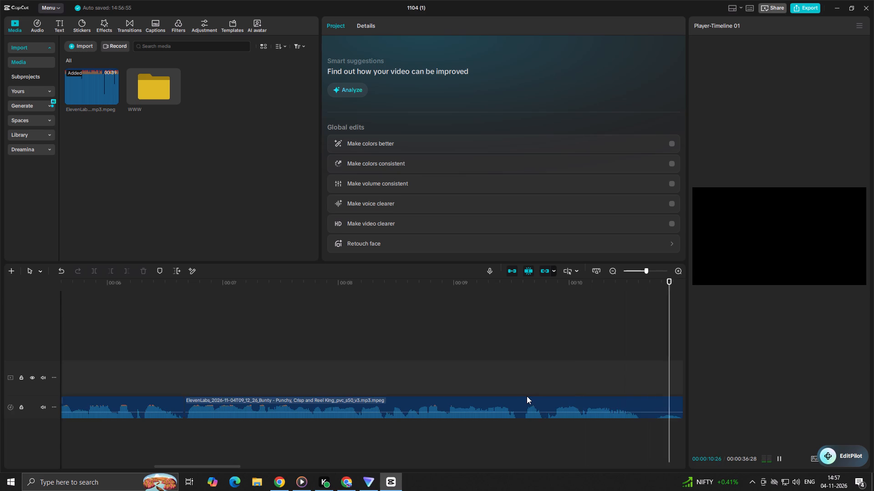
pyautogui.press('space')
pyautogui.click(84, 374)
pyautogui.moveTo(84, 374); pyautogui.dragTo(208, 400)
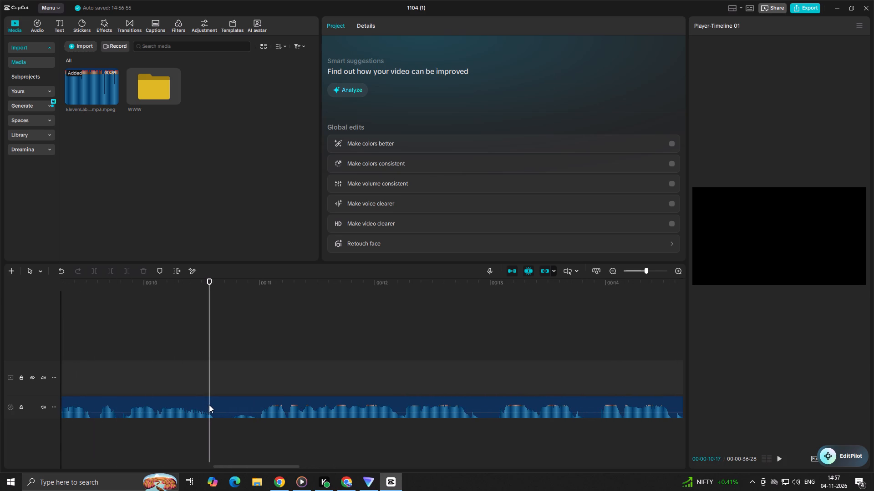
pyautogui.click(209, 405)
pyautogui.click(97, 271)
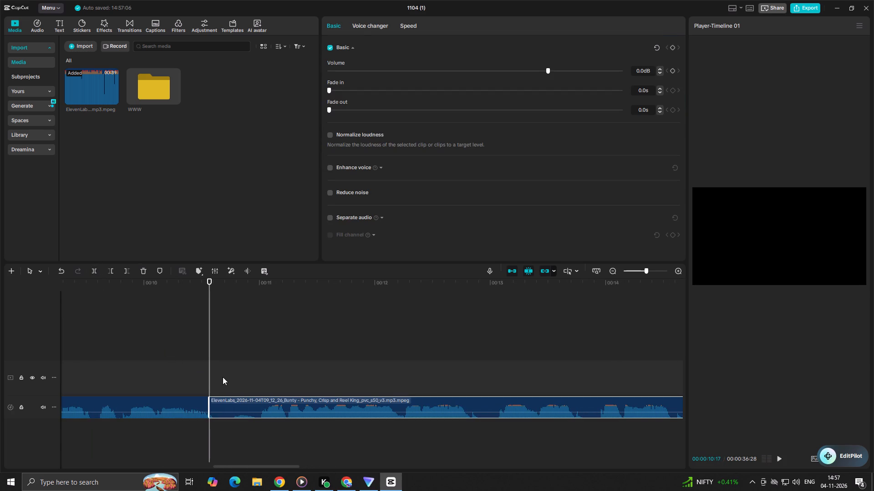
# Trim the silence at the start of the new part up to 00:00:11:00 and butt it against the previous part.
pyautogui.moveTo(208, 379); pyautogui.dragTo(258, 388)
pyautogui.click(113, 271)
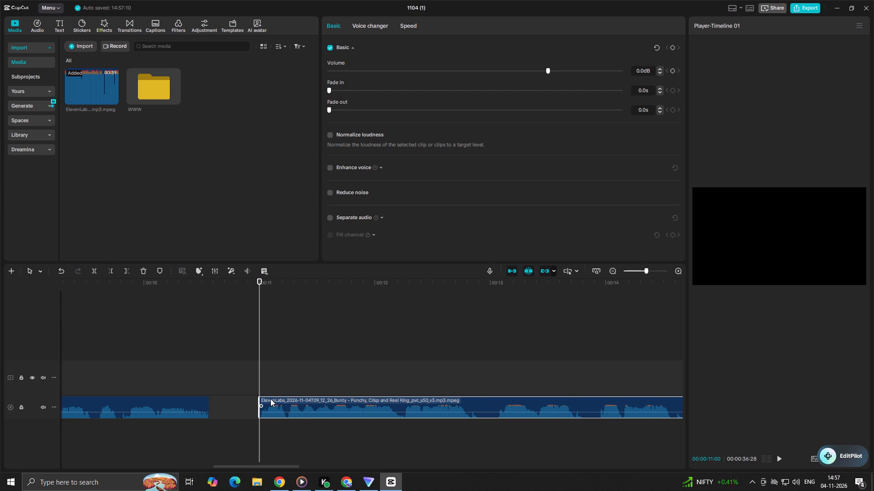
pyautogui.moveTo(272, 400); pyautogui.dragTo(222, 398)
# Replay the voiceover after the join to locate the next short pause and split the clip there, at 00:00:12:12.
pyautogui.click(193, 372)
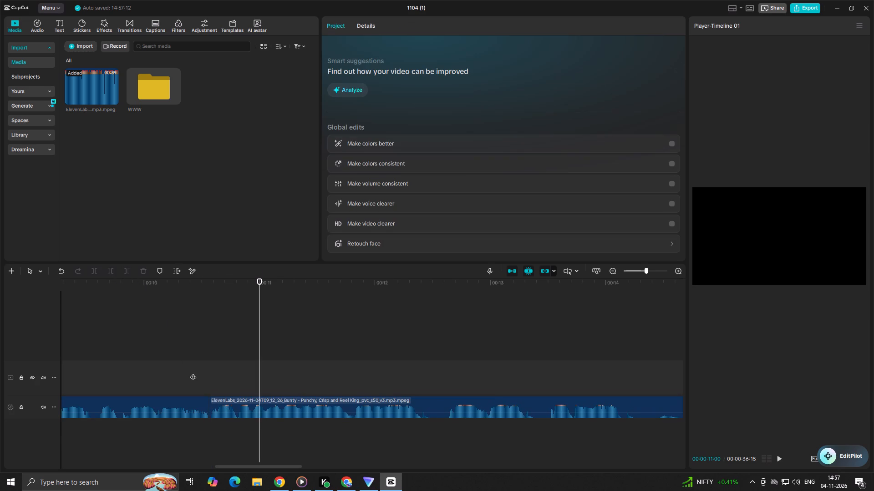
pyautogui.press('space')
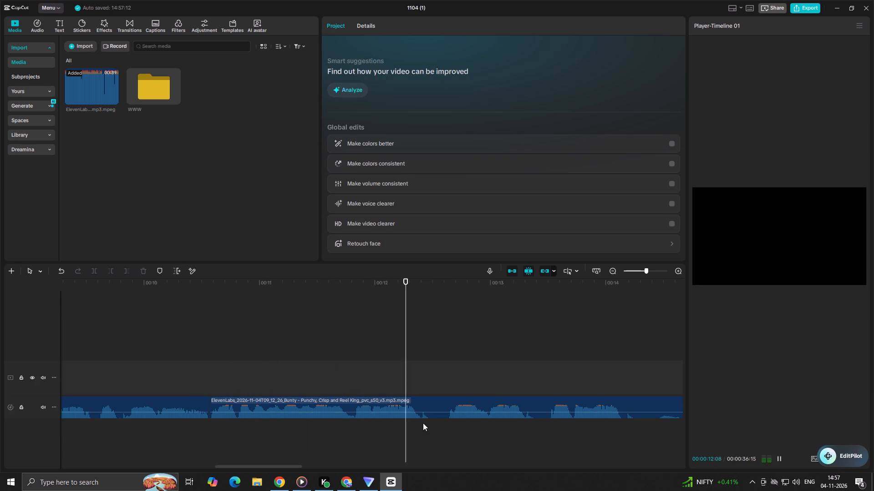
pyautogui.press('space')
pyautogui.click(420, 406)
pyautogui.press('space')
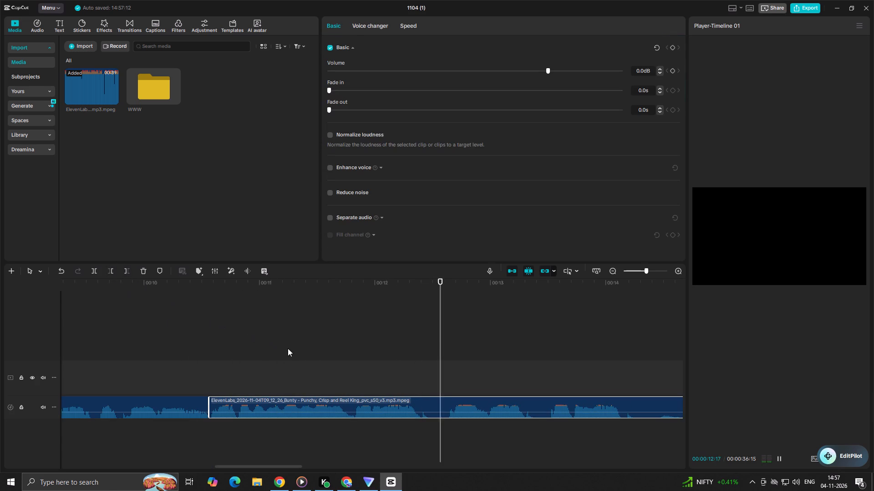
pyautogui.click(351, 364)
pyautogui.press('space')
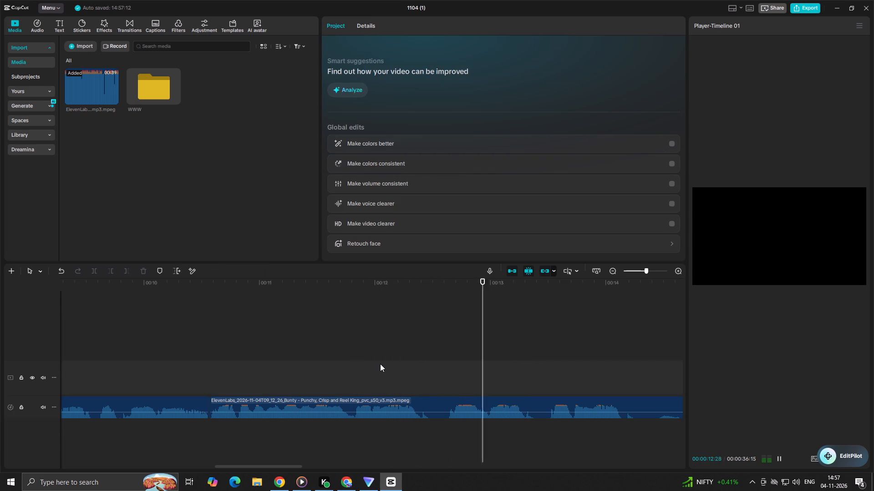
pyautogui.press('space')
pyautogui.click(409, 370)
pyautogui.press('space')
pyautogui.press('space')
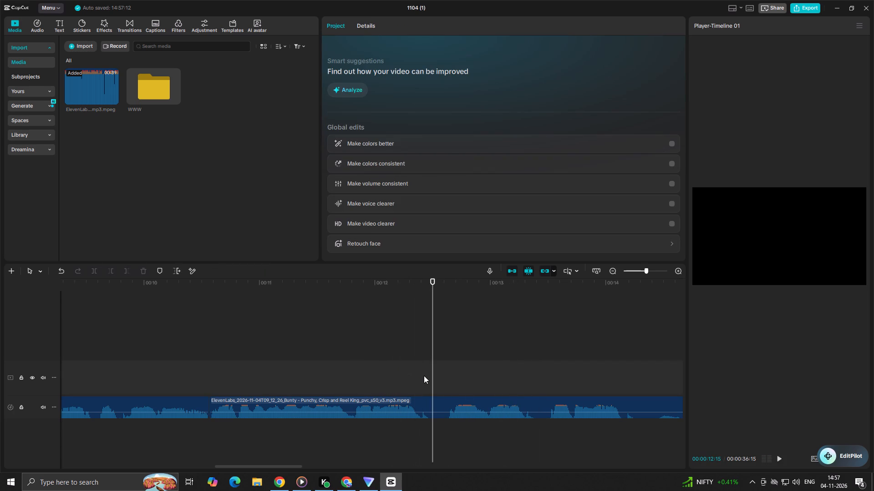
pyautogui.moveTo(429, 376); pyautogui.dragTo(425, 381)
pyautogui.moveTo(432, 378); pyautogui.dragTo(423, 382)
pyautogui.click(423, 402)
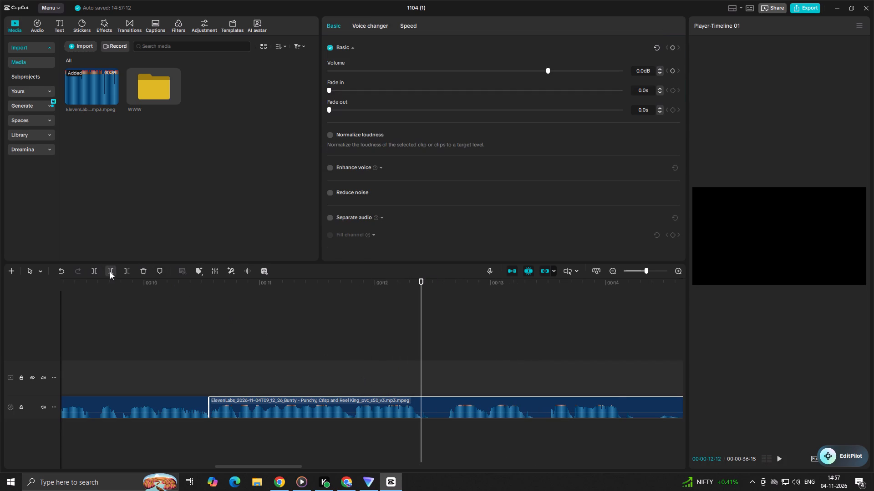
pyautogui.click(110, 271)
pyautogui.hotkey('ctrl', 'z')
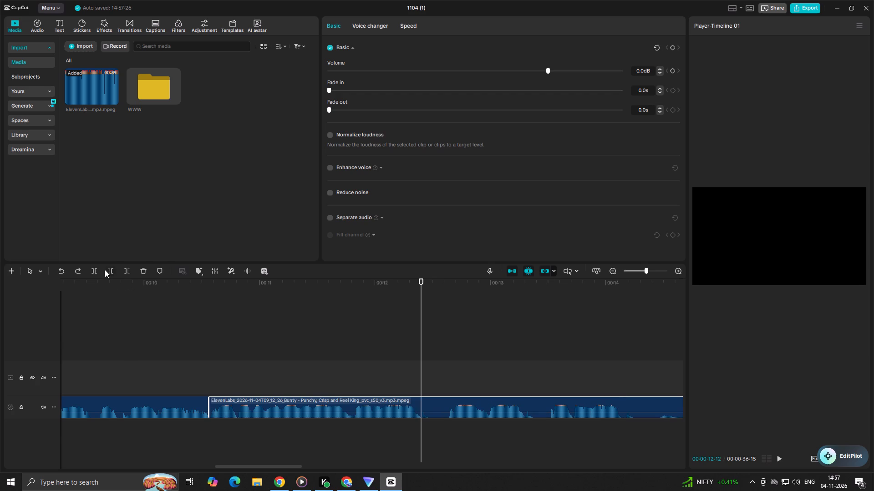
pyautogui.click(96, 271)
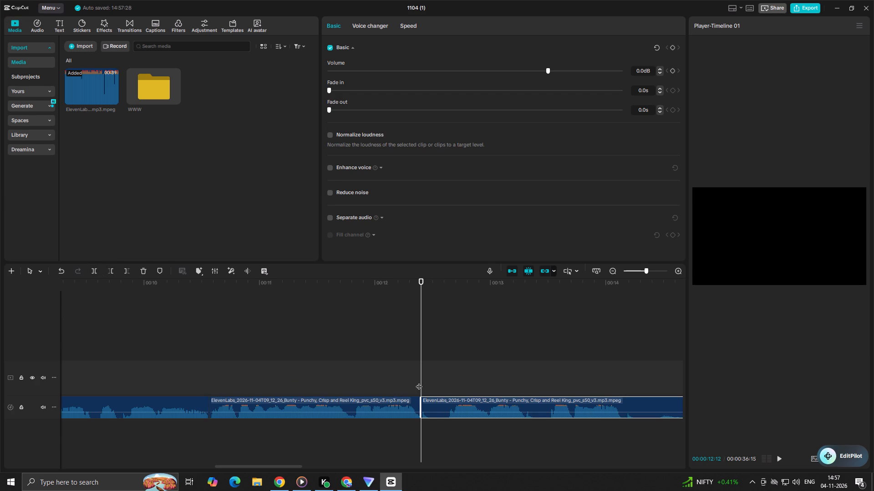
# Cut the last part's silent start up to 00:00:12:19 and shift it back against the preceding part.
pyautogui.moveTo(418, 382); pyautogui.dragTo(449, 386)
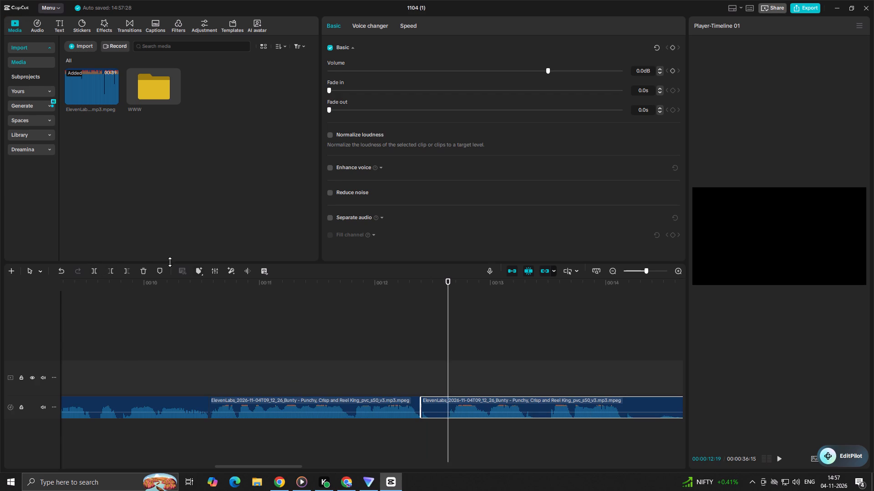
pyautogui.click(111, 269)
pyautogui.moveTo(456, 406); pyautogui.dragTo(456, 405)
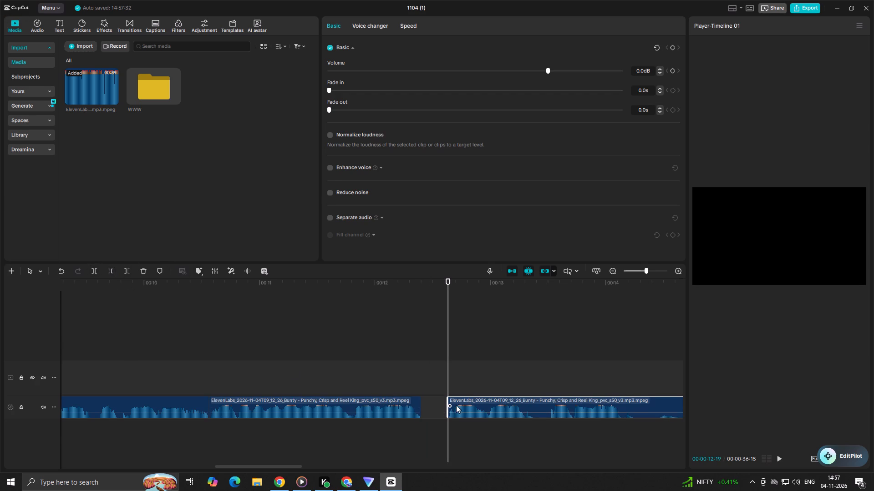
pyautogui.moveTo(456, 405); pyautogui.dragTo(428, 408)
# Play through the new join and split the voiceover at the beginning of the following pause, at 00:00:13:02.
pyautogui.click(355, 363)
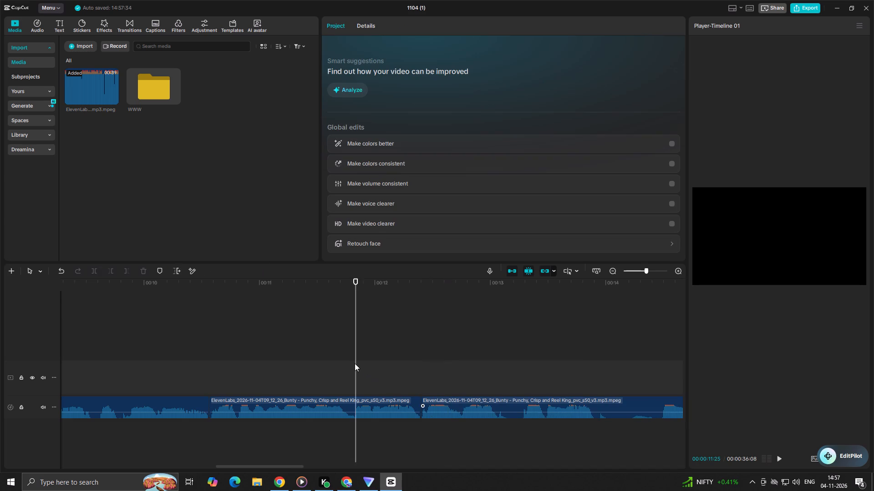
pyautogui.press('space')
pyautogui.press('space')
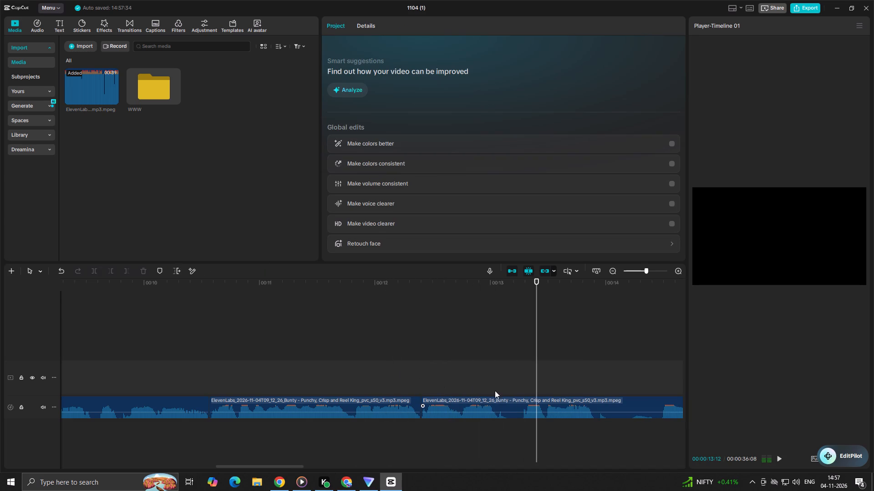
pyautogui.click(466, 368)
pyautogui.press('space')
pyautogui.press('space')
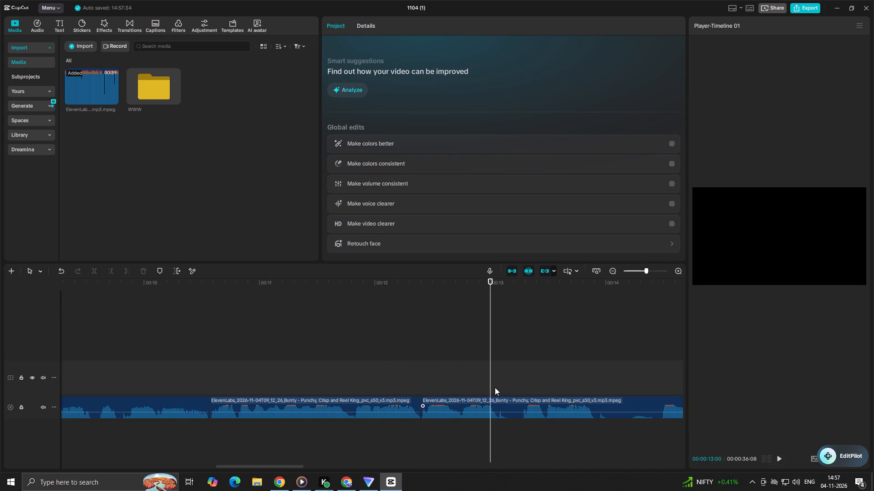
pyautogui.click(502, 404)
pyautogui.moveTo(488, 381); pyautogui.dragTo(498, 387)
pyautogui.click(497, 410)
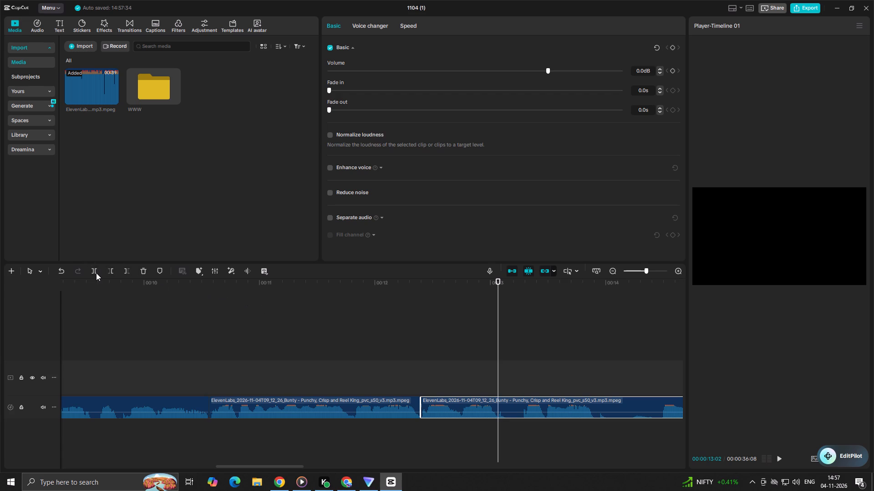
pyautogui.click(96, 273)
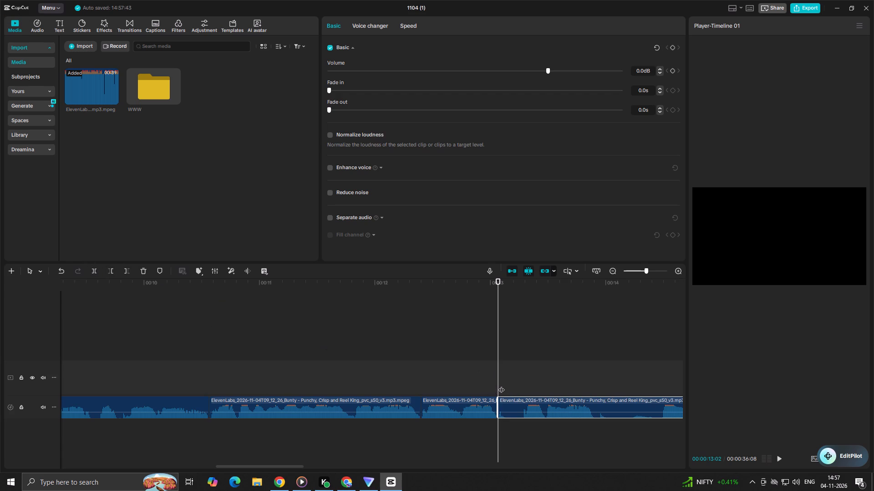
# Trim the new part's silent start up to 00:00:13:08 and move it against the end of the previous part.
pyautogui.moveTo(501, 385); pyautogui.dragTo(523, 388)
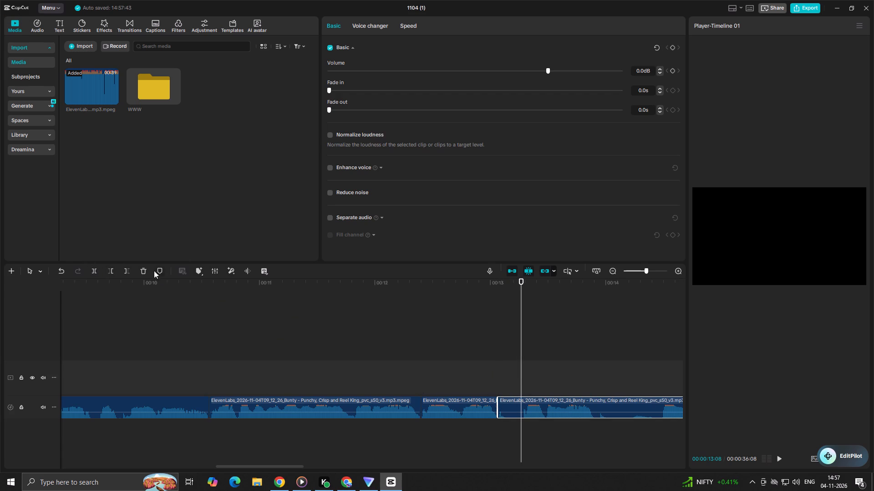
pyautogui.click(112, 271)
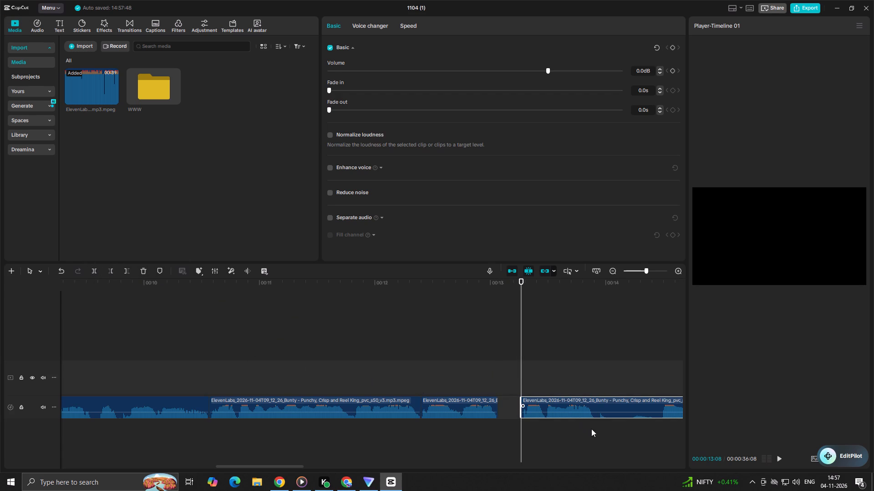
pyautogui.moveTo(536, 399); pyautogui.dragTo(514, 401)
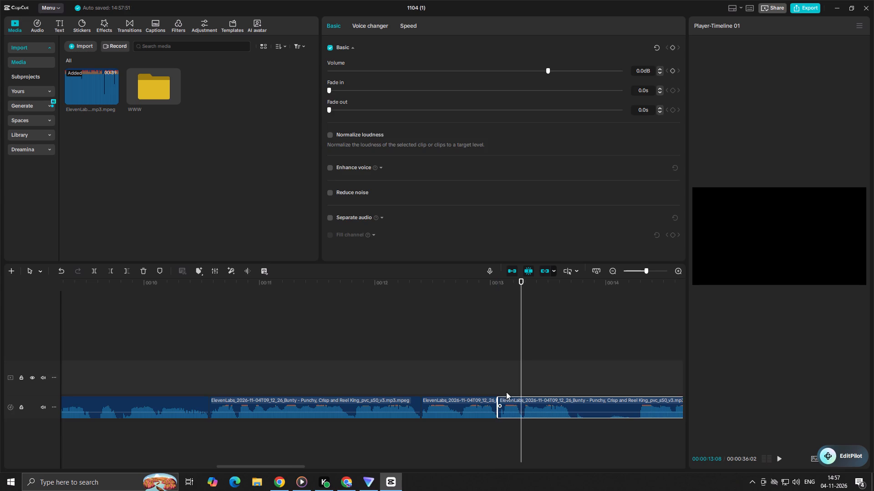
# Listen across the latest join and split the voiceover at the next pause, at 00:00:13:22.
pyautogui.click(473, 369)
pyautogui.press('space')
pyautogui.press('space')
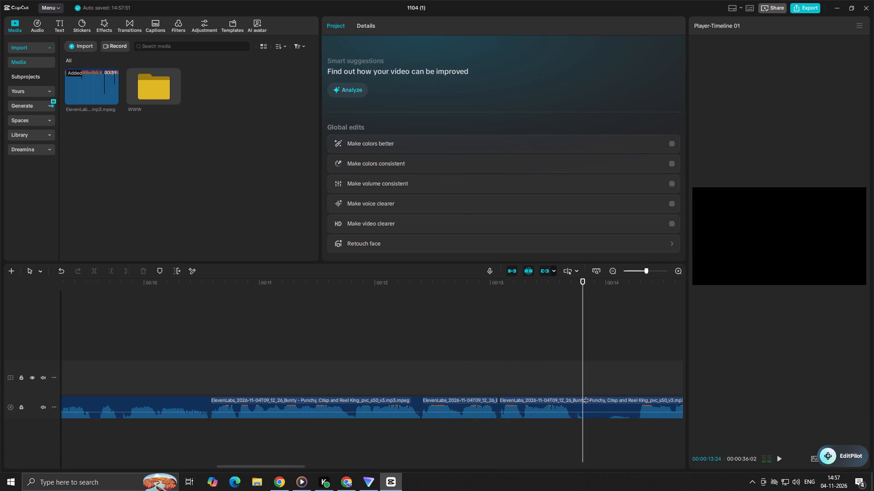
pyautogui.moveTo(584, 383); pyautogui.dragTo(575, 392)
pyautogui.click(575, 406)
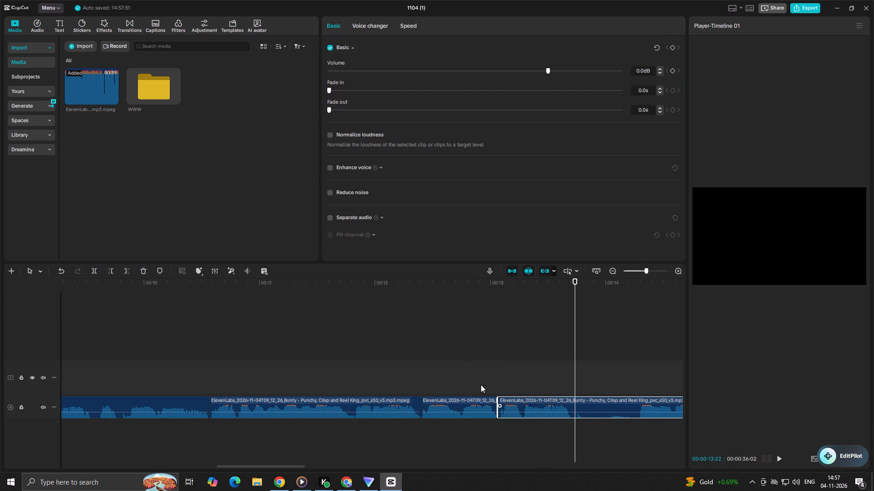
pyautogui.click(94, 270)
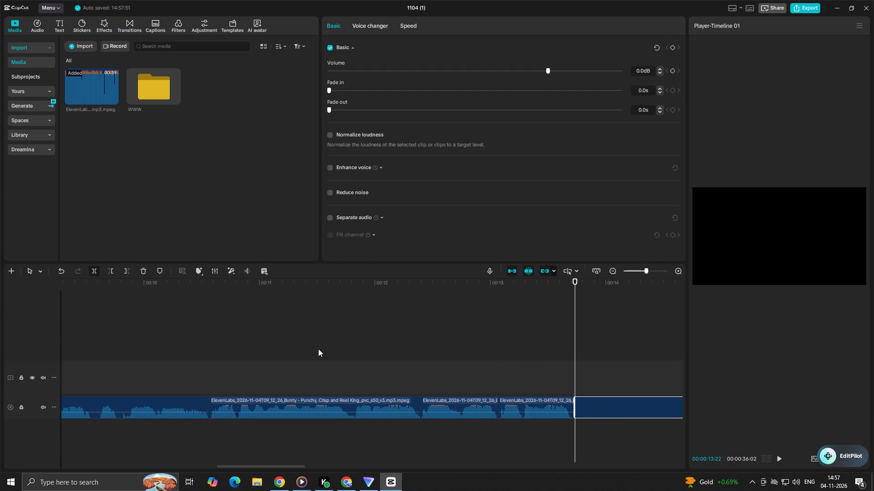
# Trim the last voiceover part's silent start up to 00:00:14:08 and move it against the end of the preceding part.
pyautogui.moveTo(577, 374); pyautogui.dragTo(627, 384)
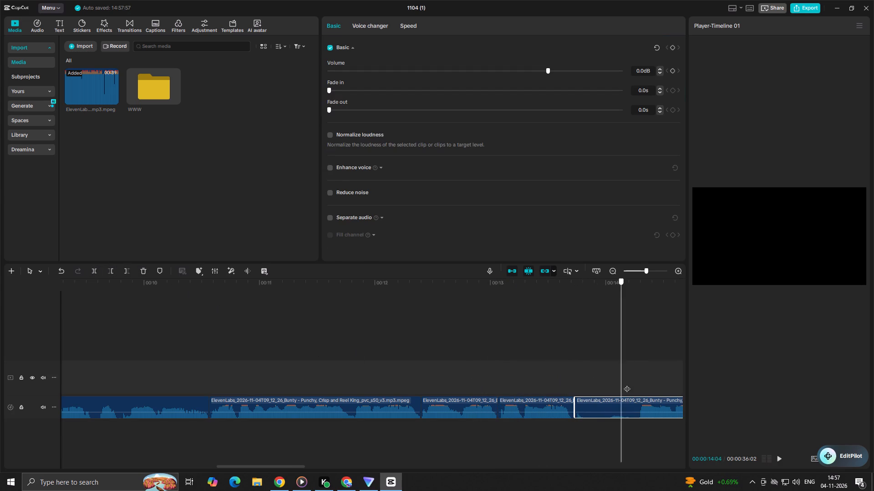
pyautogui.moveTo(627, 384); pyautogui.dragTo(637, 390)
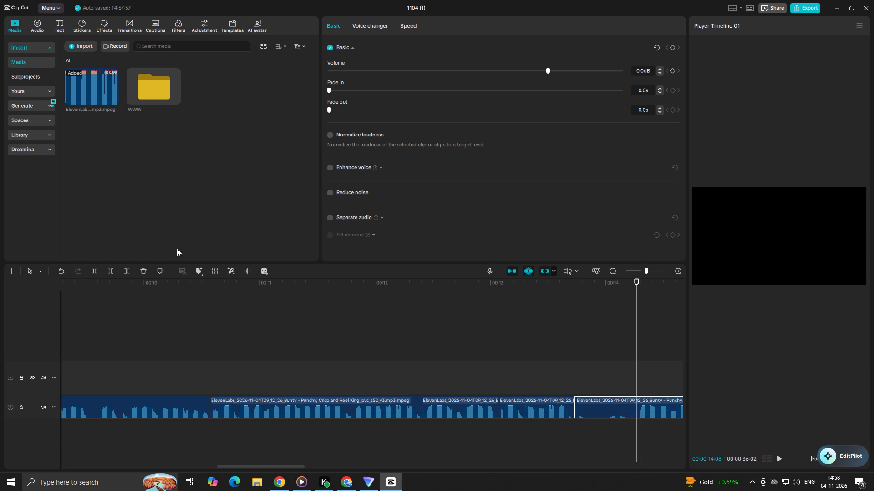
pyautogui.click(113, 270)
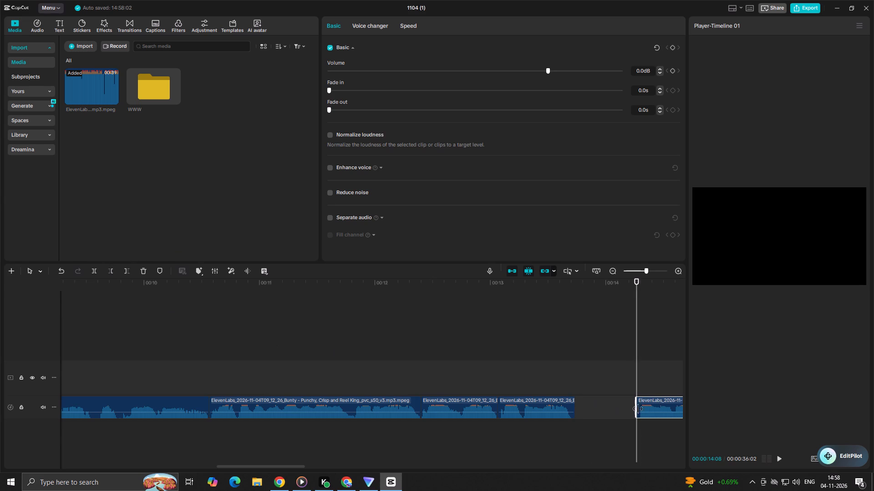
pyautogui.moveTo(661, 400); pyautogui.dragTo(596, 400)
pyautogui.moveTo(593, 427); pyautogui.dragTo(595, 411)
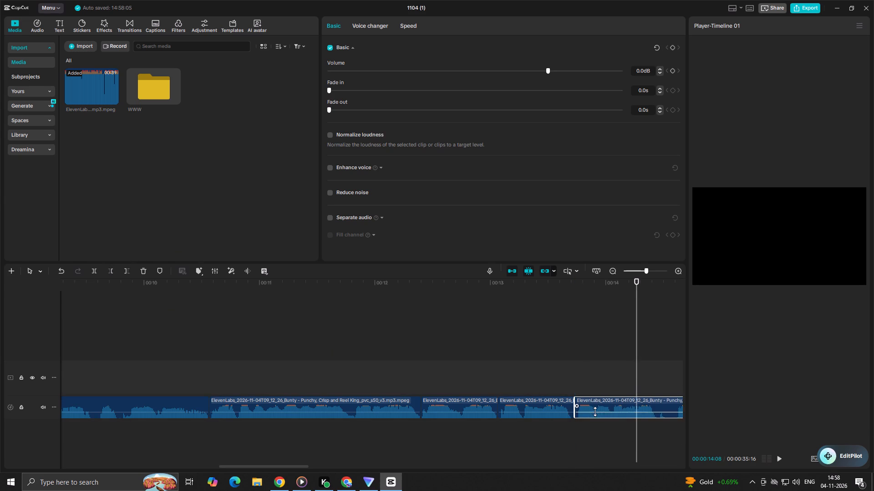
# Play through the new join and split the voiceover at the beginning of the following short pause, at 00:00:14:14.
pyautogui.click(531, 373)
pyautogui.press('space')
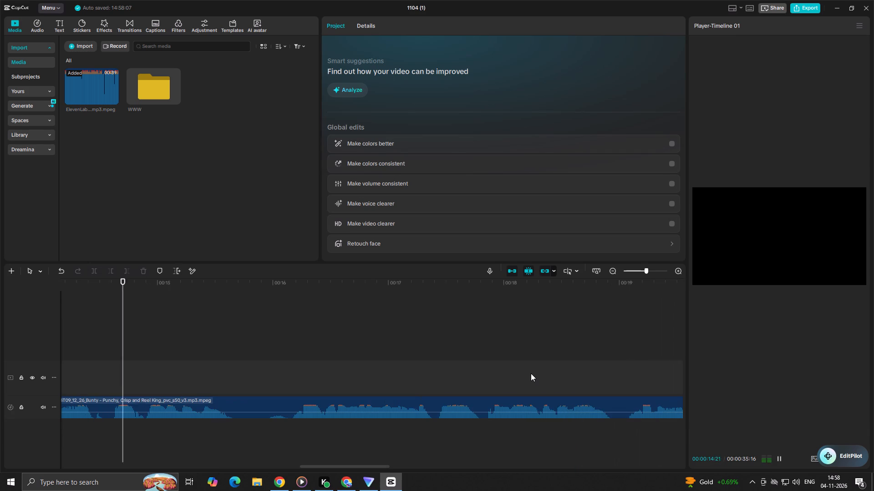
pyautogui.press('space')
pyautogui.click(74, 376)
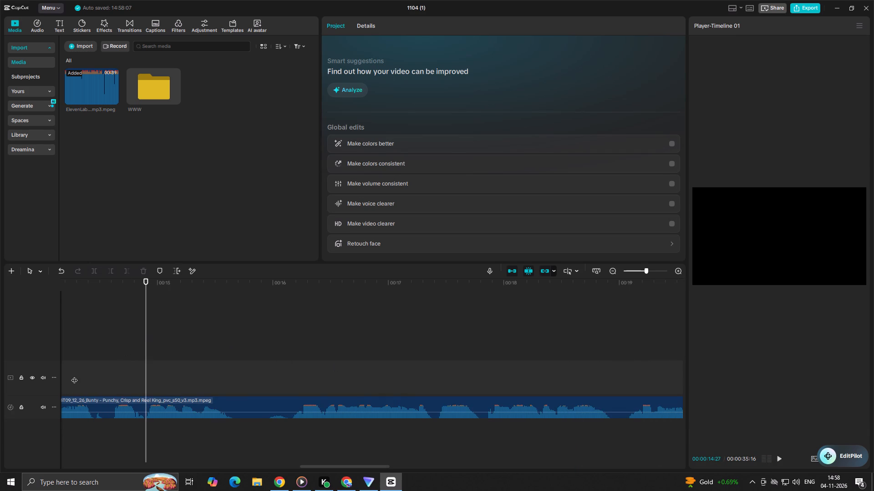
pyautogui.press('space')
pyautogui.press('space')
pyautogui.click(86, 383)
pyautogui.moveTo(86, 383); pyautogui.dragTo(102, 395)
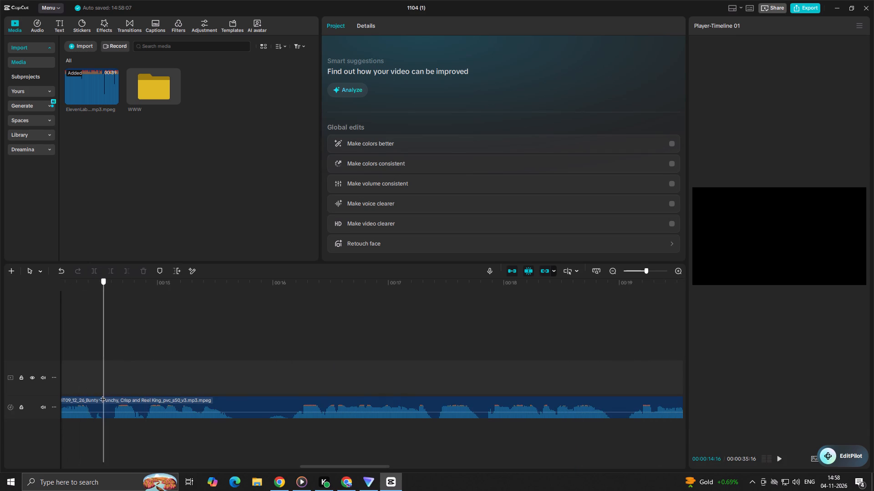
pyautogui.moveTo(102, 395); pyautogui.dragTo(95, 401)
pyautogui.click(98, 405)
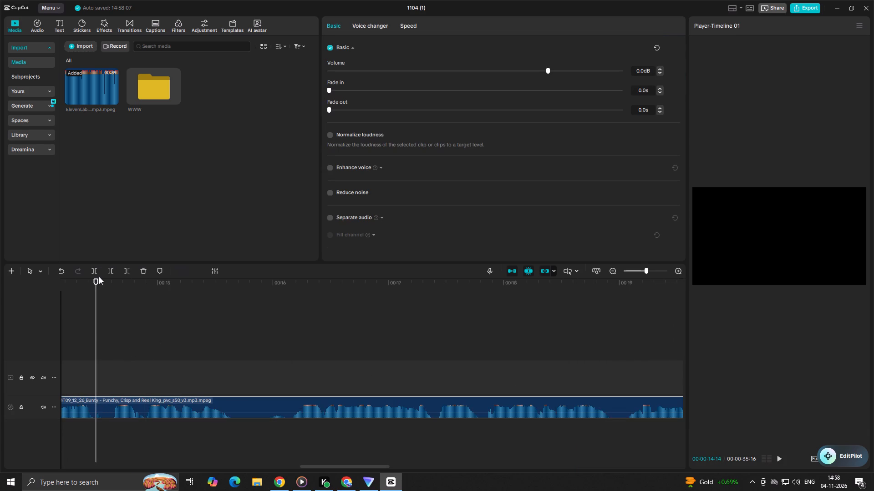
pyautogui.click(91, 269)
# Cut the new part's silent start up to 00:00:14:18 and shift it back against the preceding part.
pyautogui.moveTo(97, 361); pyautogui.dragTo(108, 365)
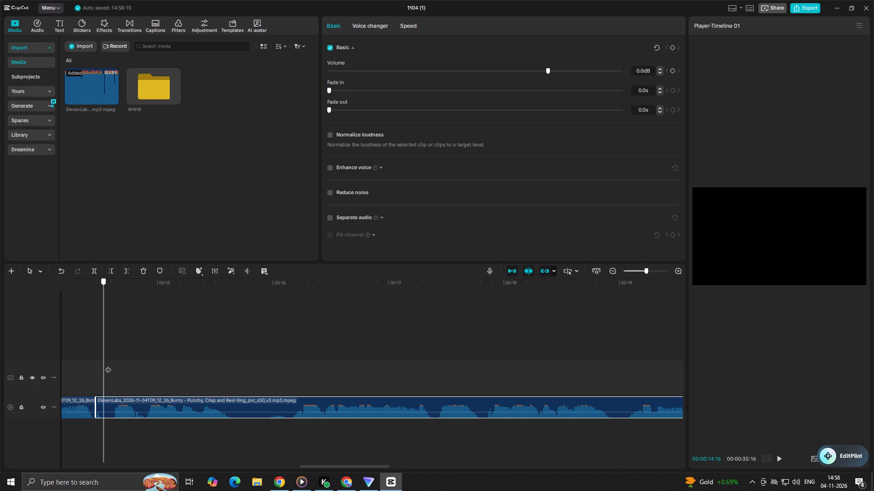
pyautogui.moveTo(108, 365); pyautogui.dragTo(110, 365)
pyautogui.click(114, 273)
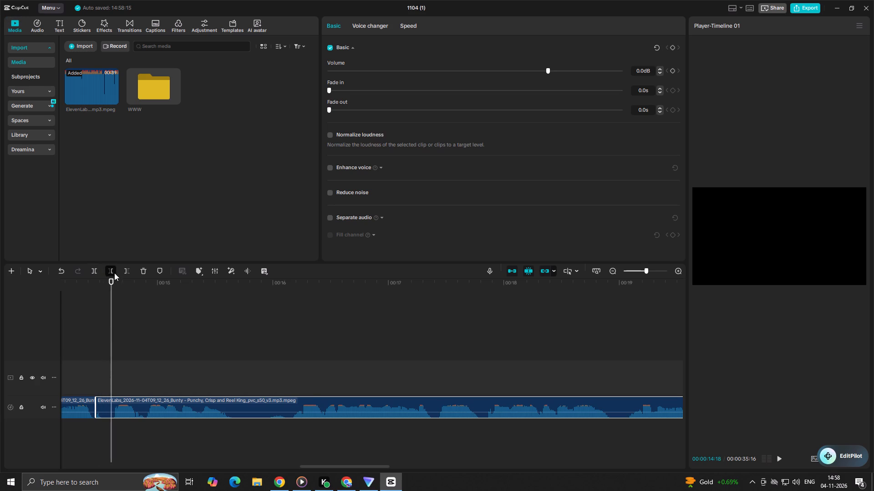
pyautogui.moveTo(136, 410); pyautogui.dragTo(127, 409)
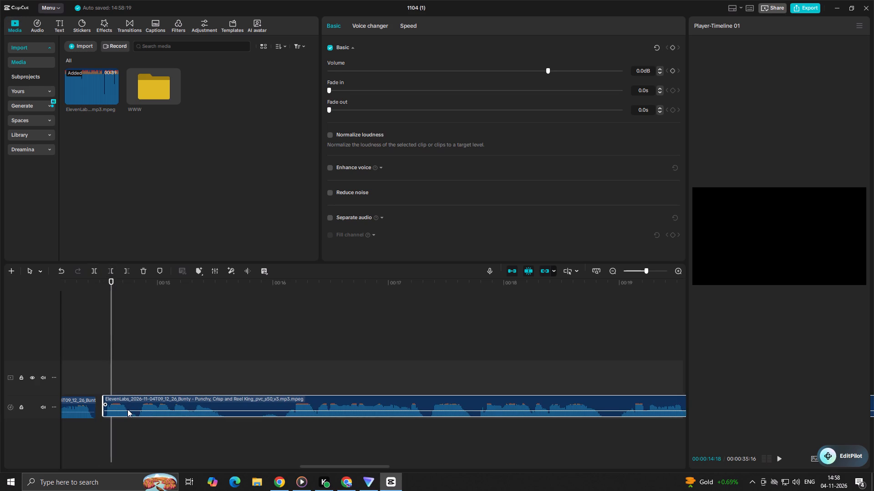
pyautogui.moveTo(127, 409); pyautogui.dragTo(120, 409)
# Listen across the latest join and split the voiceover at the start of the next pause, at 00:00:15:15.
pyautogui.click(80, 370)
pyautogui.press('space')
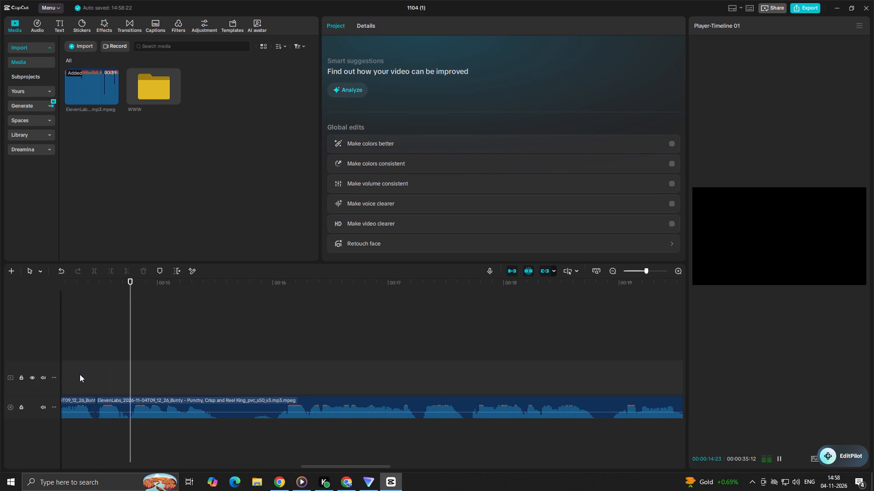
pyautogui.press('space')
pyautogui.moveTo(231, 387); pyautogui.dragTo(213, 394)
pyautogui.click(206, 402)
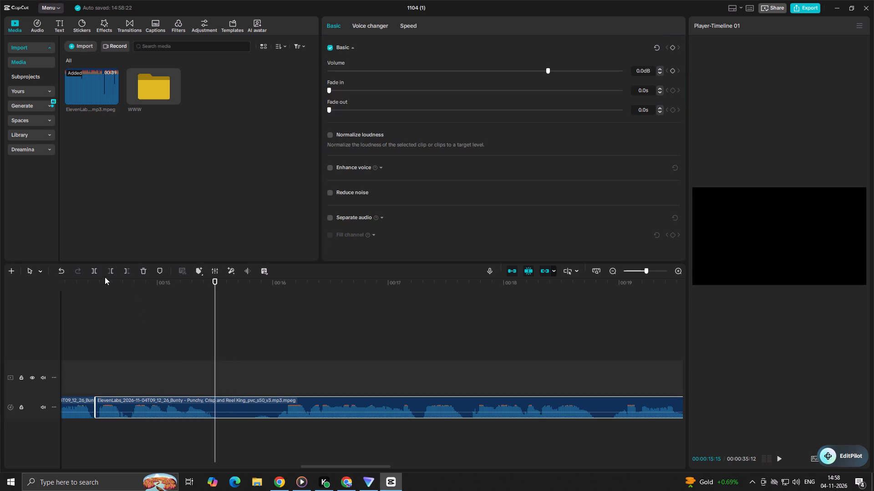
pyautogui.click(91, 272)
# Trim the new part's silent start up to 00:00:16:01 and close the gap to the previous part.
pyautogui.moveTo(214, 375); pyautogui.dragTo(270, 394)
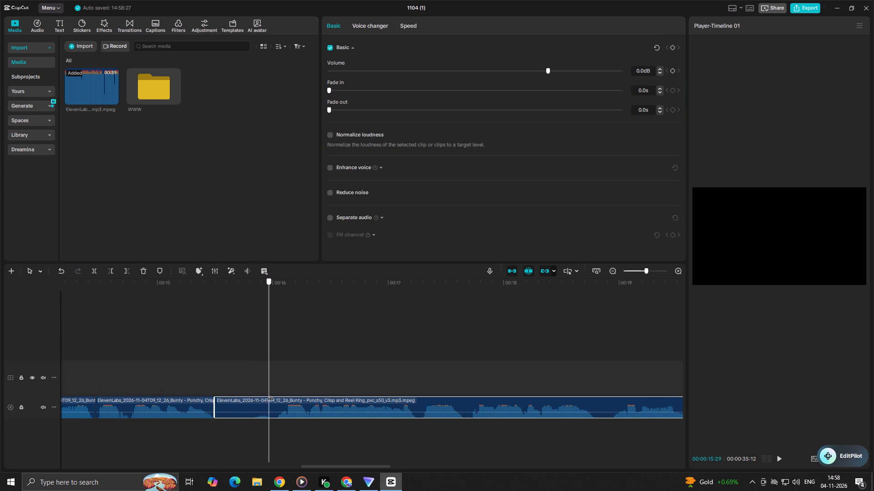
pyautogui.moveTo(270, 394); pyautogui.dragTo(275, 394)
pyautogui.click(111, 274)
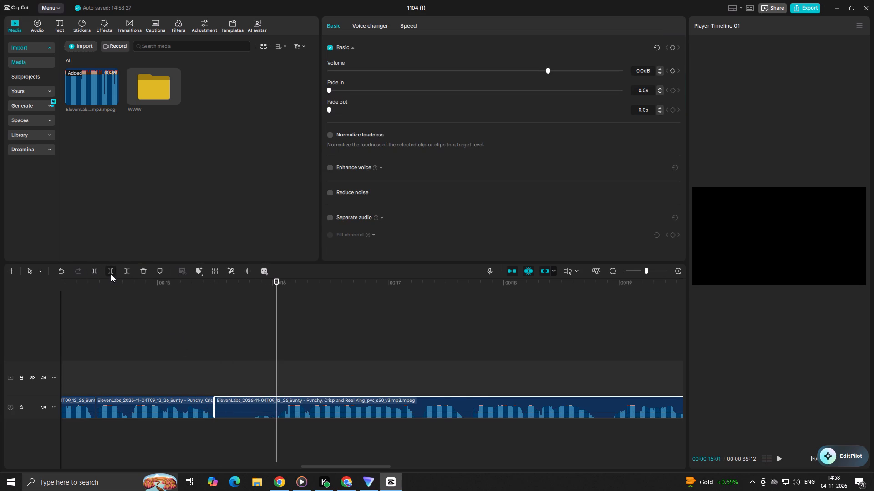
pyautogui.moveTo(284, 407); pyautogui.dragTo(229, 405)
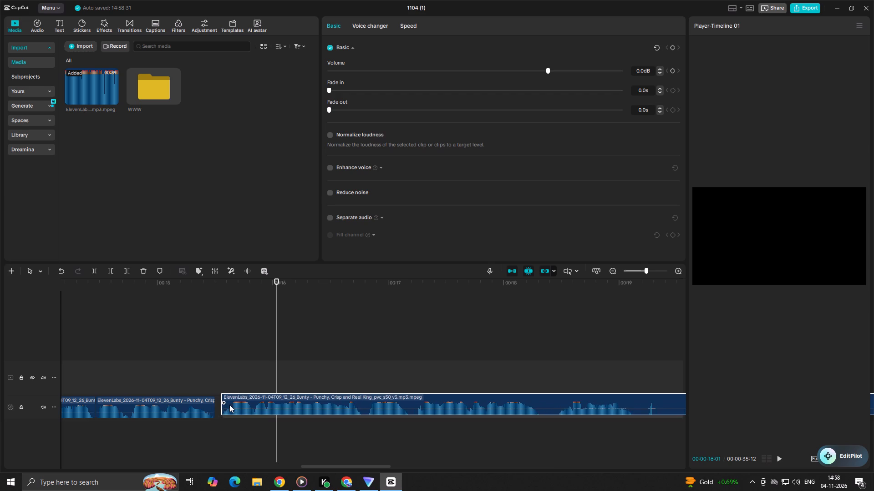
pyautogui.moveTo(229, 405); pyautogui.dragTo(221, 411)
# Play the voiceover on from the latest join and split it at the pause beginning at 00:00:20:20.
pyautogui.click(181, 370)
pyautogui.press('space')
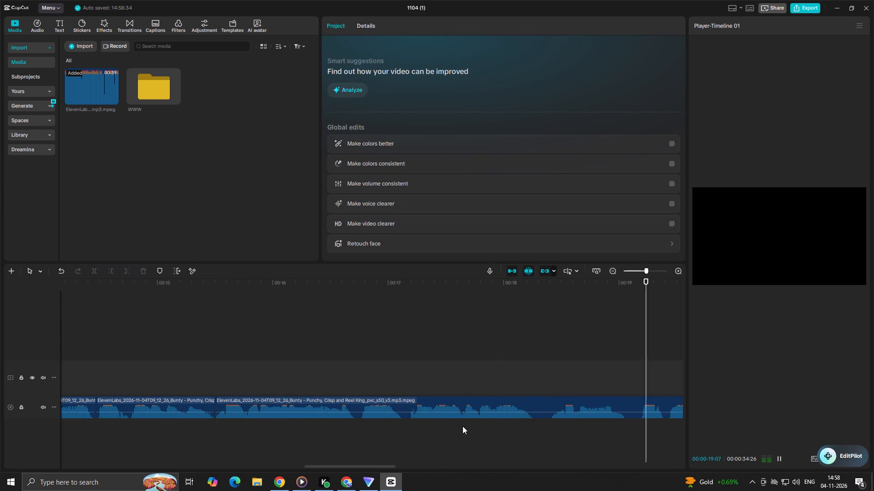
pyautogui.press('space')
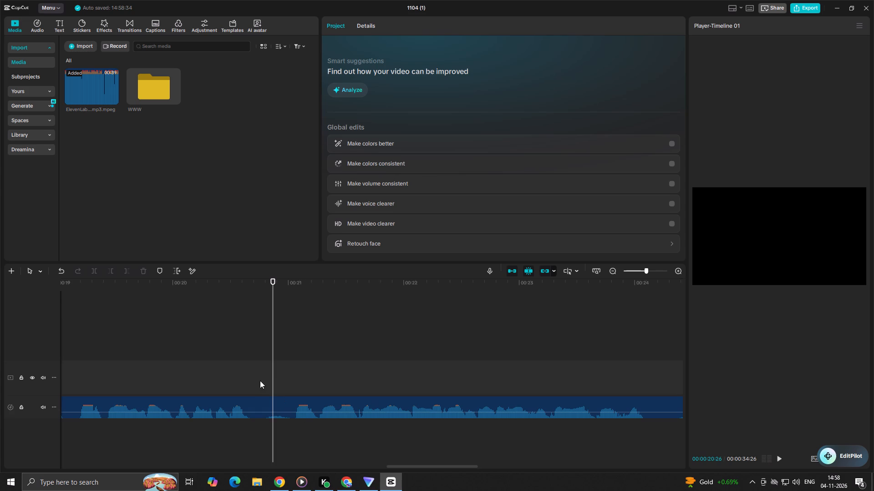
pyautogui.click(258, 380)
pyautogui.moveTo(258, 380); pyautogui.dragTo(248, 391)
pyautogui.click(246, 409)
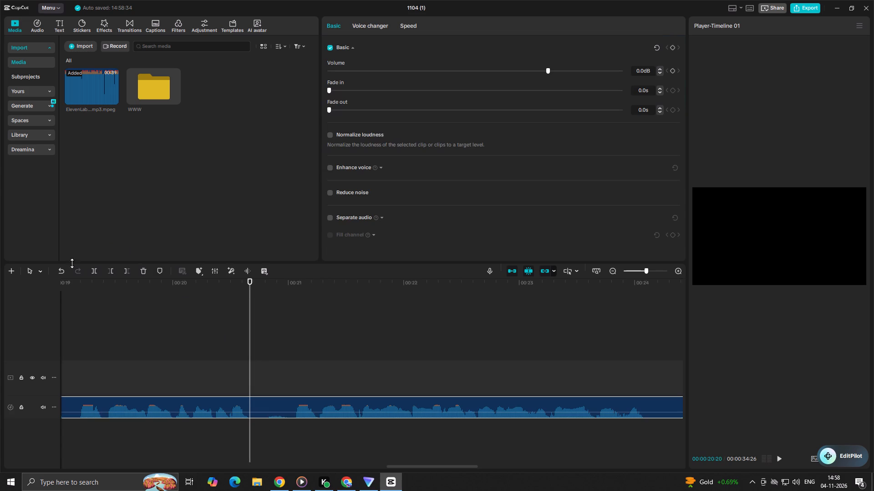
pyautogui.click(91, 267)
# Remove the new part's silent start up to 00:00:21:02 and move it against the end of the preceding part.
pyautogui.moveTo(251, 377); pyautogui.dragTo(271, 383)
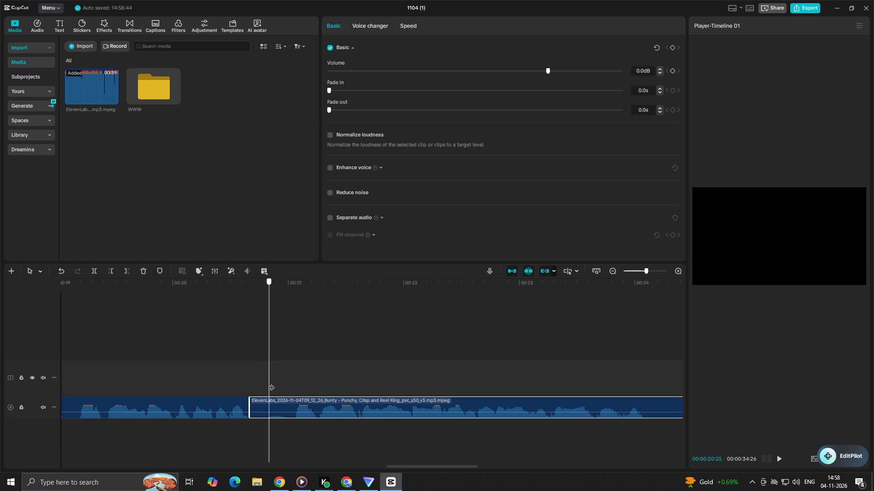
pyautogui.moveTo(271, 383); pyautogui.dragTo(295, 393)
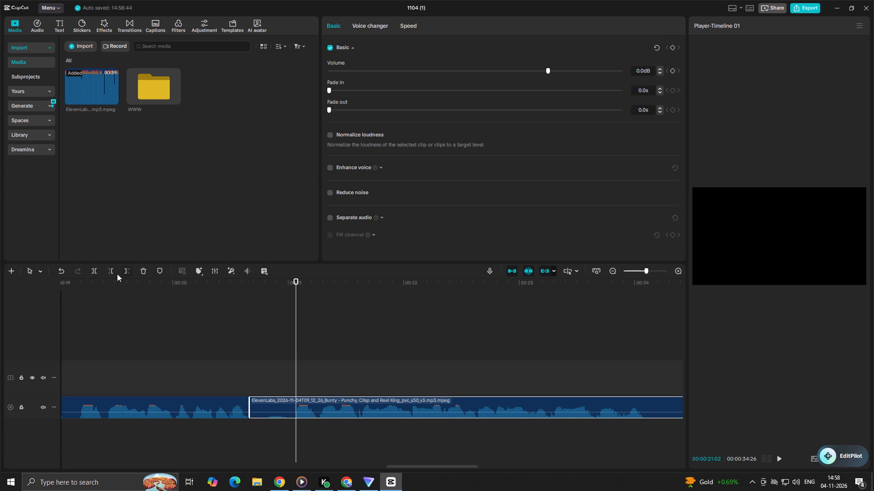
pyautogui.click(114, 274)
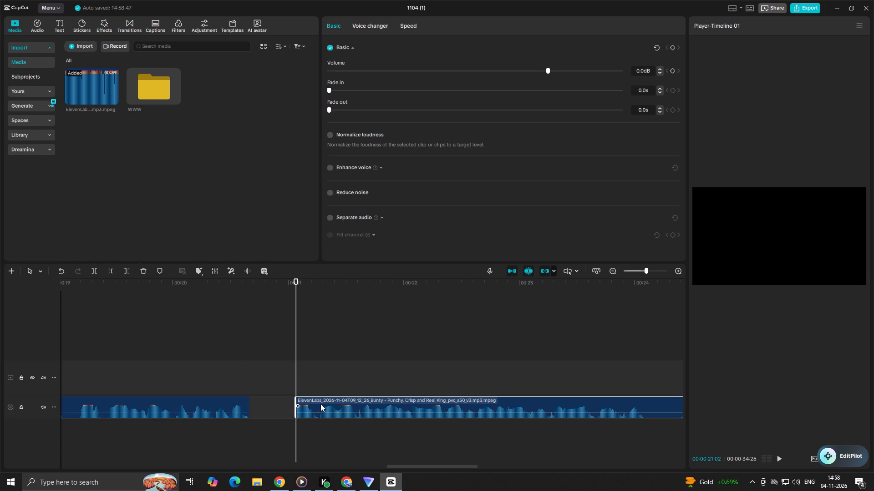
pyautogui.moveTo(320, 404); pyautogui.dragTo(275, 405)
# Listen to the following section and split the voiceover at the beginning of its next pause, at 00:00:23:20.
pyautogui.click(227, 361)
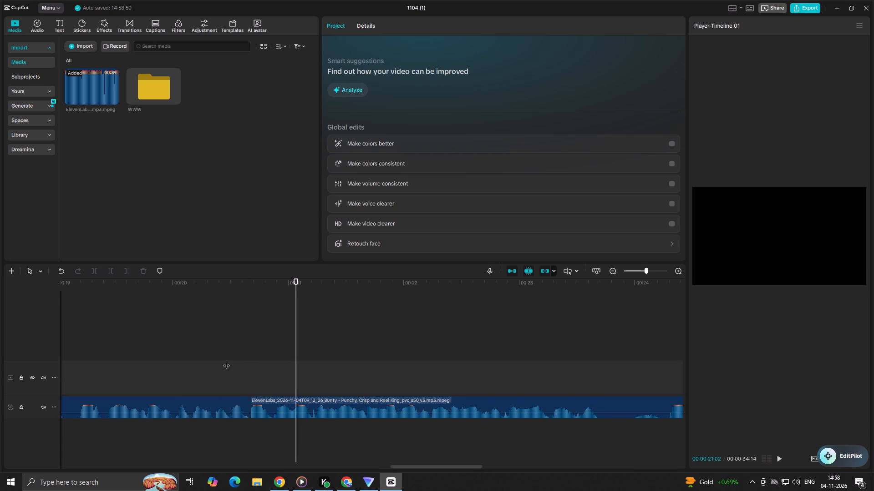
pyautogui.press('space')
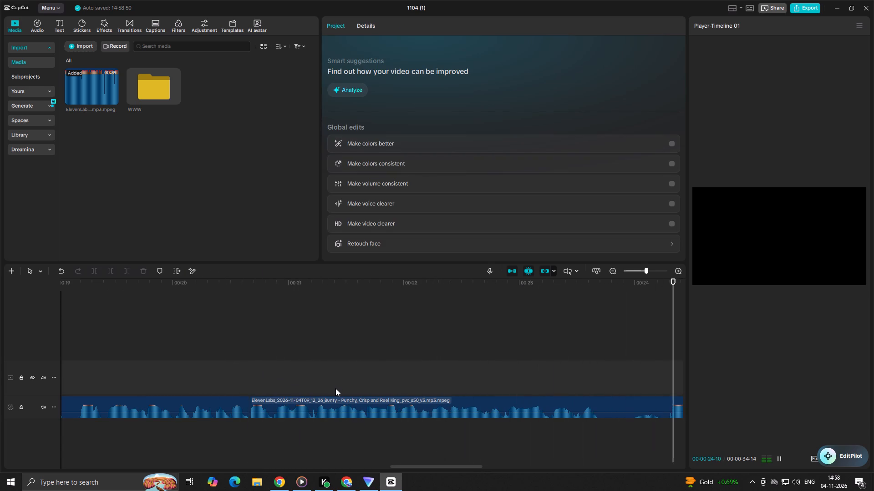
pyautogui.press('space')
pyautogui.click(148, 361)
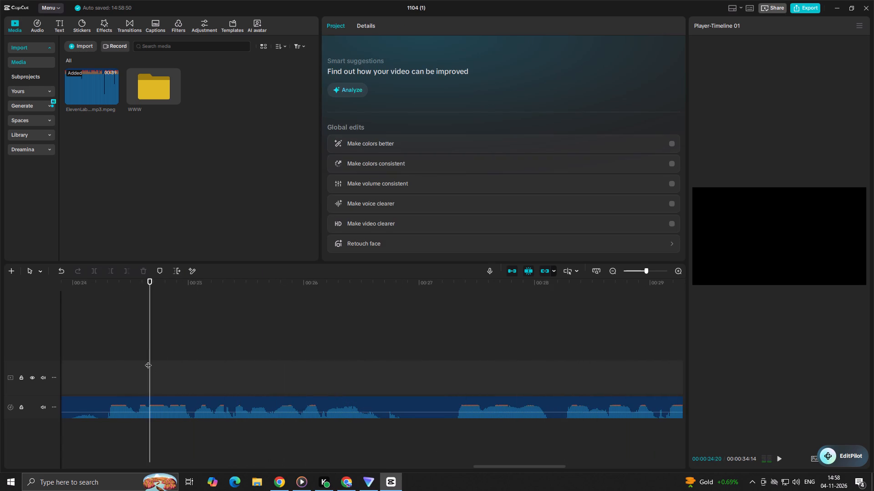
pyautogui.moveTo(148, 361); pyautogui.dragTo(177, 385)
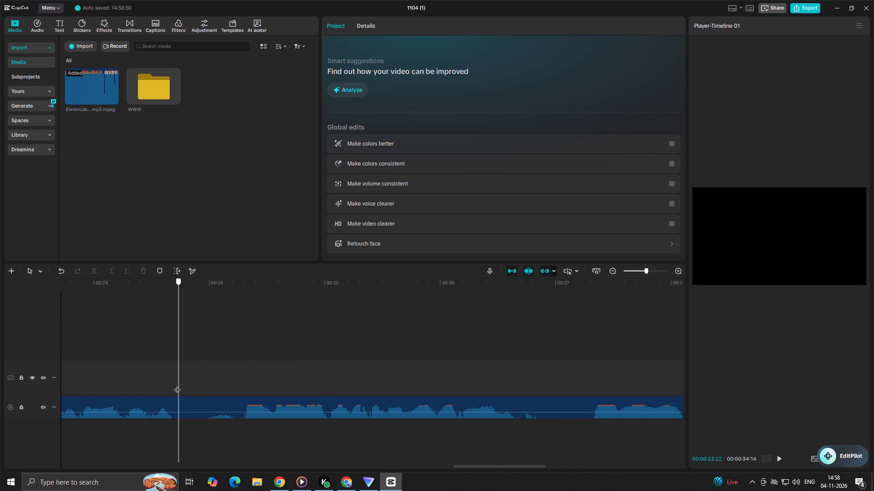
pyautogui.moveTo(177, 385); pyautogui.dragTo(169, 388)
pyautogui.click(170, 408)
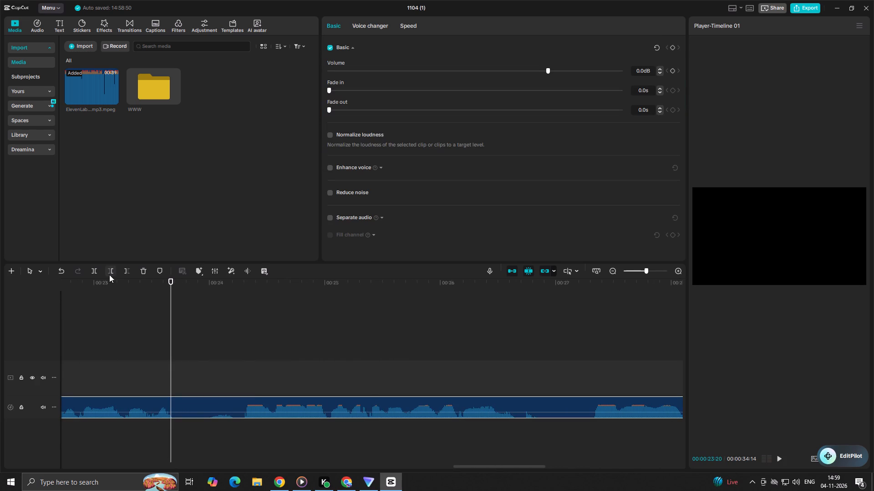
pyautogui.click(109, 275)
pyautogui.hotkey('ctrl', 'z')
pyautogui.click(94, 269)
# Trim the new part's silent start up to 00:00:24:08 and shift it back against the previous part.
pyautogui.moveTo(173, 372); pyautogui.dragTo(240, 386)
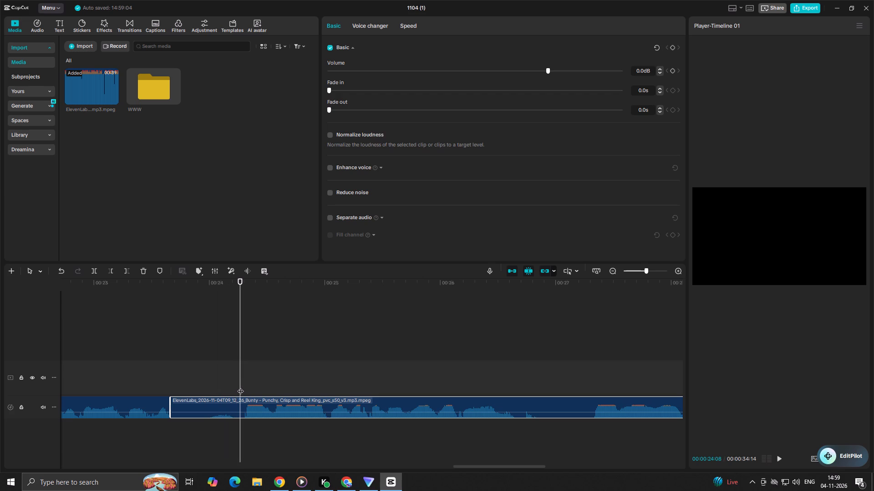
pyautogui.moveTo(240, 386); pyautogui.dragTo(240, 386)
pyautogui.click(110, 269)
pyautogui.moveTo(271, 400); pyautogui.dragTo(203, 406)
# Play through the new join and split the voiceover at the start of the following pause, at 00:00:26:02.
pyautogui.click(148, 361)
pyautogui.press('space')
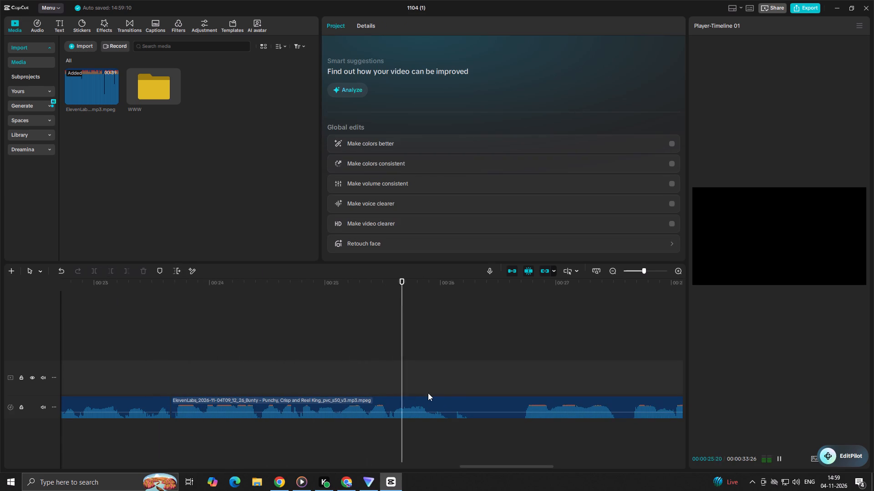
pyautogui.press('space')
pyautogui.click(452, 401)
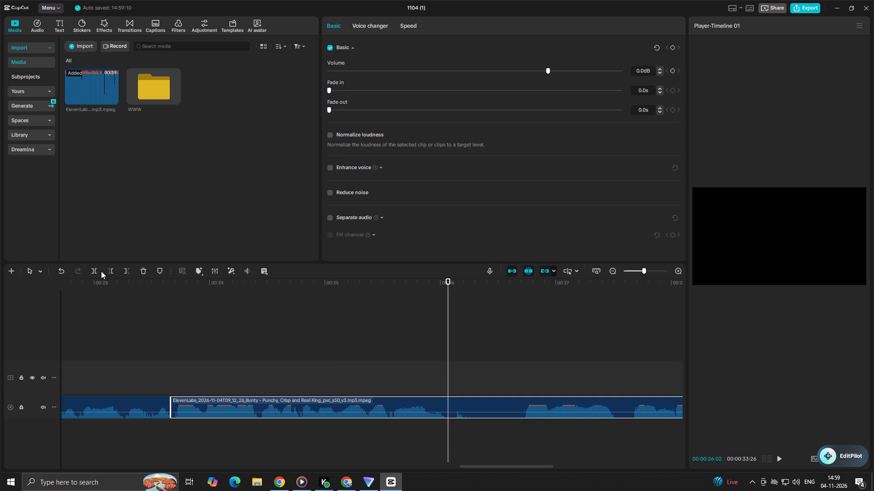
pyautogui.click(95, 273)
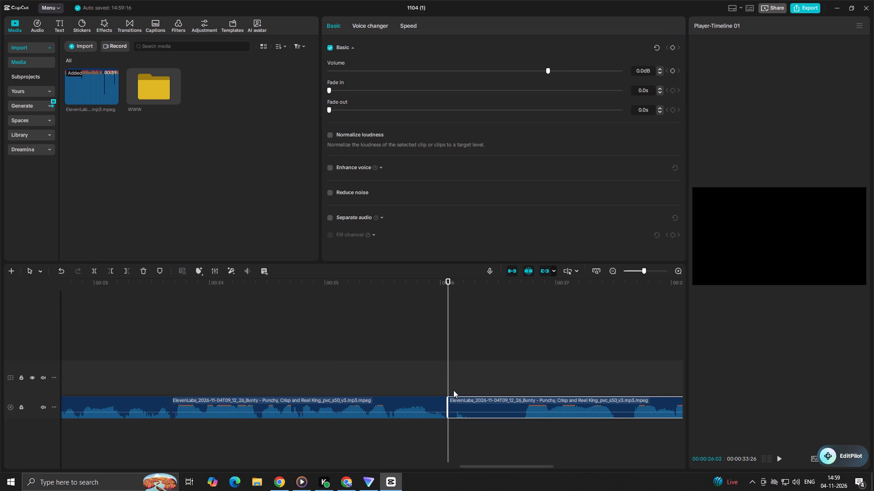
# Cut the last part's silent start up to 00:00:26:22 and move it against the end of the preceding part.
pyautogui.moveTo(447, 380); pyautogui.dragTo(524, 378)
pyautogui.click(113, 270)
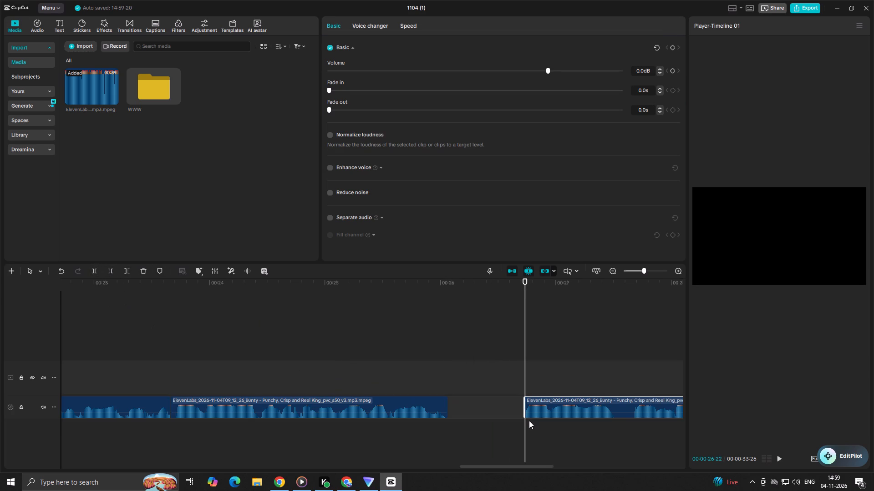
pyautogui.moveTo(548, 405); pyautogui.dragTo(470, 406)
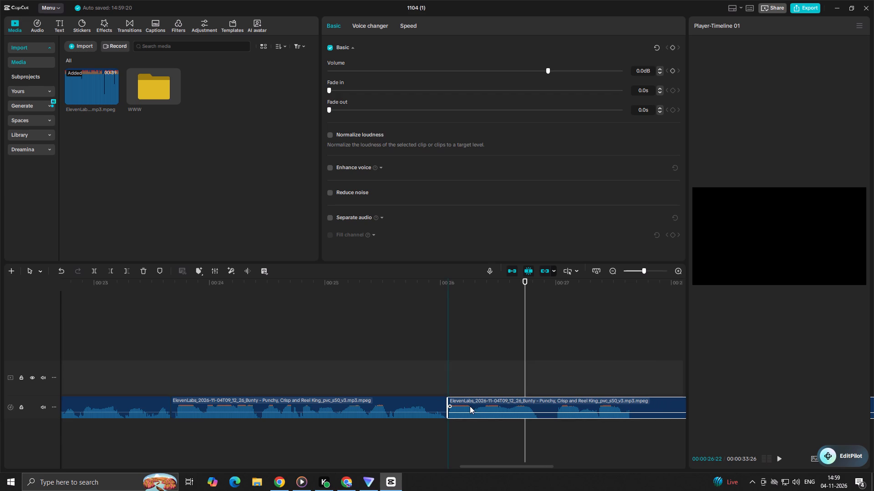
pyautogui.moveTo(470, 406); pyautogui.dragTo(469, 406)
# Play the next section and split the voiceover at the start of its following pause, at 00:00:29:11.
pyautogui.click(411, 354)
pyautogui.press('space')
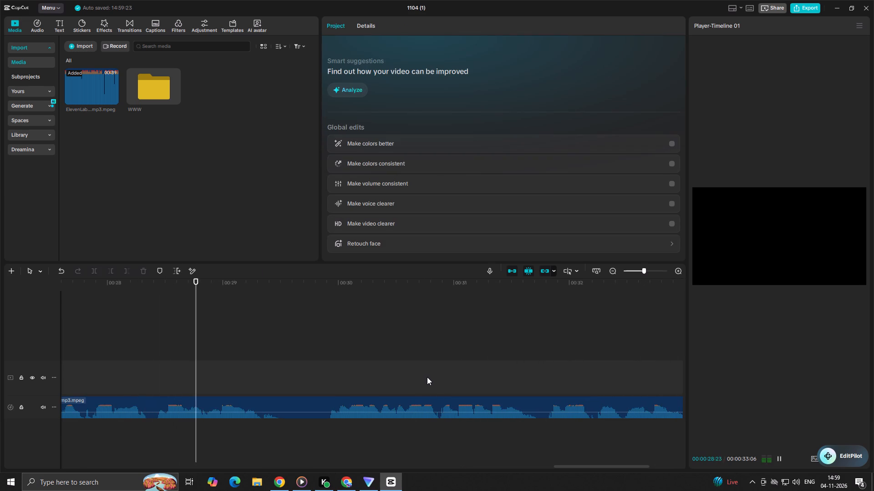
pyautogui.press('space')
pyautogui.moveTo(264, 404); pyautogui.dragTo(258, 402)
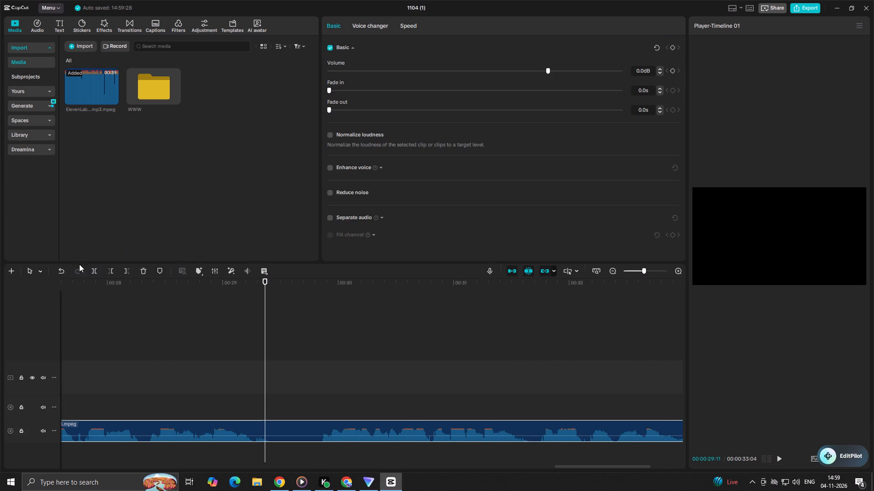
pyautogui.click(91, 266)
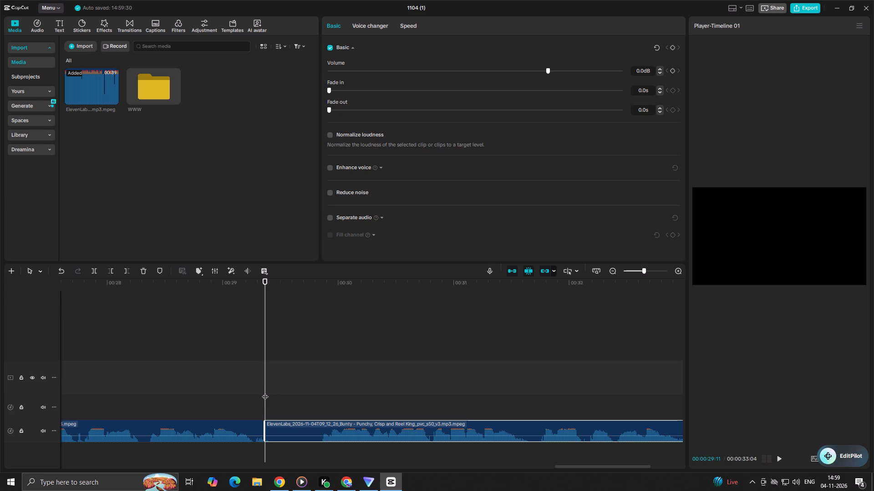
# Trim the last part's silent start up to 00:00:29:26, close the gap to the preceding part and listen to the join.
pyautogui.moveTo(265, 392); pyautogui.dragTo(325, 395)
pyautogui.click(110, 271)
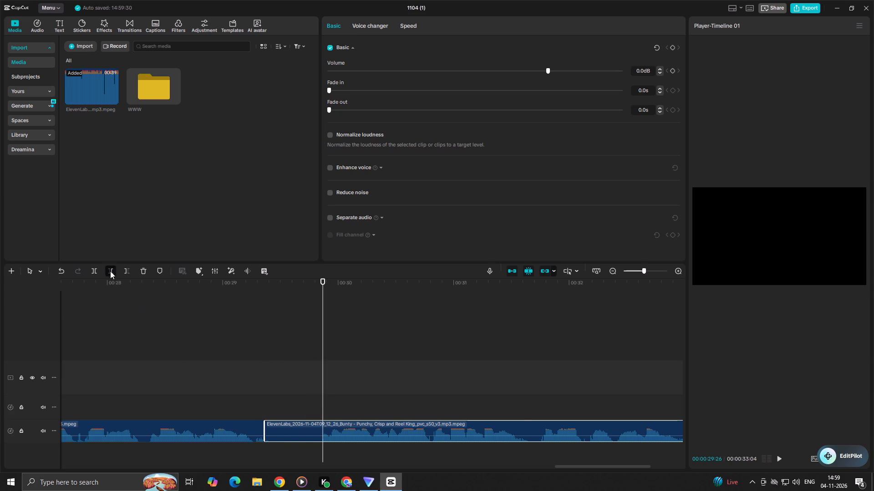
pyautogui.moveTo(342, 425); pyautogui.dragTo(279, 425)
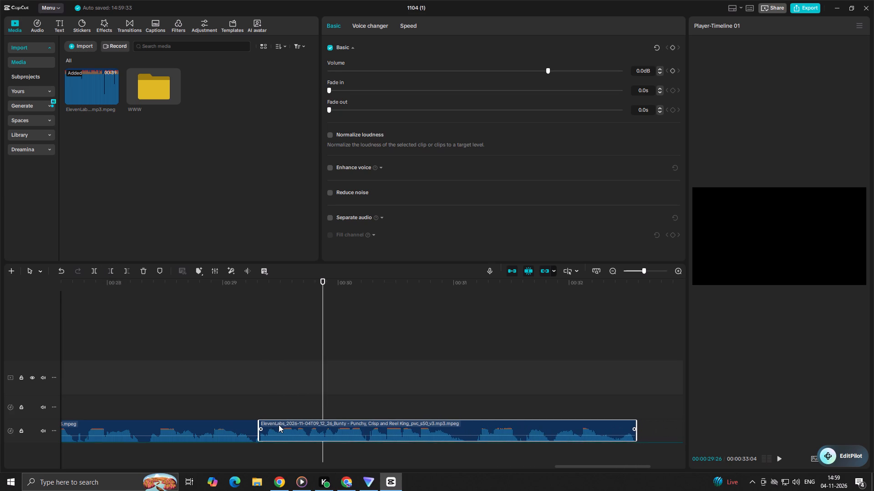
pyautogui.moveTo(279, 425); pyautogui.dragTo(286, 425)
pyautogui.click(234, 397)
pyautogui.press('space')
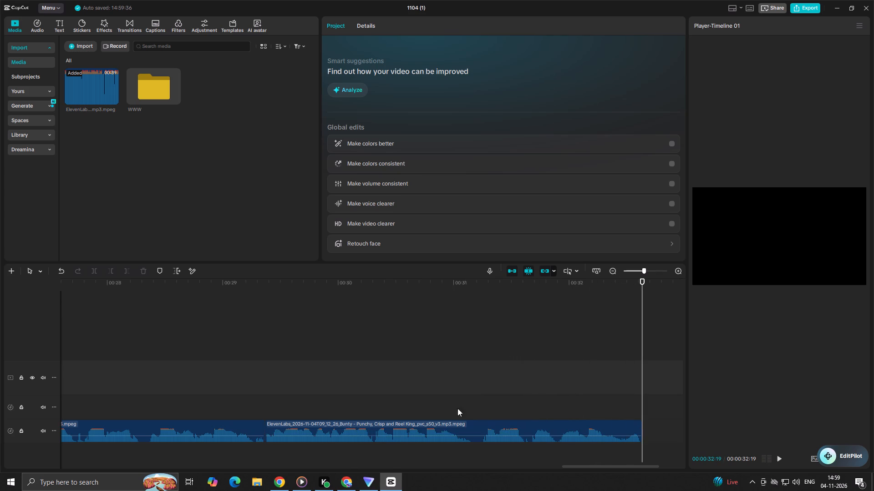
# Move the two voiceover parts on the lower audio track up to the main voiceover track, directly after its last part, and check the join.
pyautogui.keyDown('ctrl'); pyautogui.scroll(-14, 489, 387); pyautogui.keyUp('ctrl')
pyautogui.keyDown('ctrl'); pyautogui.scroll(-14, 494, 381); pyautogui.keyUp('ctrl')
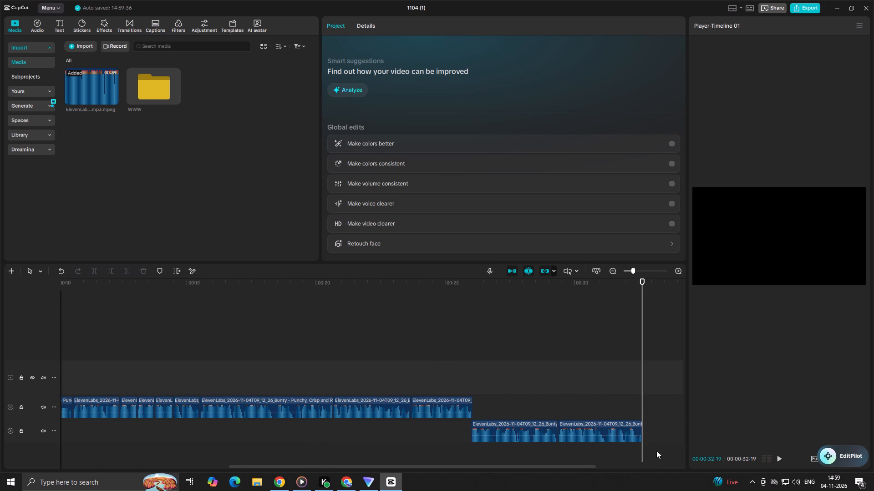
pyautogui.moveTo(668, 438); pyautogui.dragTo(483, 435)
pyautogui.moveTo(482, 432); pyautogui.dragTo(488, 426)
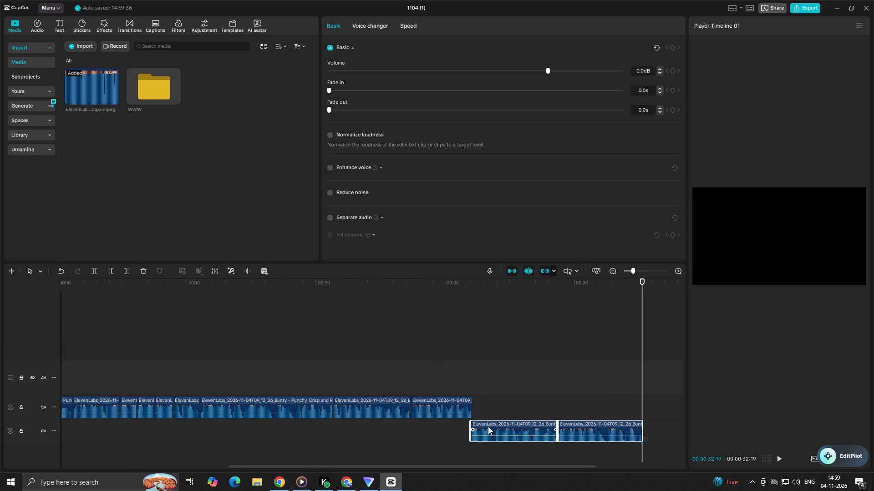
pyautogui.moveTo(488, 426); pyautogui.dragTo(488, 413)
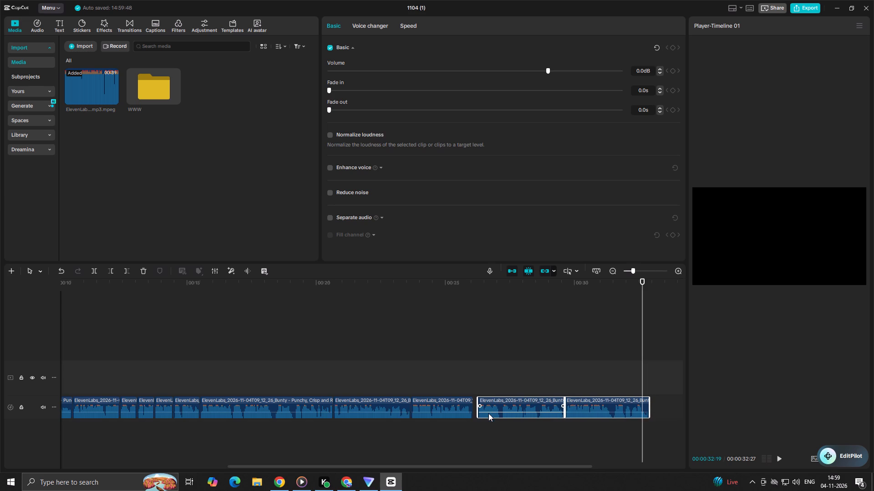
pyautogui.moveTo(492, 407); pyautogui.dragTo(488, 411)
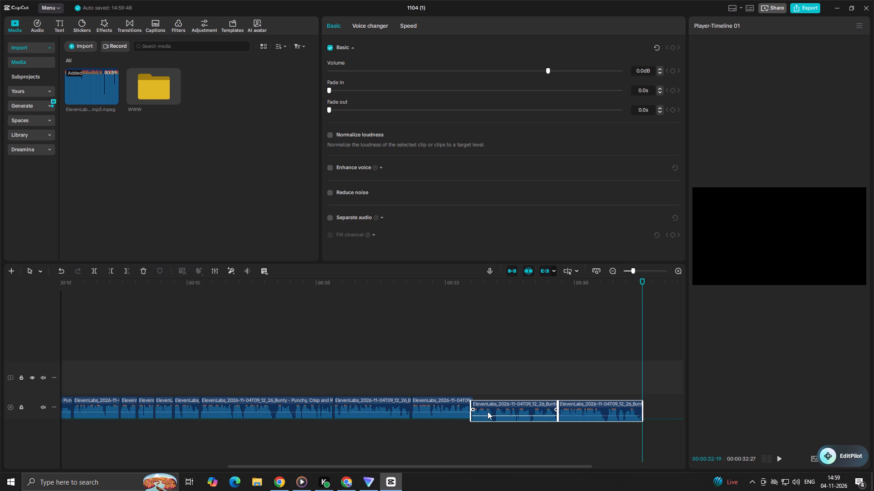
pyautogui.moveTo(488, 411); pyautogui.dragTo(488, 411)
pyautogui.click(456, 385)
pyautogui.press('space')
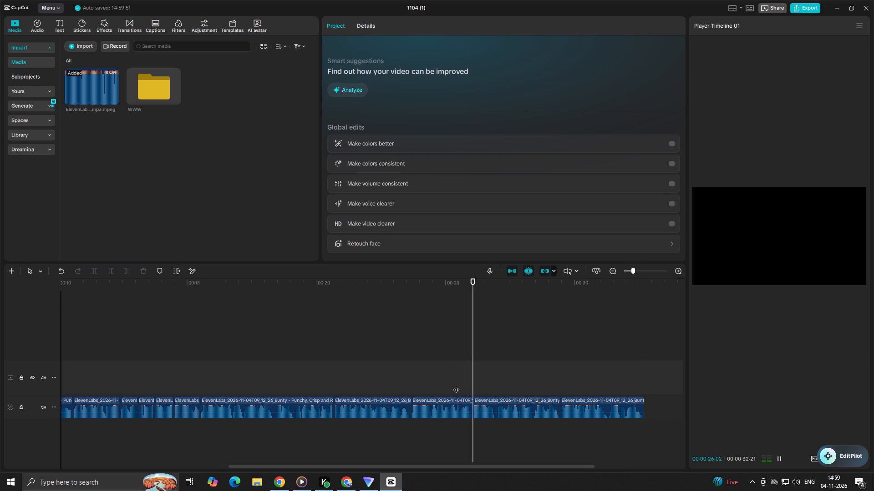
pyautogui.press('space')
# Return the playhead to the start of the timeline and play the tightened voiceover from the beginning.
pyautogui.click(457, 384)
pyautogui.moveTo(457, 384); pyautogui.dragTo(809, 411)
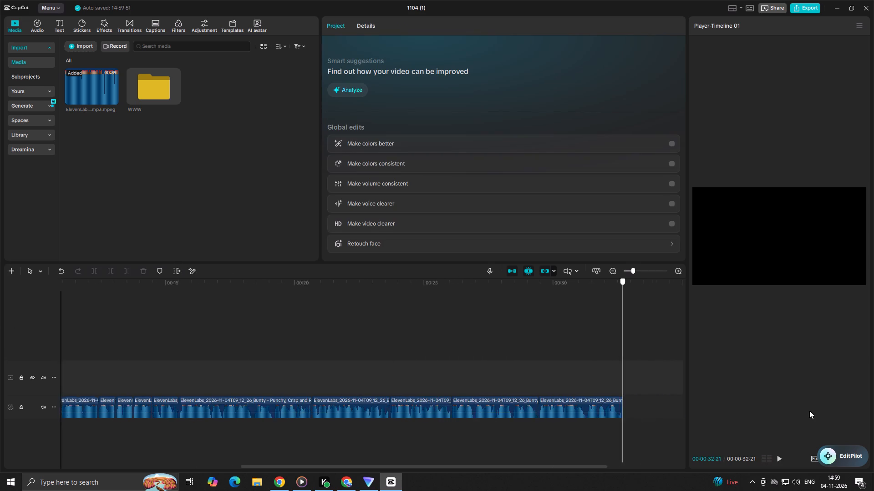
pyautogui.moveTo(809, 411); pyautogui.dragTo(0, 287)
pyautogui.press('space')
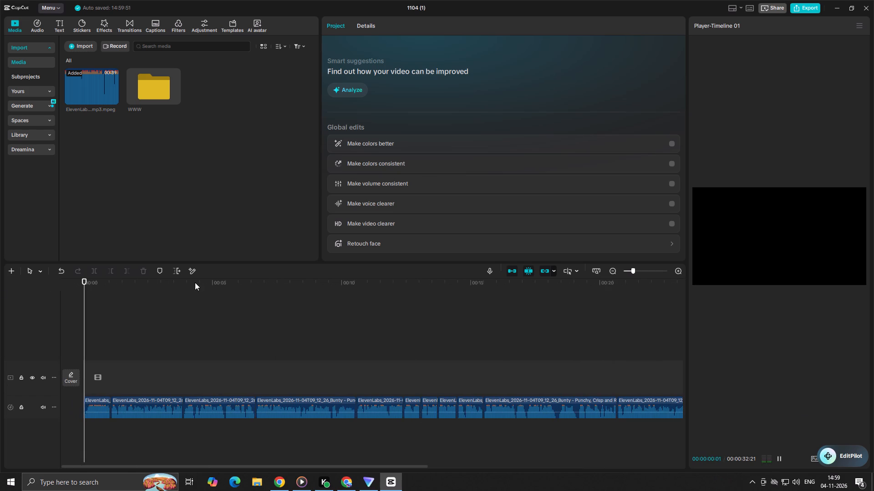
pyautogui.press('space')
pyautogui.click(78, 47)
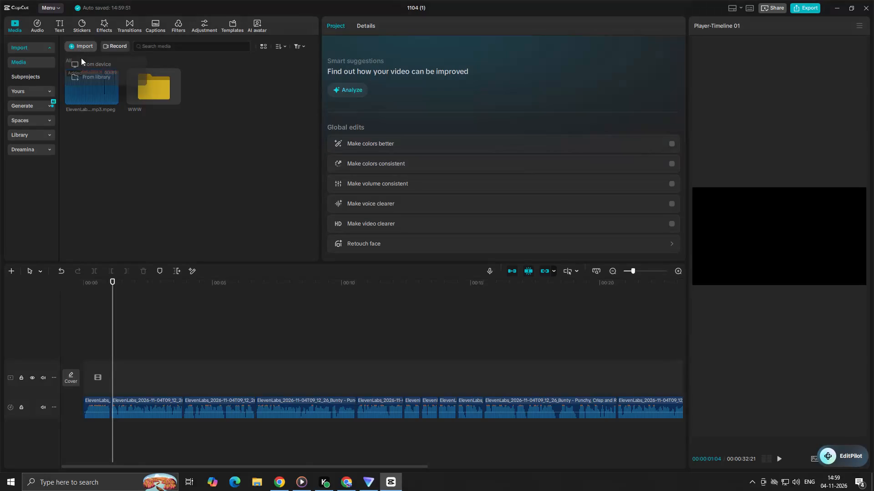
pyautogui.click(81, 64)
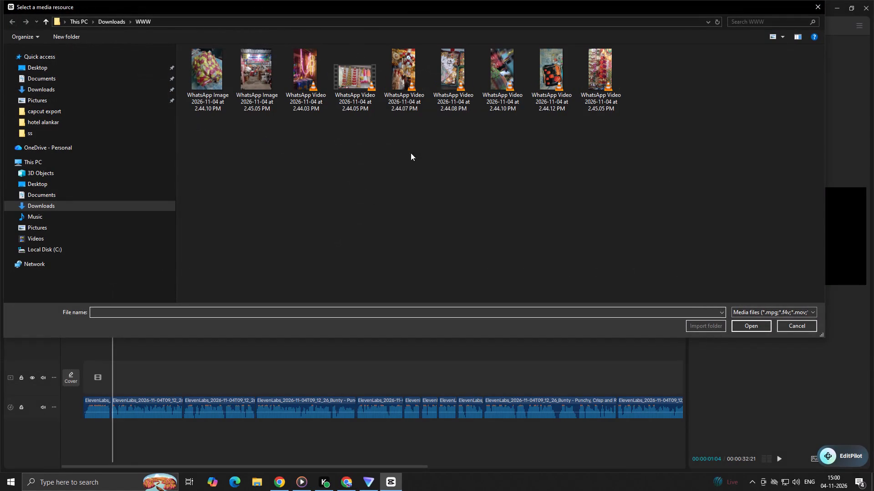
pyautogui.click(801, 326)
# Open the WWW media folder, listen to the voiceover's opening, and preview the photo of plastic-wrapped red-and-yellow bundles and the 11-second clip.
pyautogui.doubleClick(152, 84)
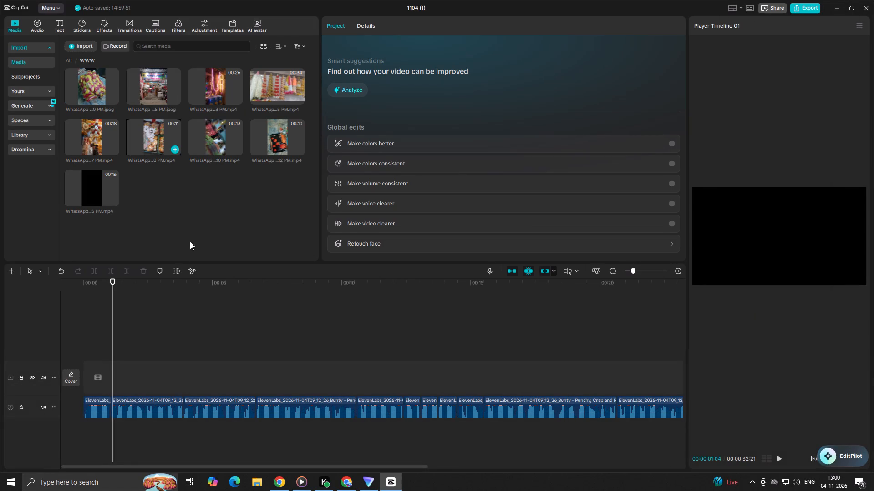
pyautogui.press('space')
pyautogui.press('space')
pyautogui.click(159, 366)
pyautogui.moveTo(159, 365); pyautogui.dragTo(64, 392)
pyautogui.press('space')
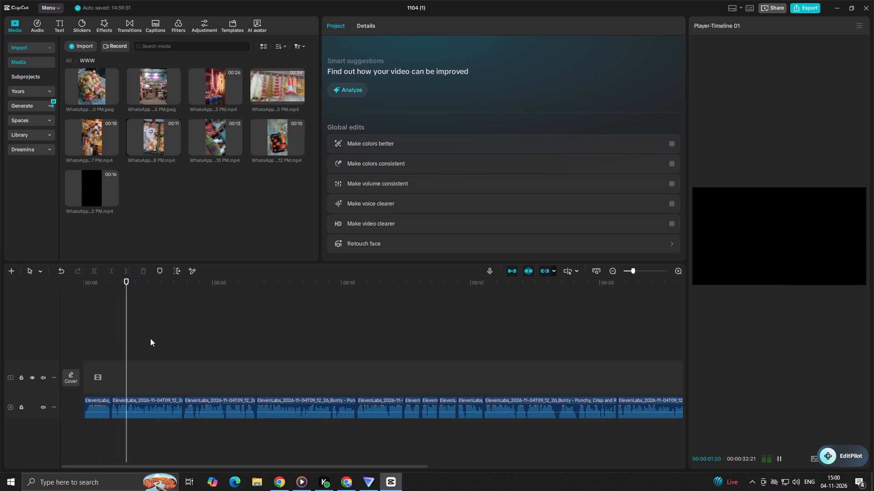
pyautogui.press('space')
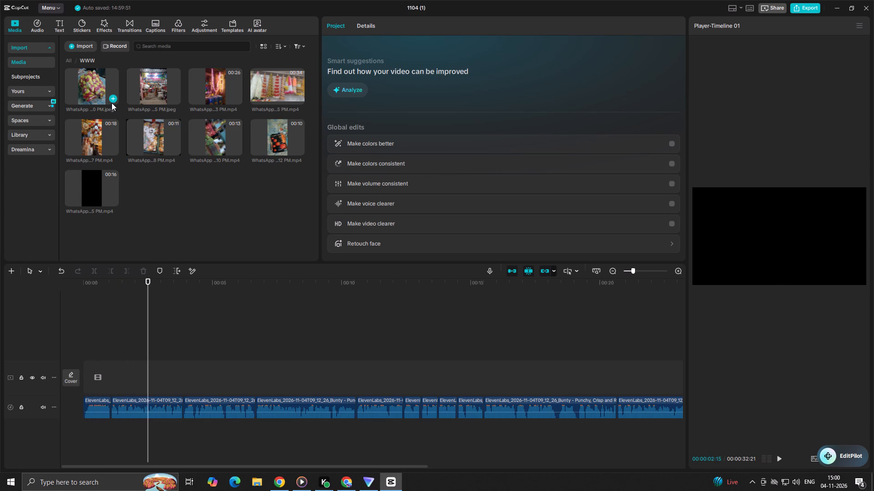
pyautogui.click(95, 91)
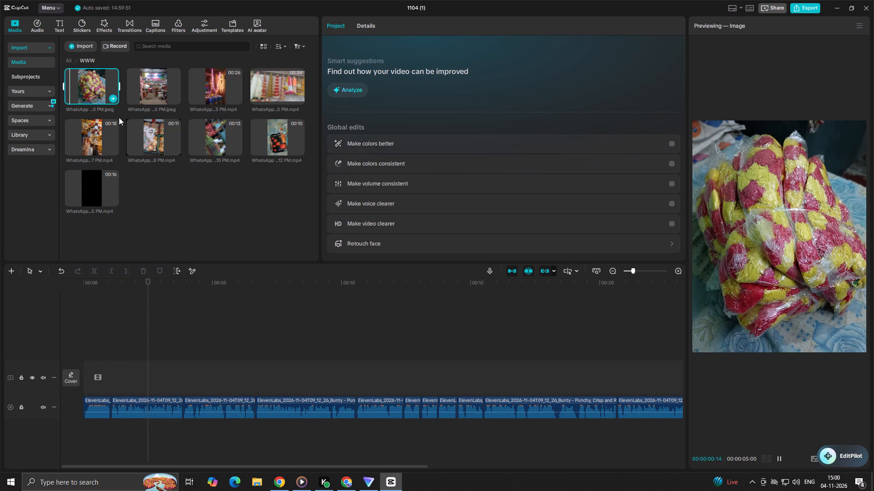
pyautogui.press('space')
pyautogui.click(154, 143)
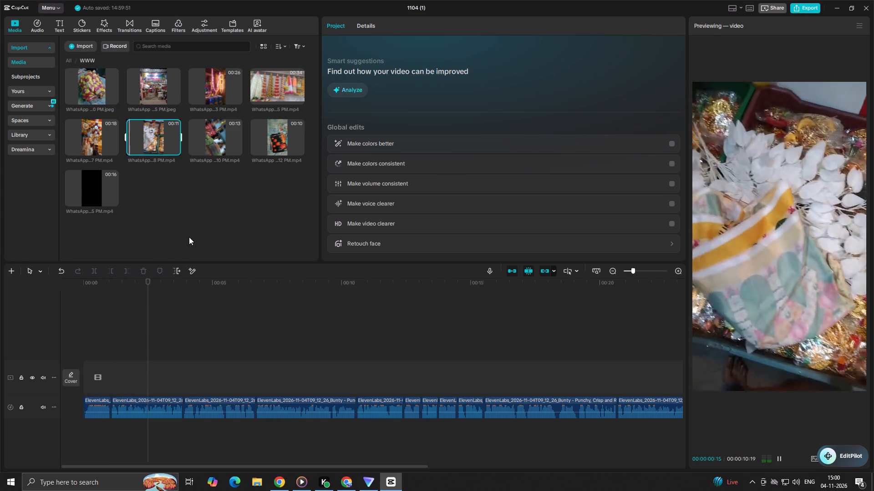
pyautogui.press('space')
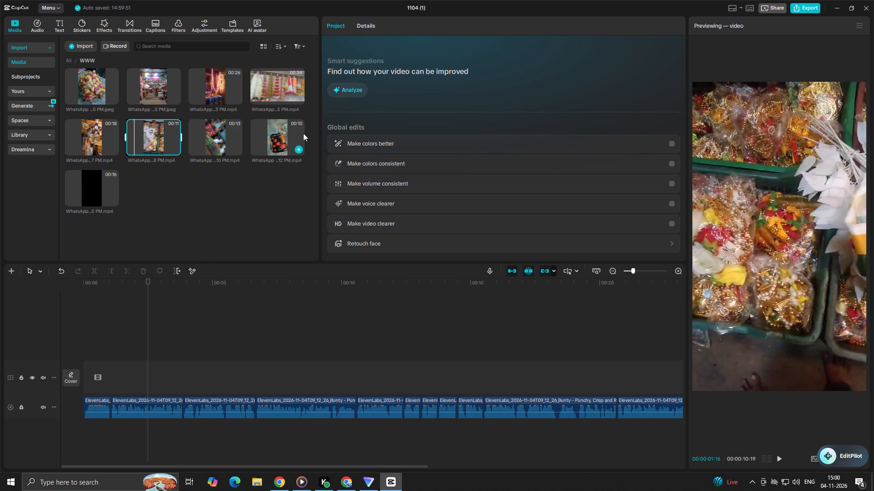
# Play the voiceover on to about 00:00:07:03 and preview the shopfront photo in the WWW folder.
pyautogui.click(180, 352)
pyautogui.moveTo(181, 353); pyautogui.dragTo(119, 366)
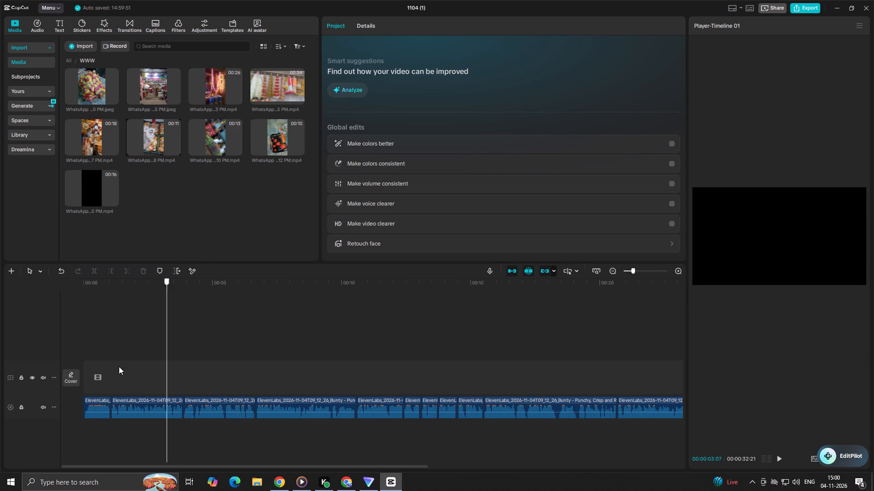
pyautogui.moveTo(119, 366); pyautogui.dragTo(4, 377)
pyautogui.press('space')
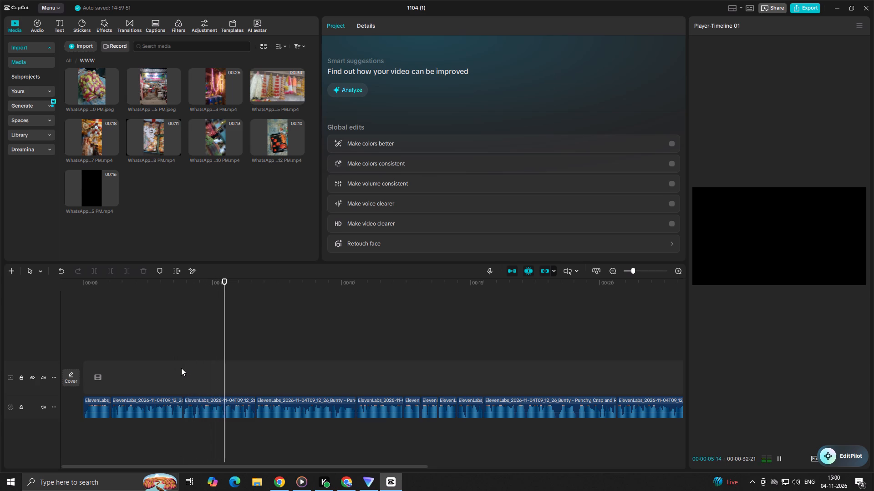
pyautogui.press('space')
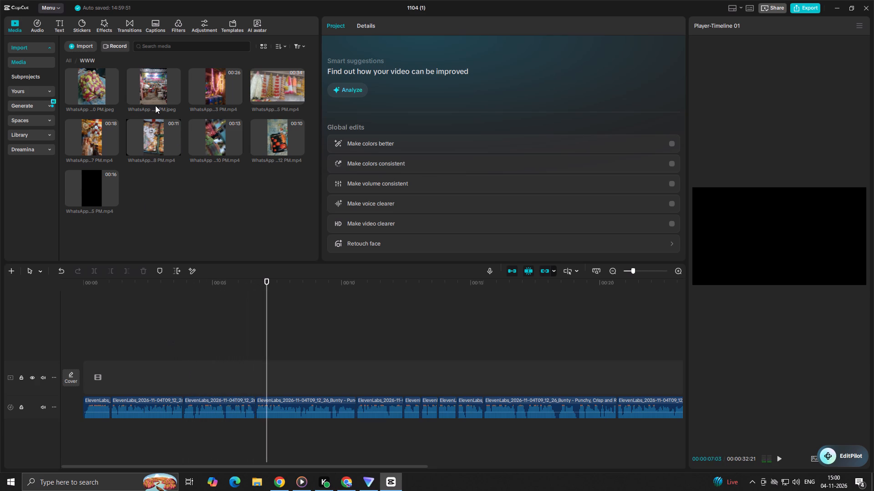
pyautogui.click(157, 90)
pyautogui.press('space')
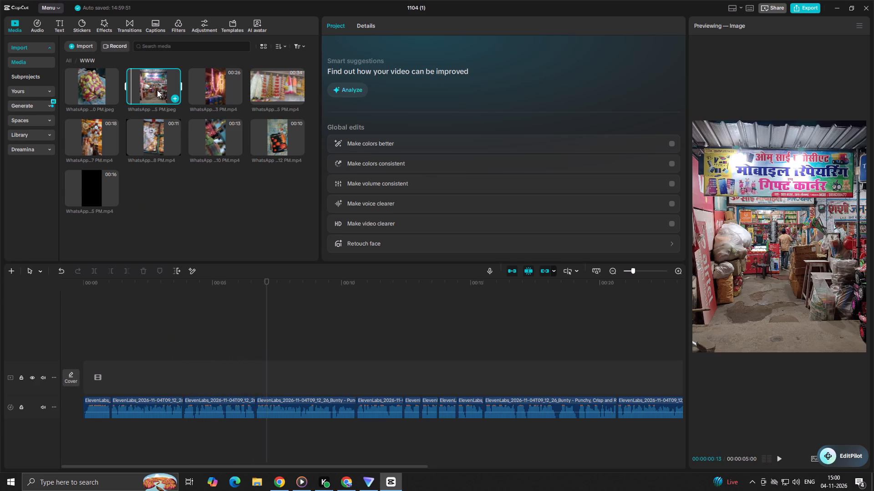
# Switch to the Toyota Bhubaneswar task board in Chrome.
pyautogui.click(341, 479)
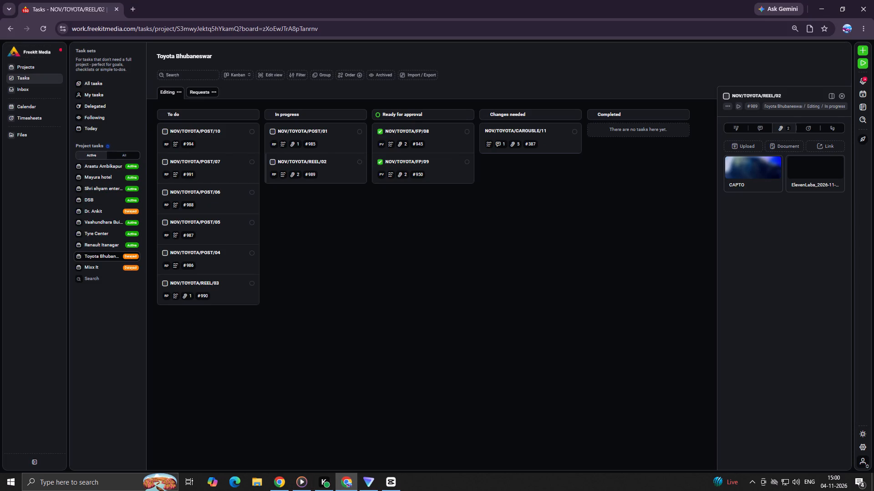